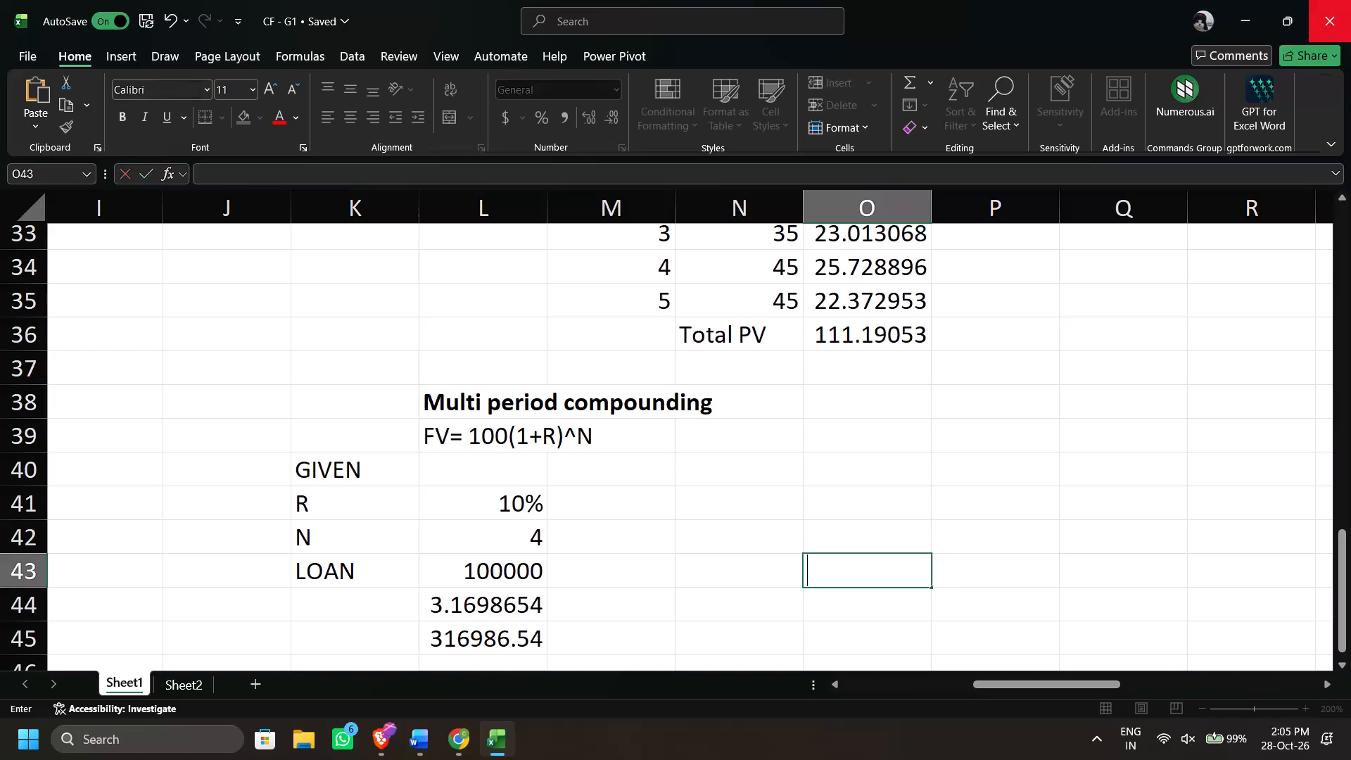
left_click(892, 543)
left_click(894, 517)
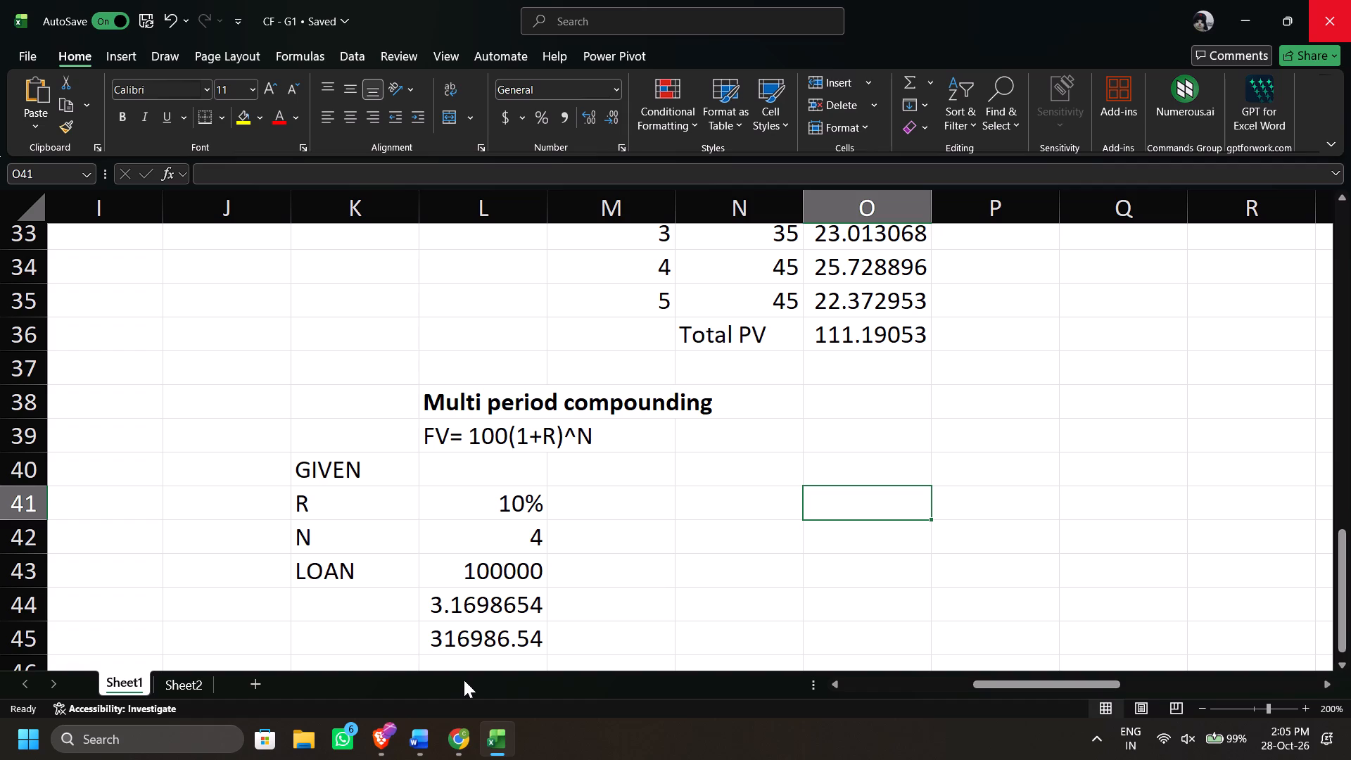
Switch to Chrome, reload the Corporate Finance_GR1 course page and look through its weekly sections, including 24 October - 30 October.
left_click(448, 737)
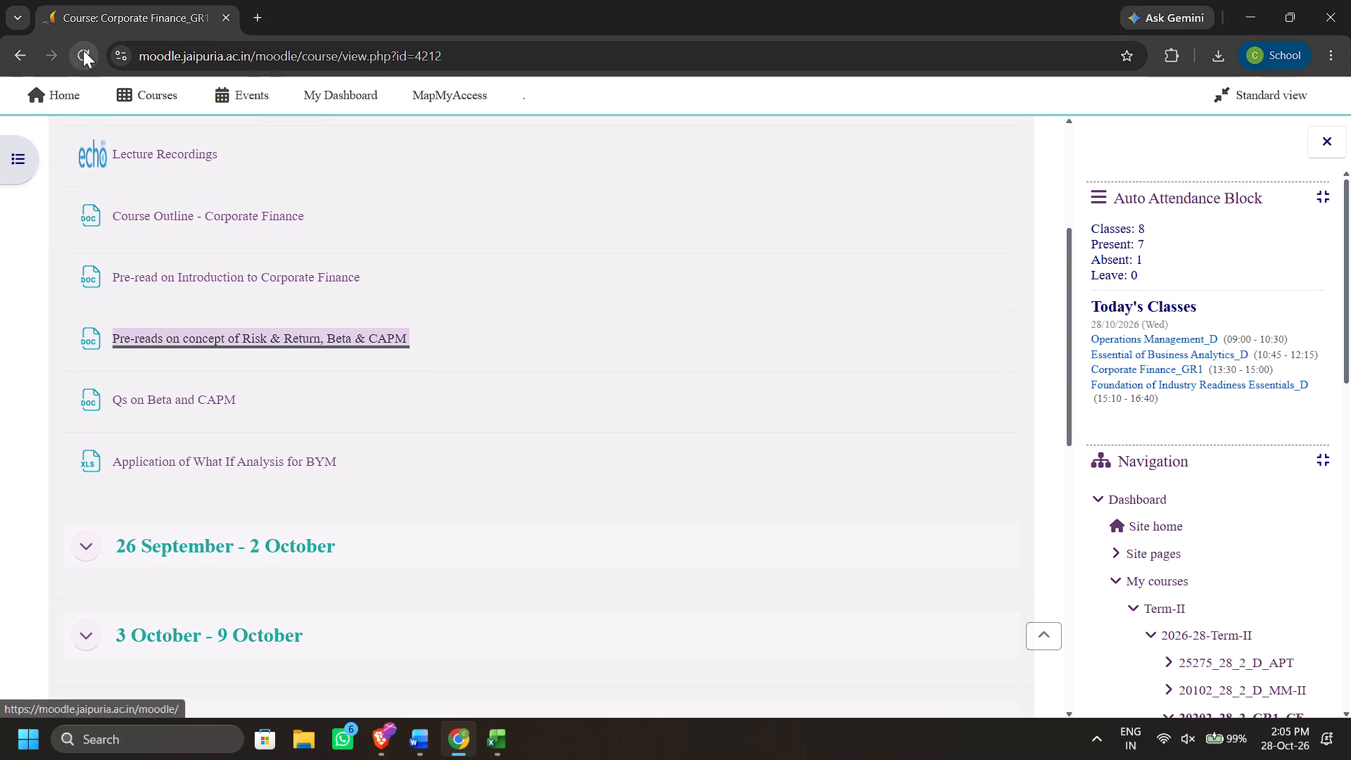
left_click(83, 50)
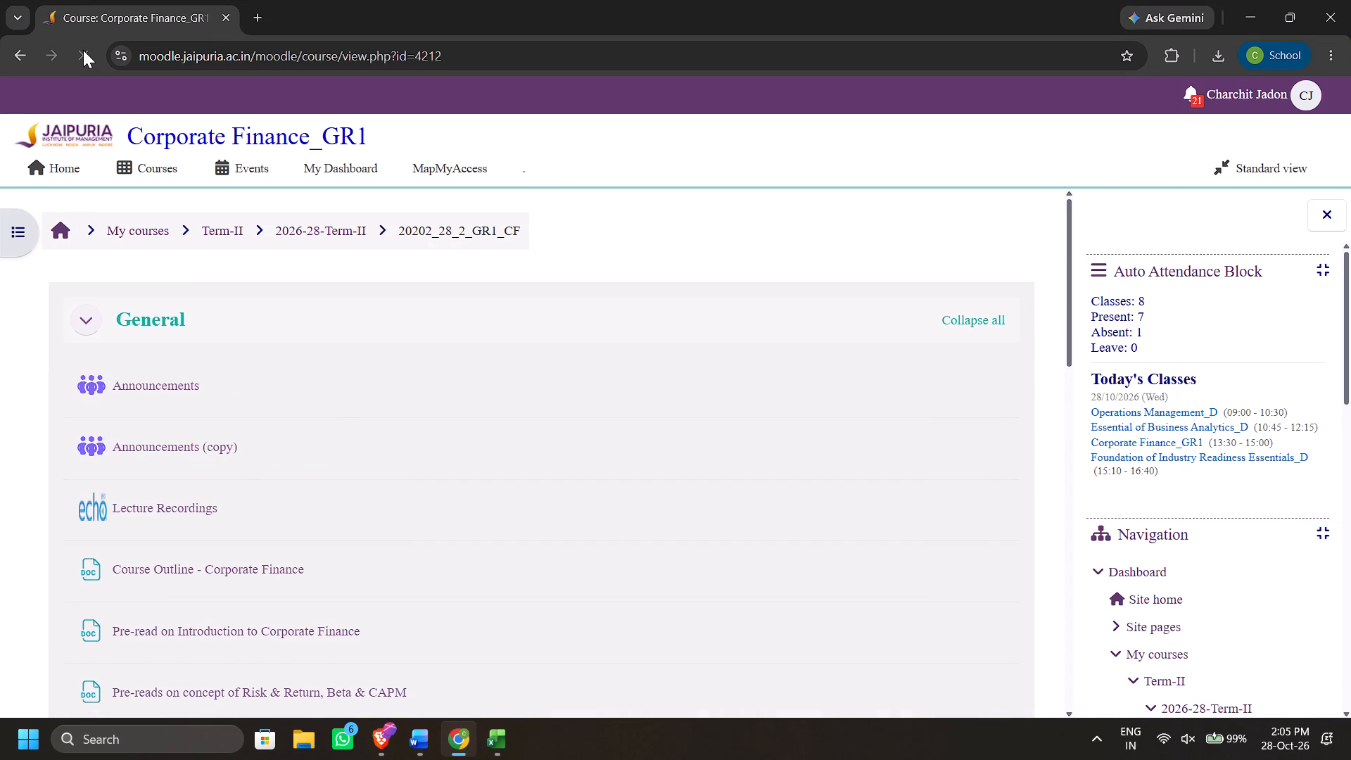
scroll(337, 418, "down", 2)
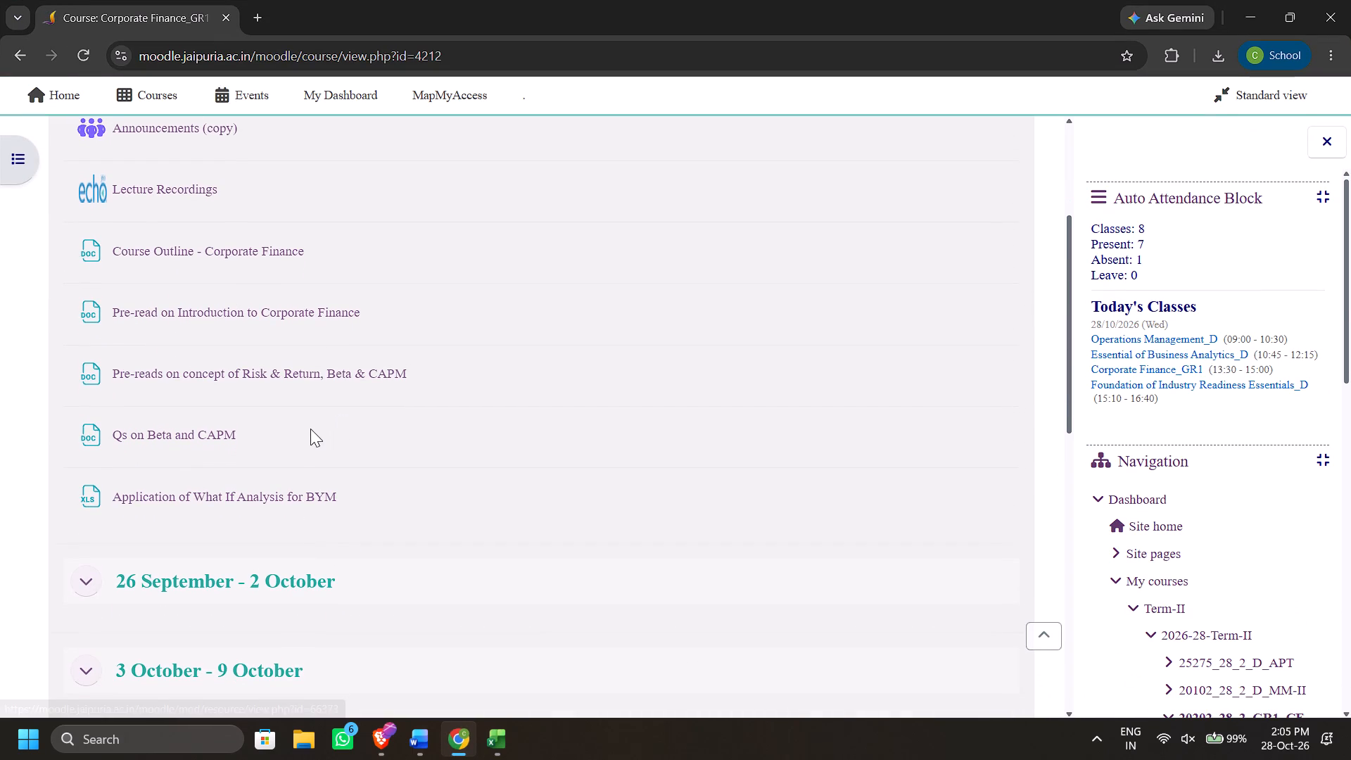
scroll(278, 483, "down", 3)
left_click(80, 414)
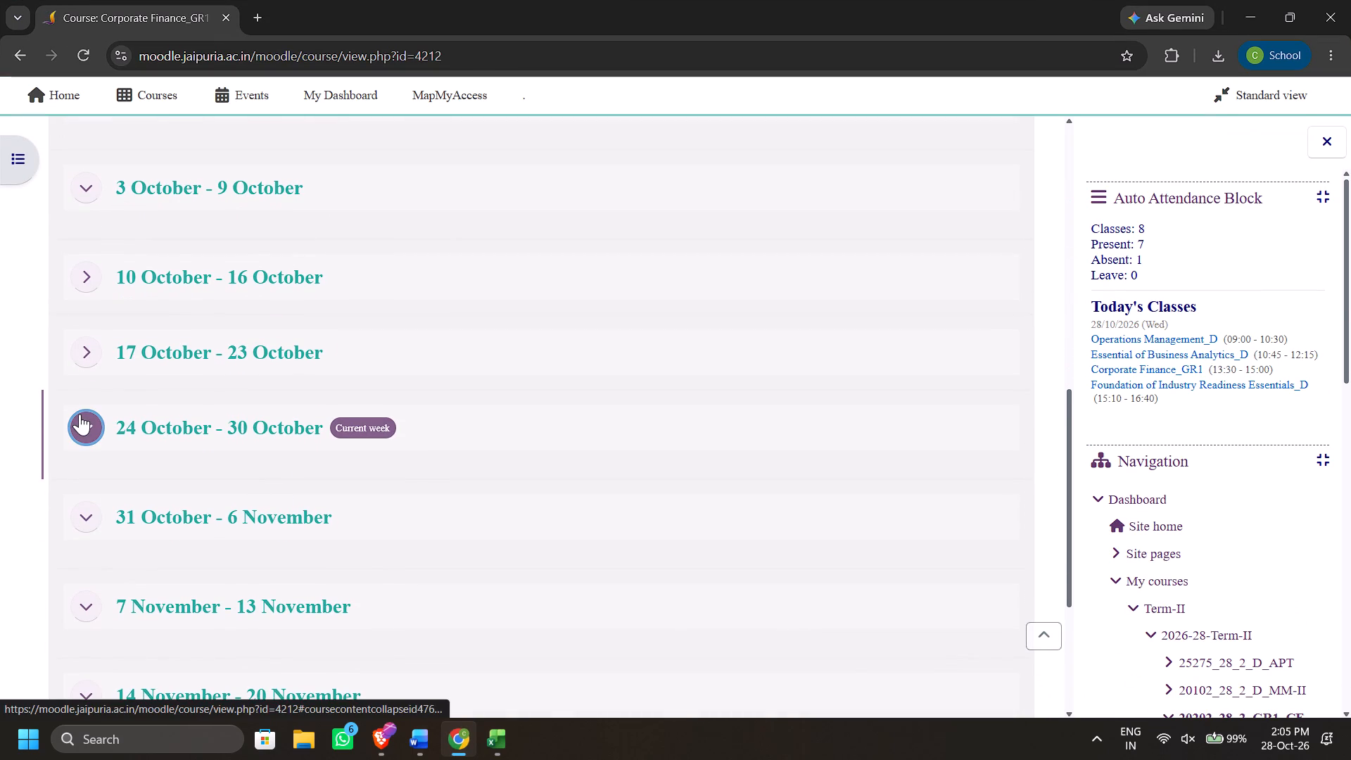
scroll(112, 462, "down", 3)
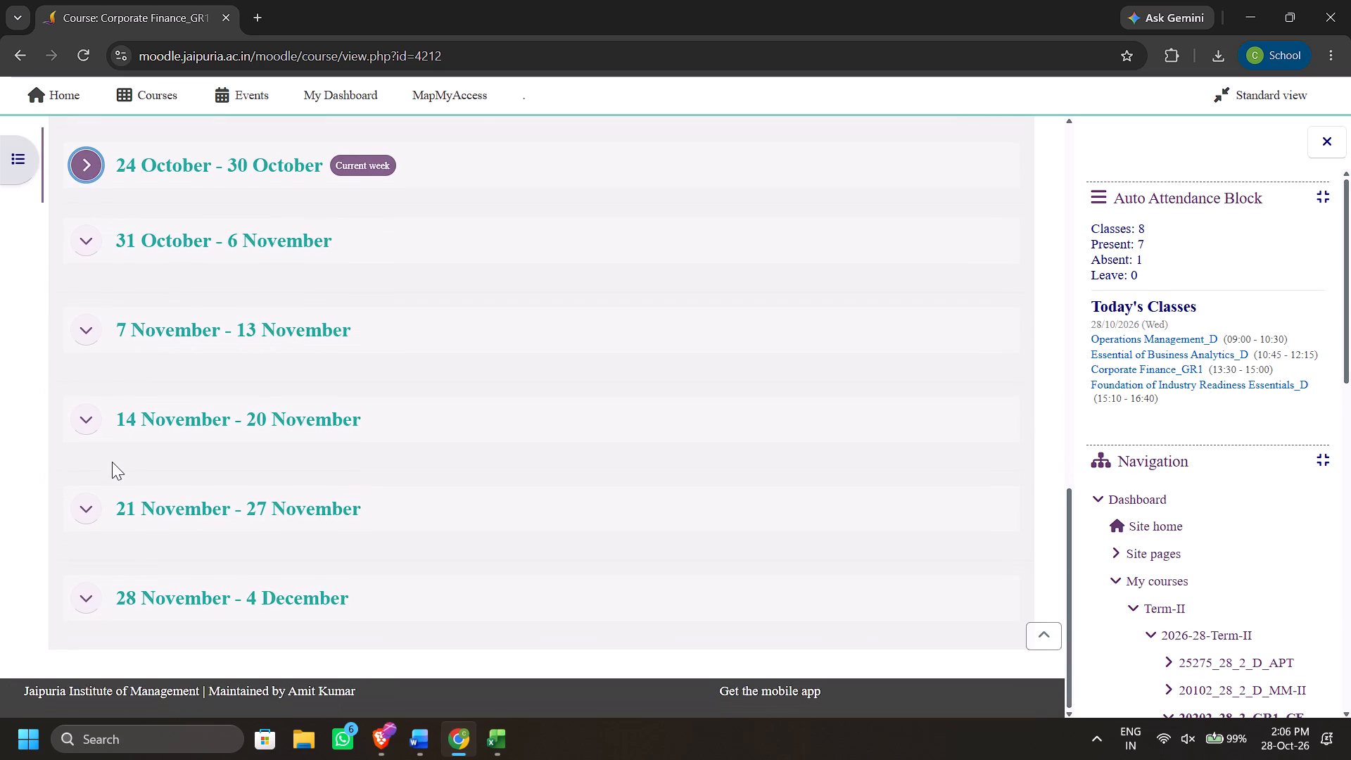
scroll(112, 462, "up", 11)
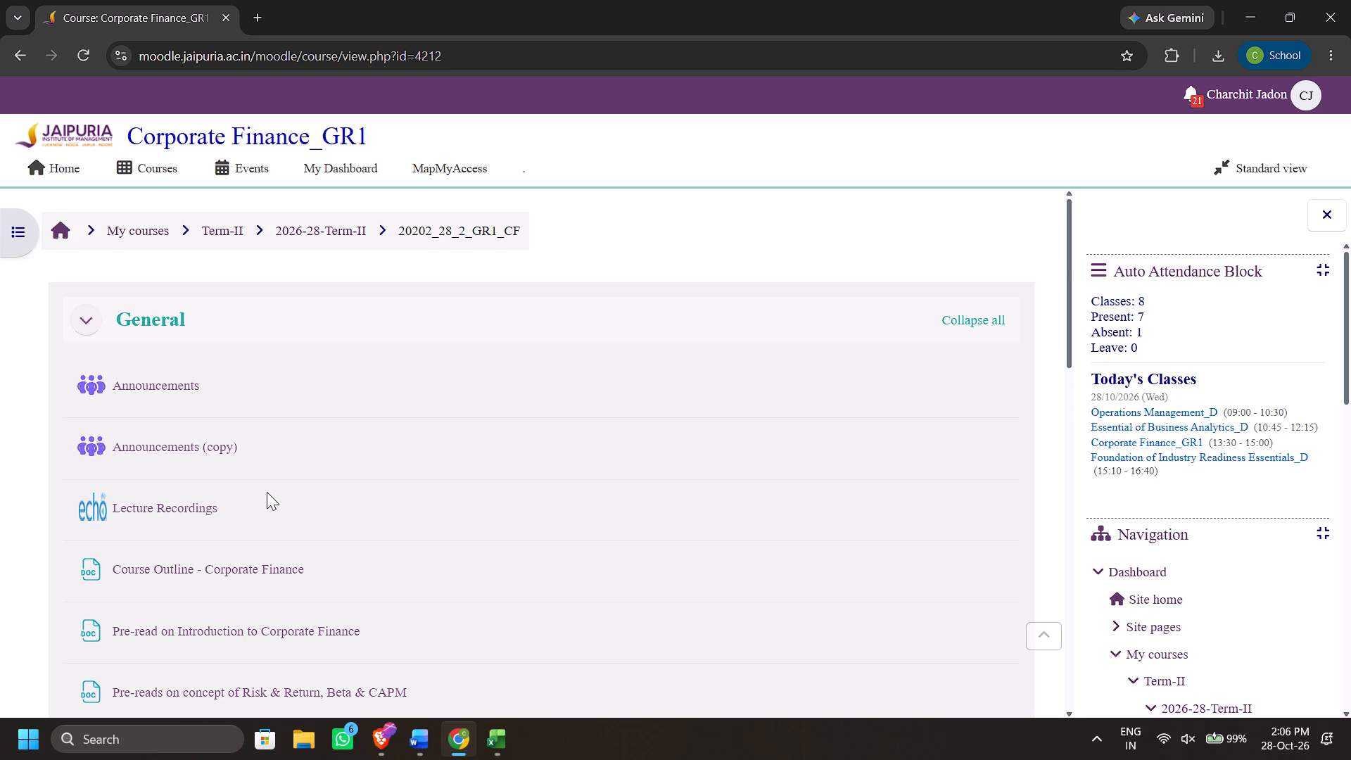
Download the "Application of What If Analysis for BYM" workbook from the General section and open it in Excel with editing enabled.
scroll(267, 492, "down", 2)
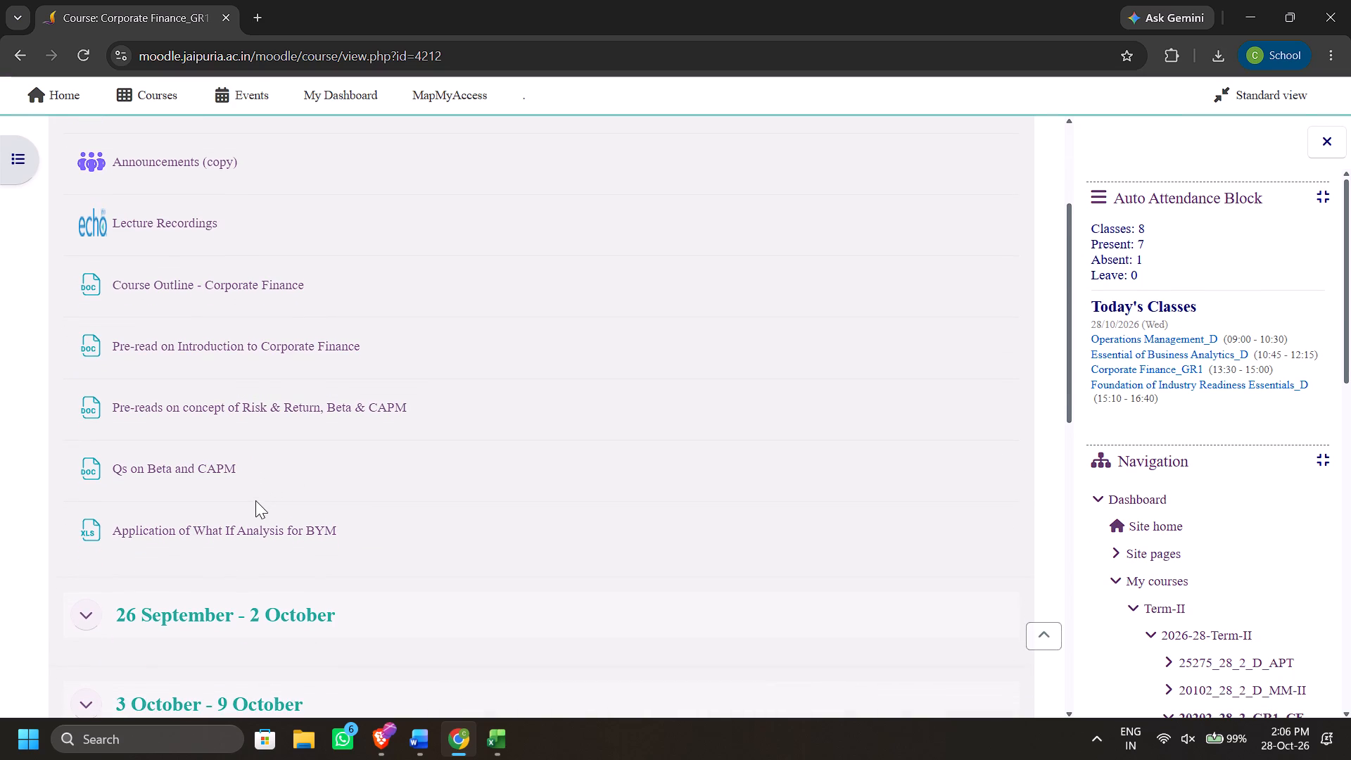
left_click(258, 528)
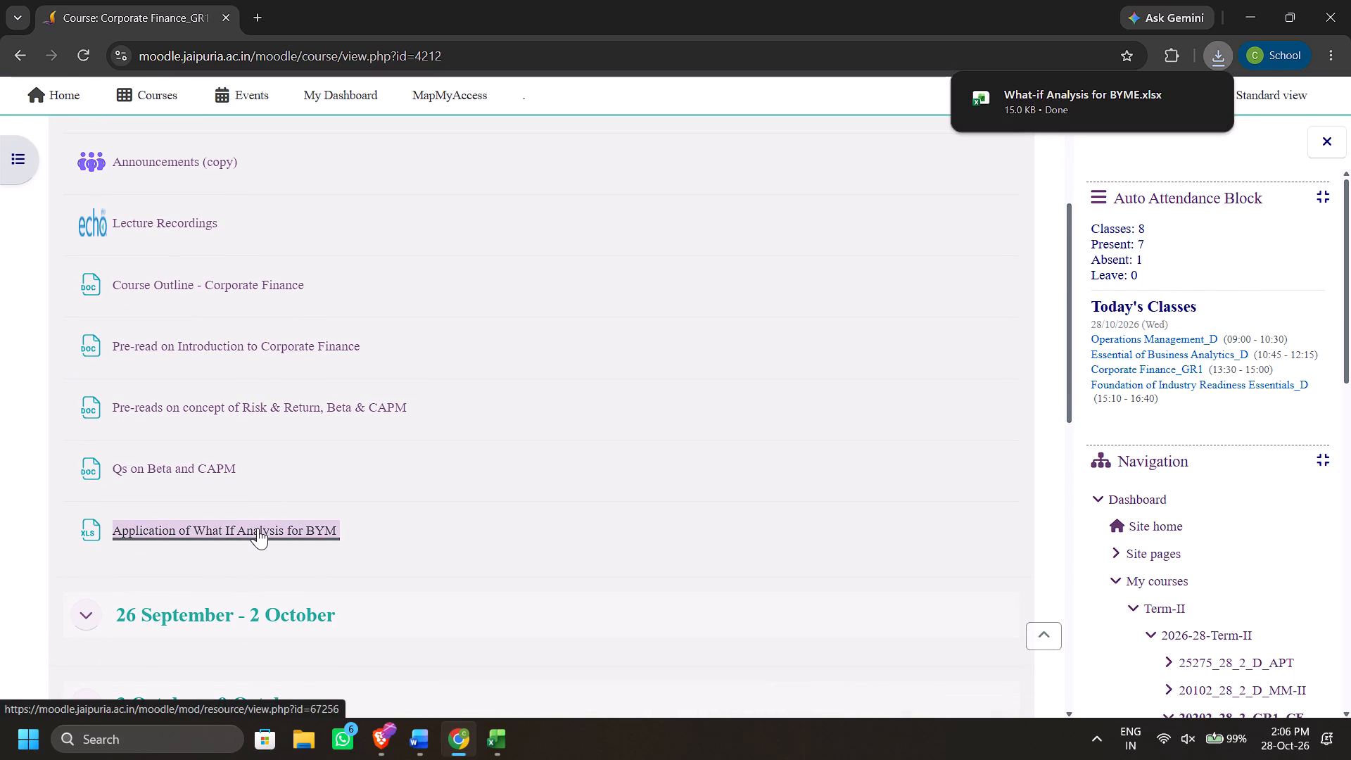
left_click(1055, 108)
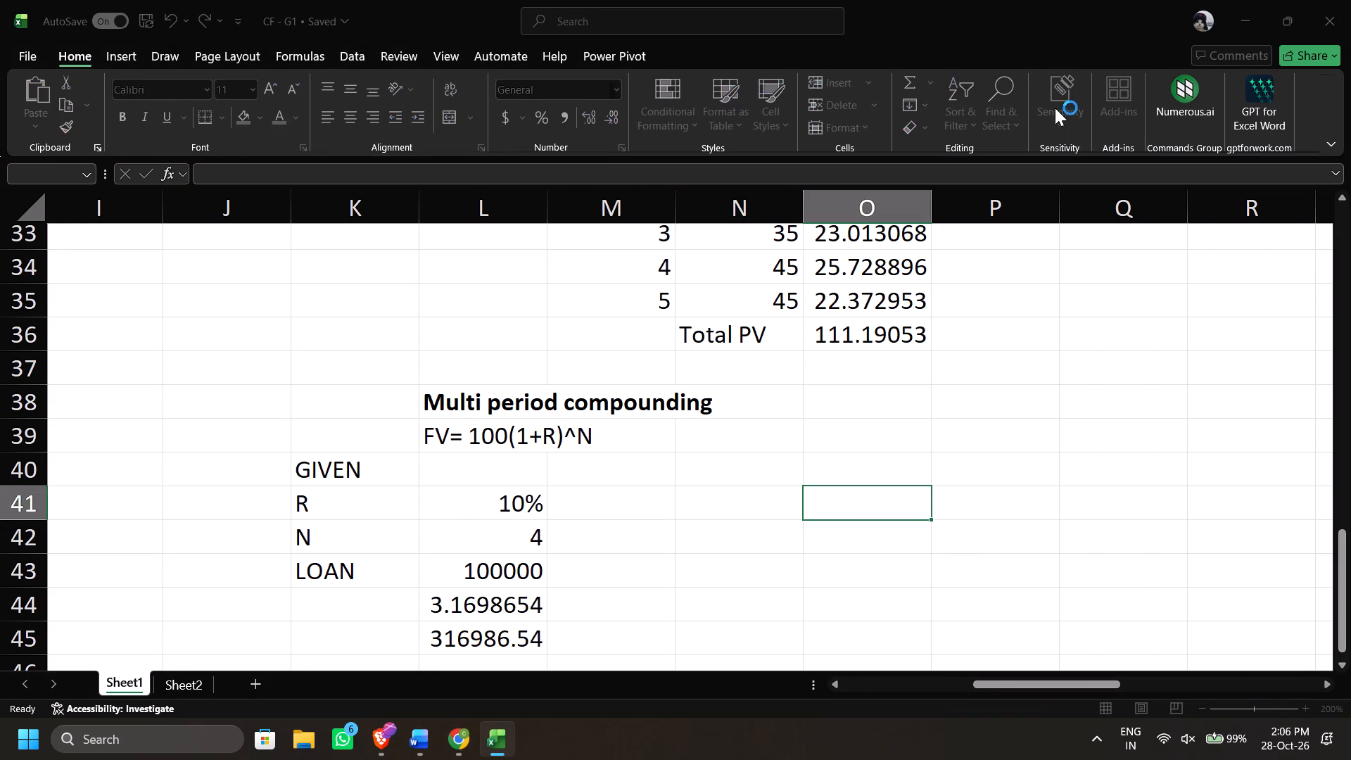
left_click(730, 80)
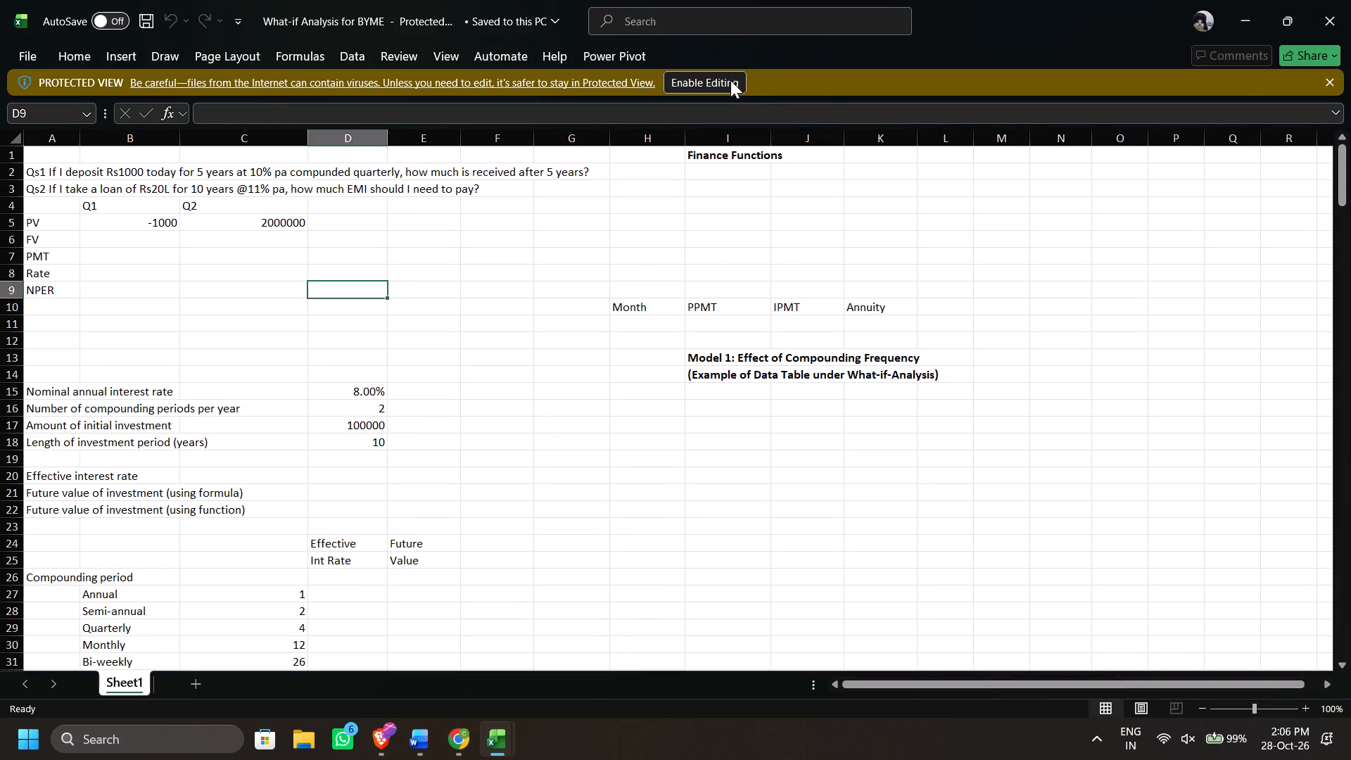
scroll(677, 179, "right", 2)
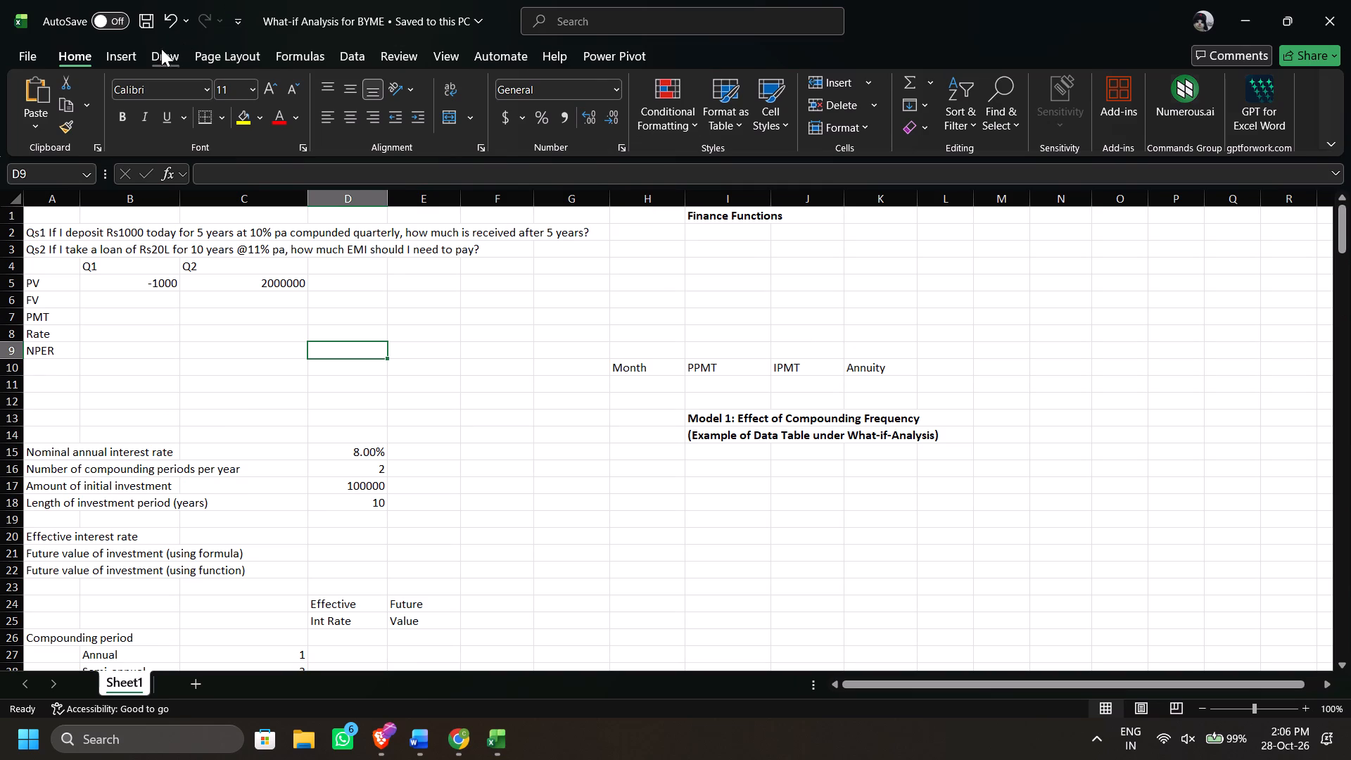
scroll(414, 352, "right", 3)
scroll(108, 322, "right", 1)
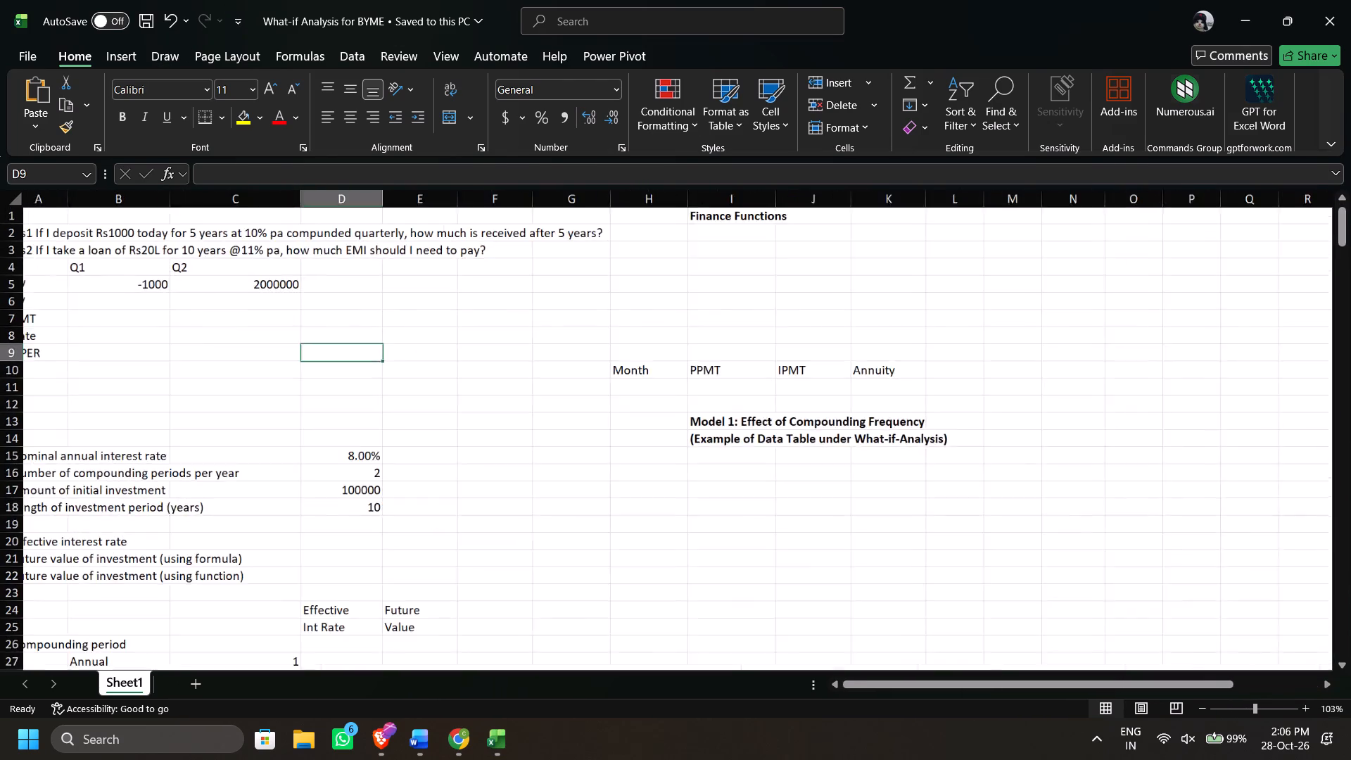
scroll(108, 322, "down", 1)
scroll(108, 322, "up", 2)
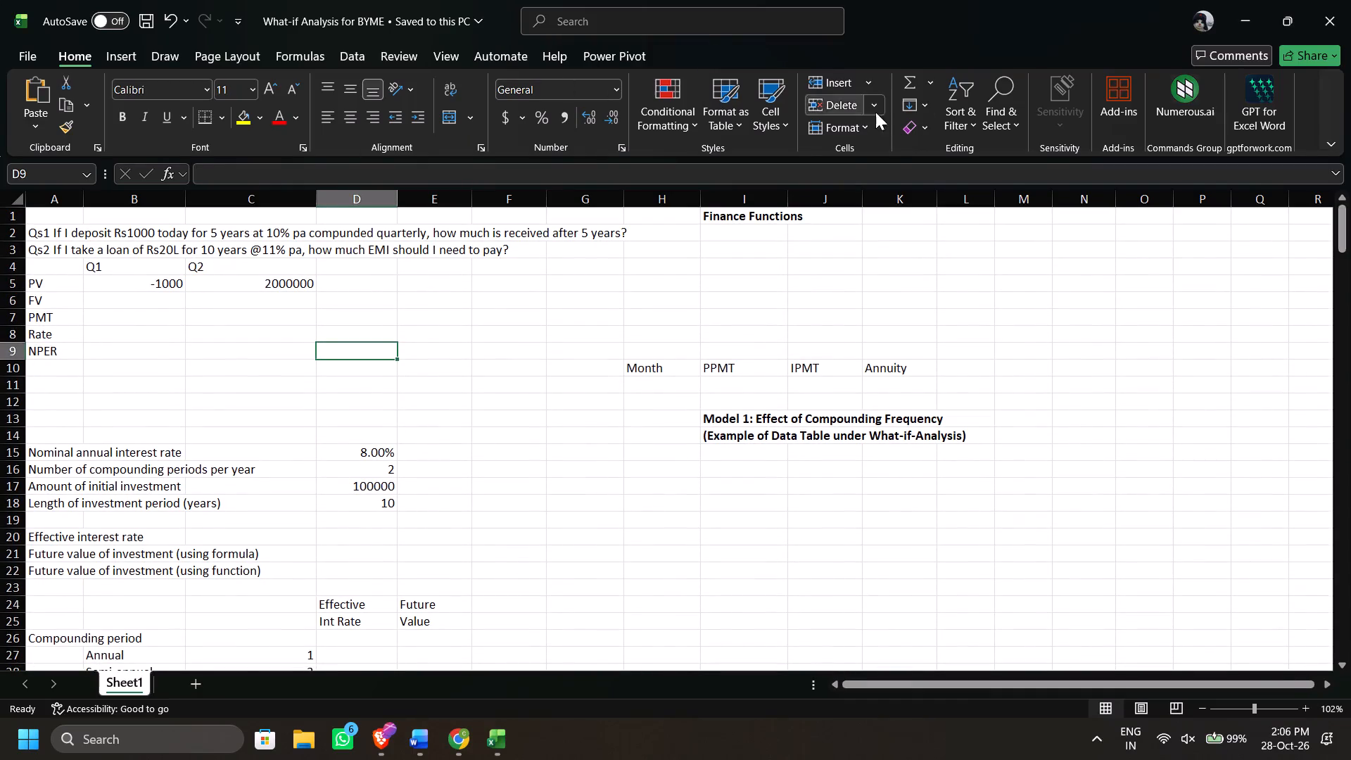
Turn on AutoSave for the What-if Analysis for BYME workbook by uploading it to the personal OneDrive.
left_click(113, 26)
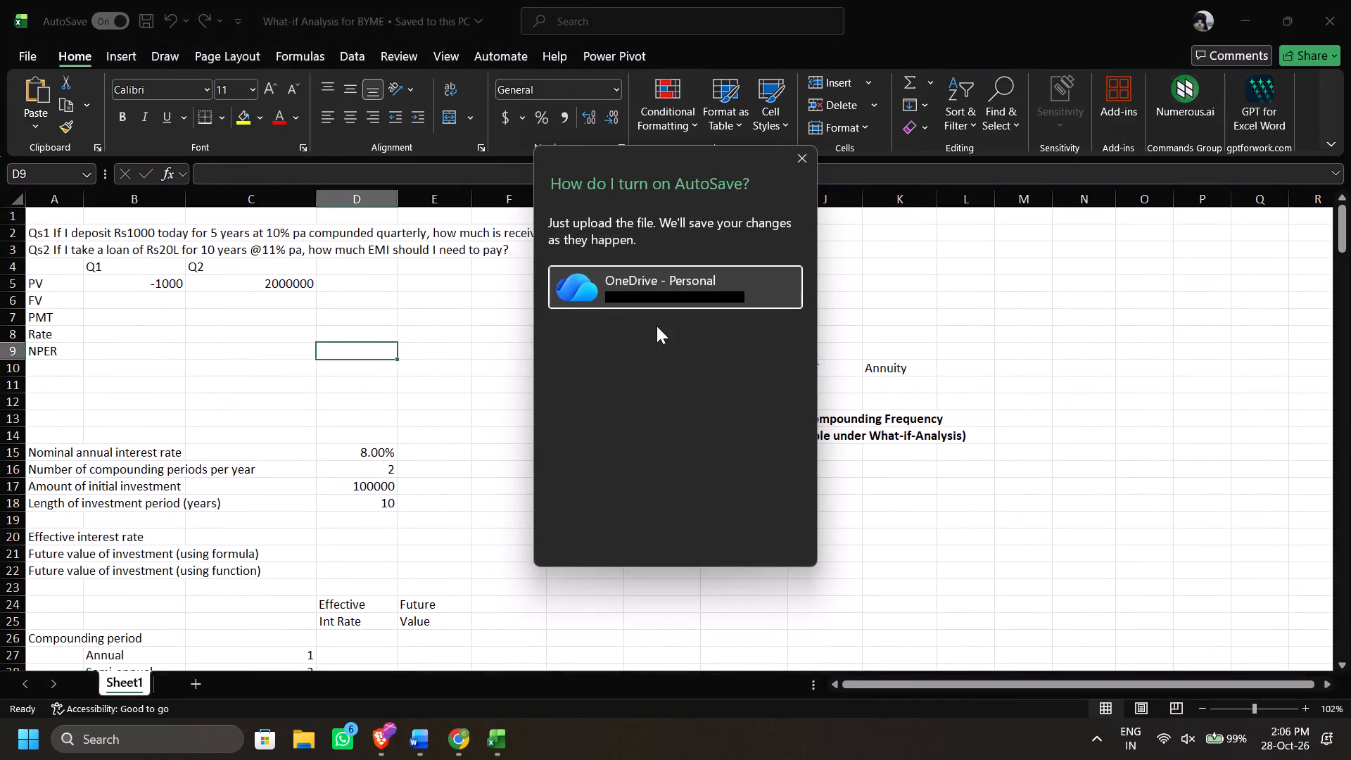
double_click(648, 282)
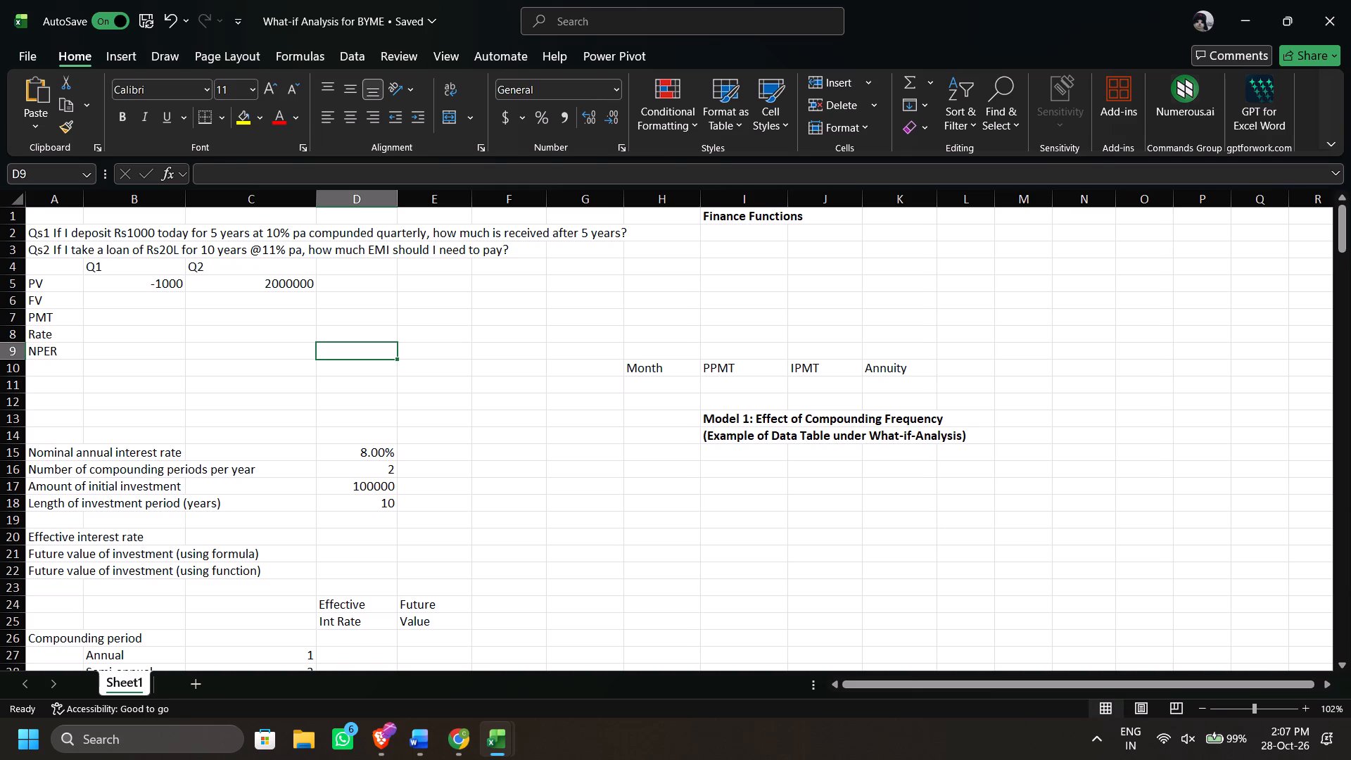
Select the FV cell for Q1, B6.
left_click(151, 301)
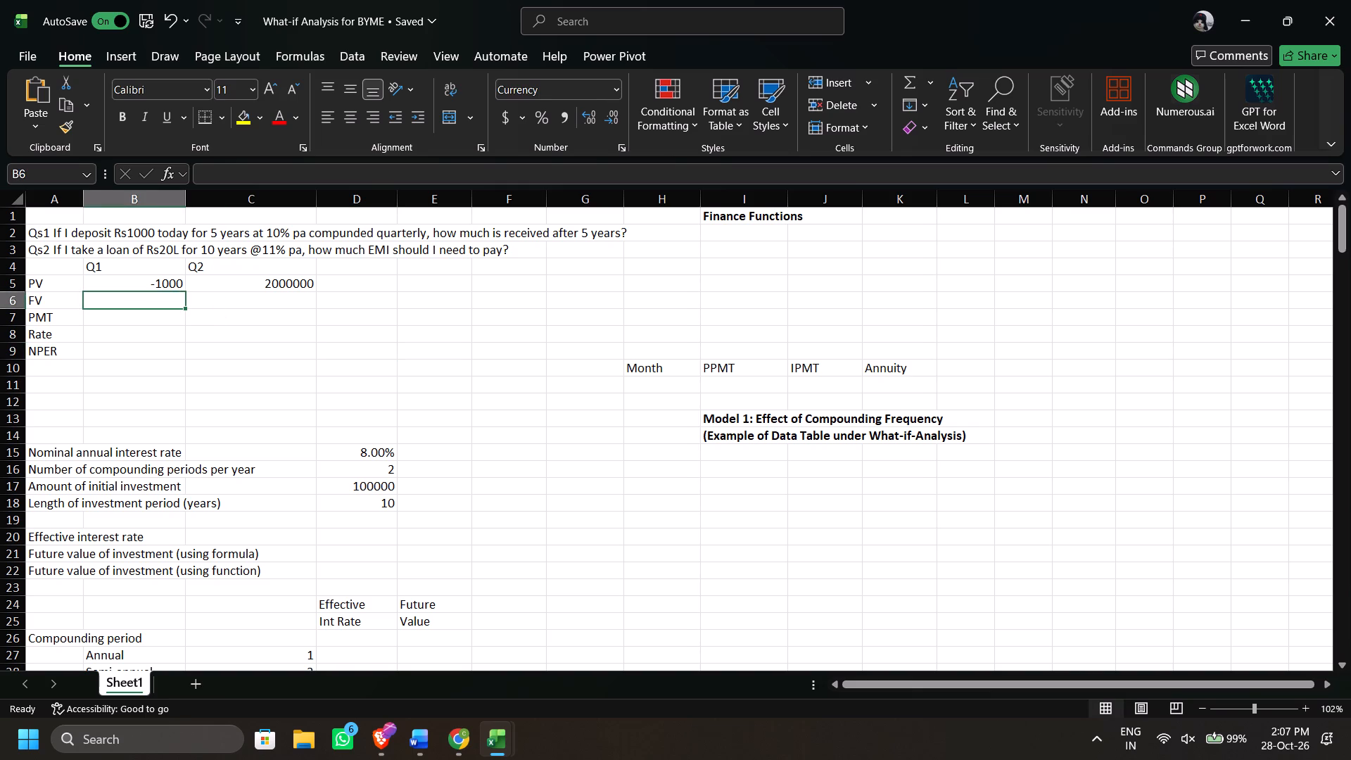
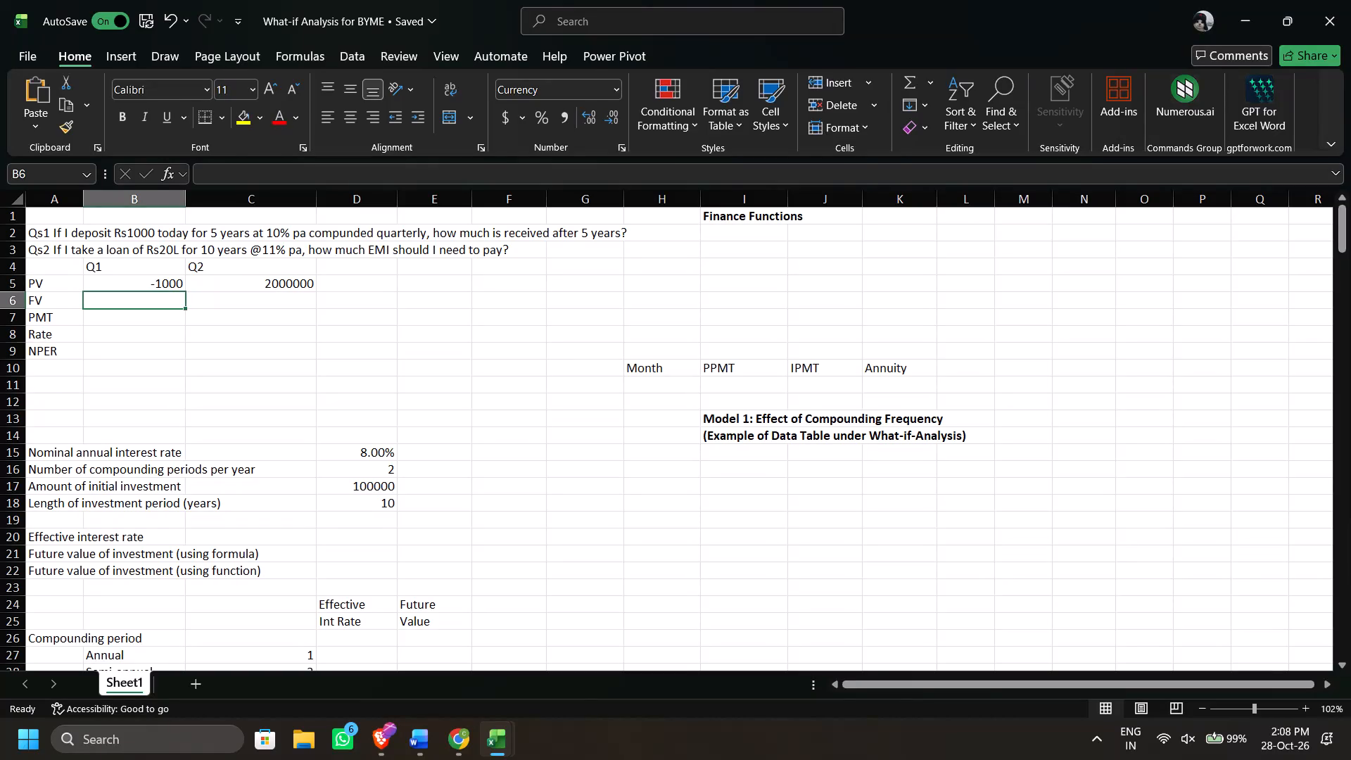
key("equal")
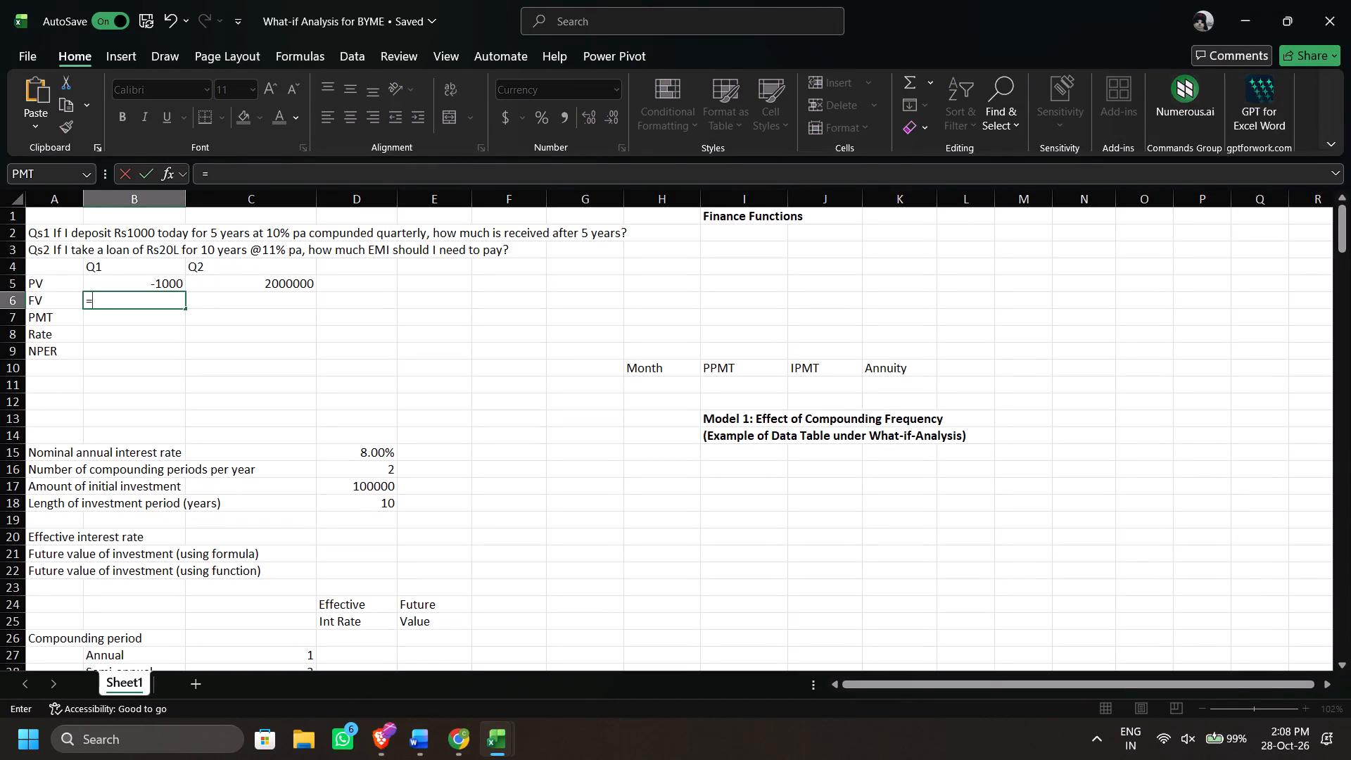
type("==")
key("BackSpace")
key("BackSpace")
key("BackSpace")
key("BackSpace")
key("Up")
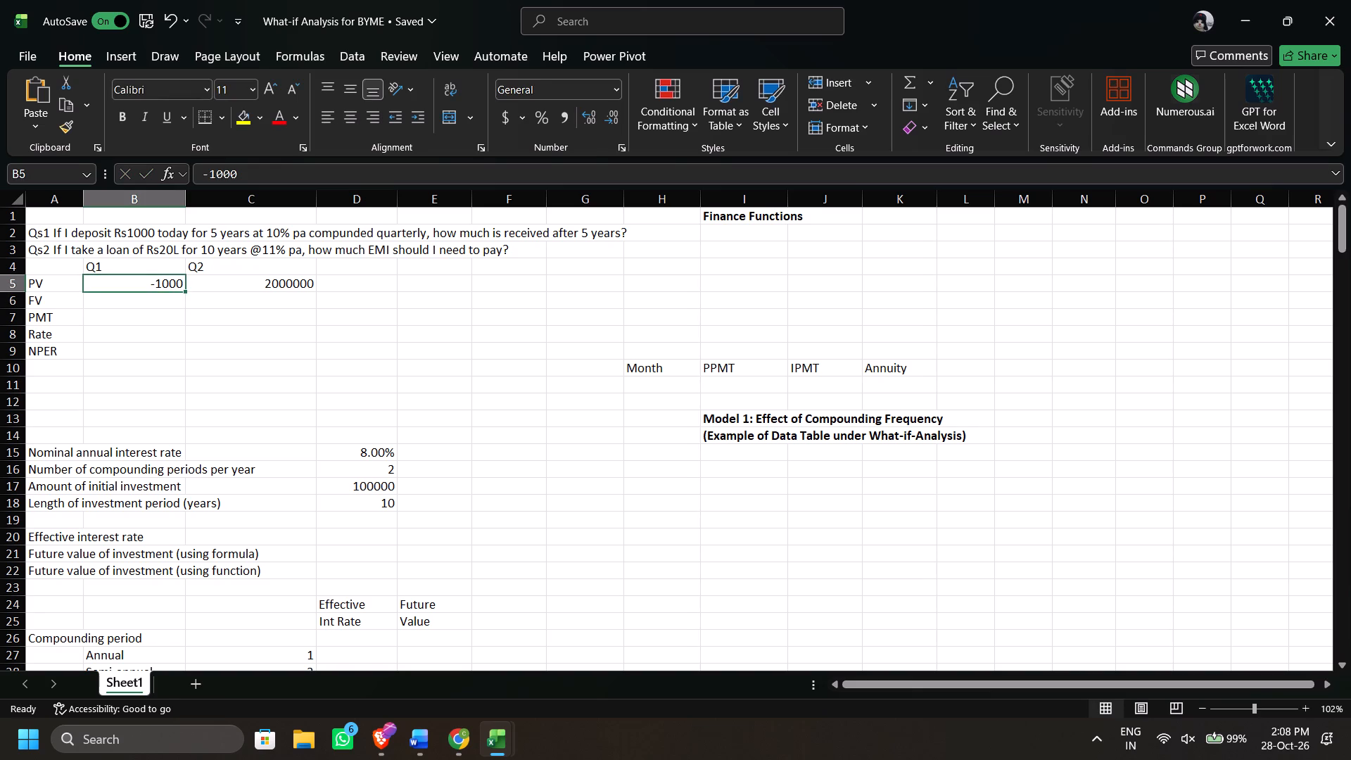
Enter 0 as the PMT for Q1 in cell B7.
key("Down")
key("Down")
key("0")
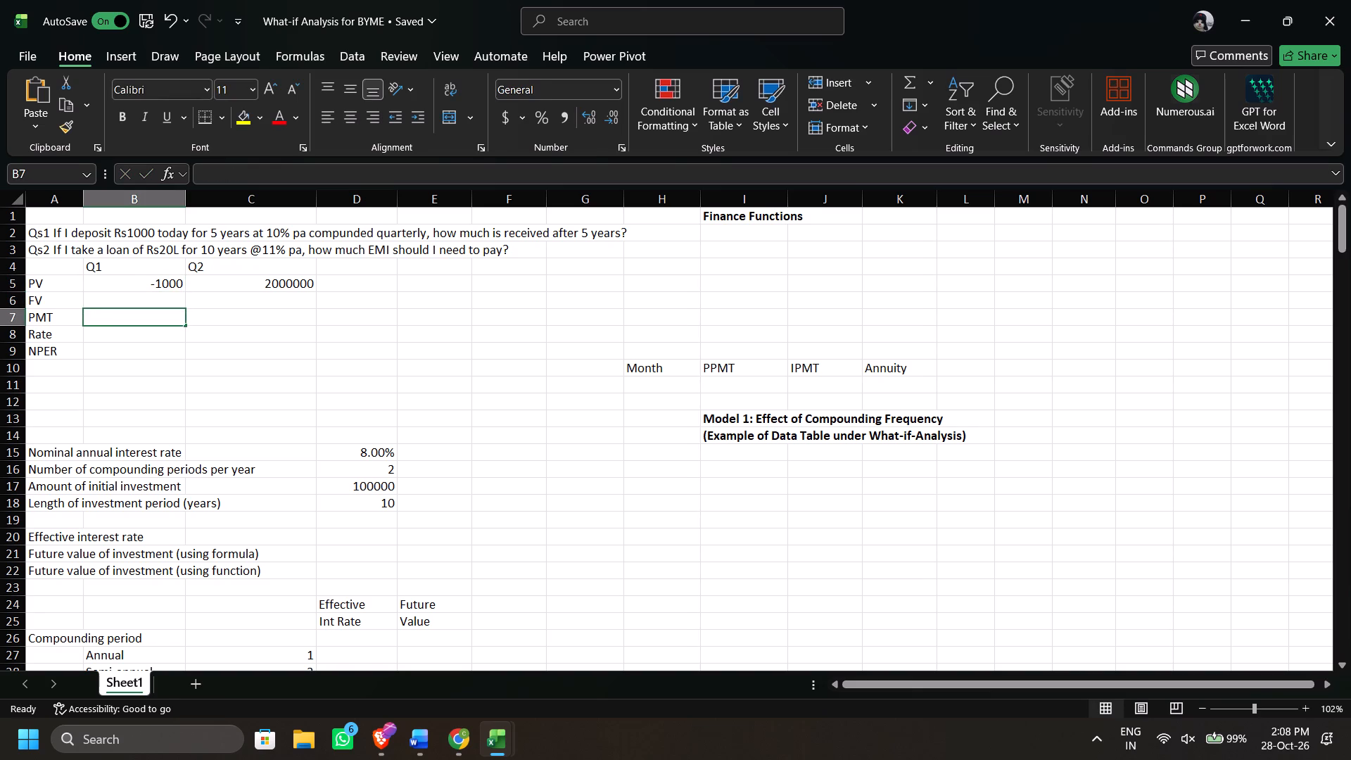
key("Down")
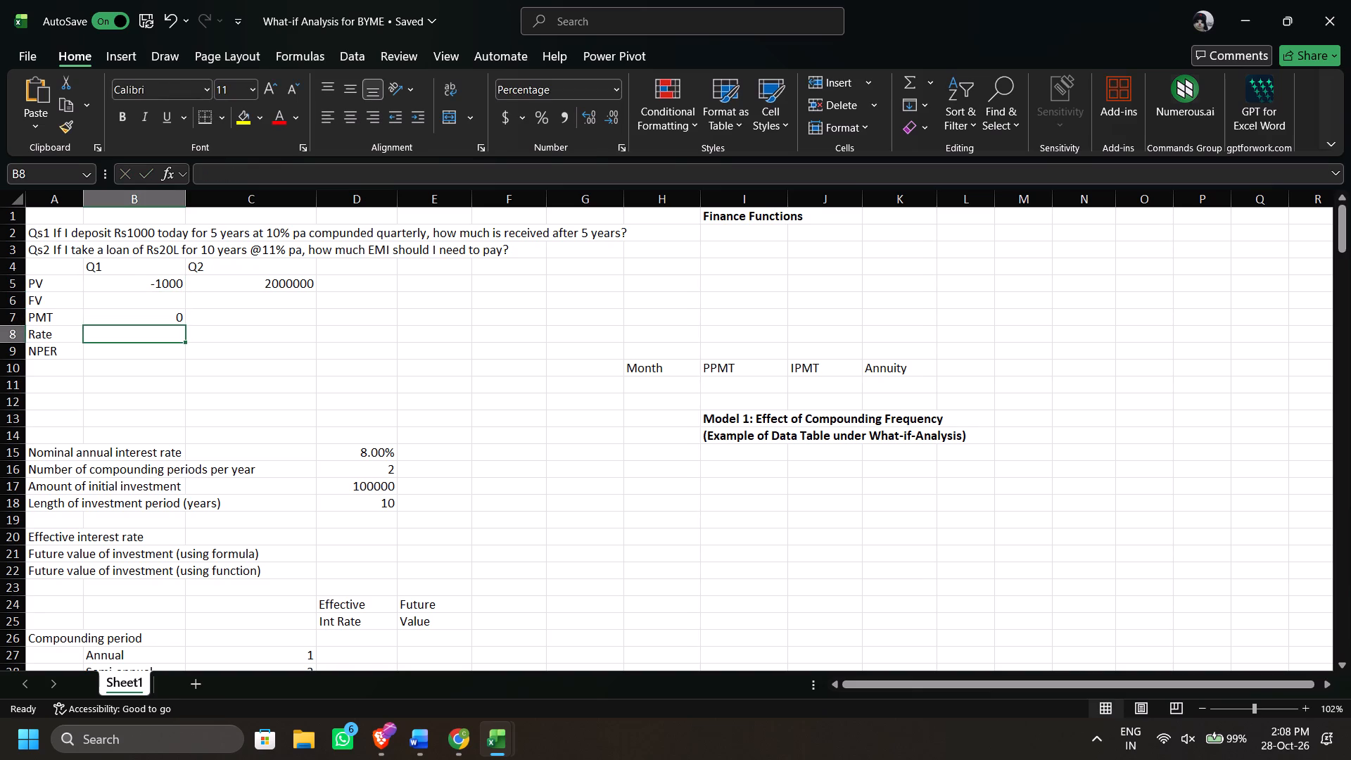
Enter the quarterly rate for Q1 in cell B8 as the formula =10%/4.
type("10")
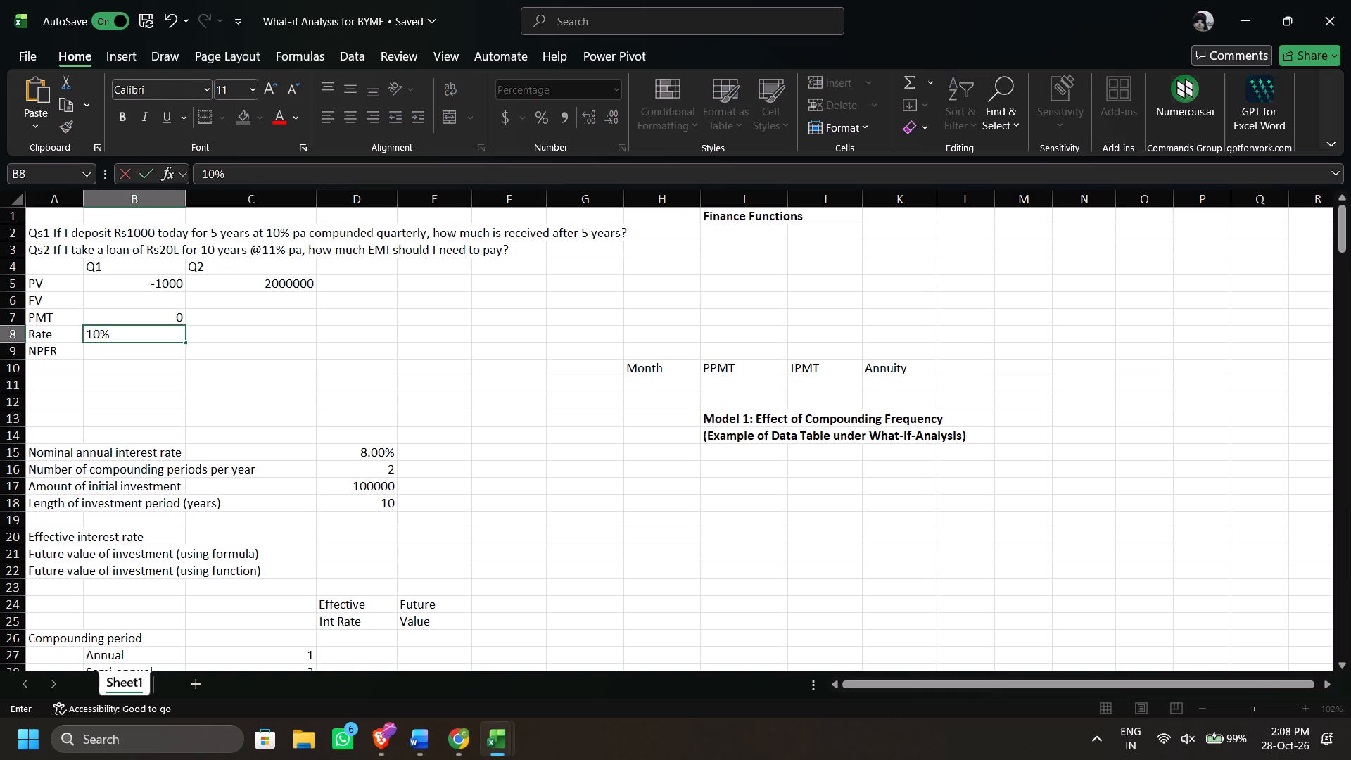
key("shift+percent")
type("/4")
key("Return")
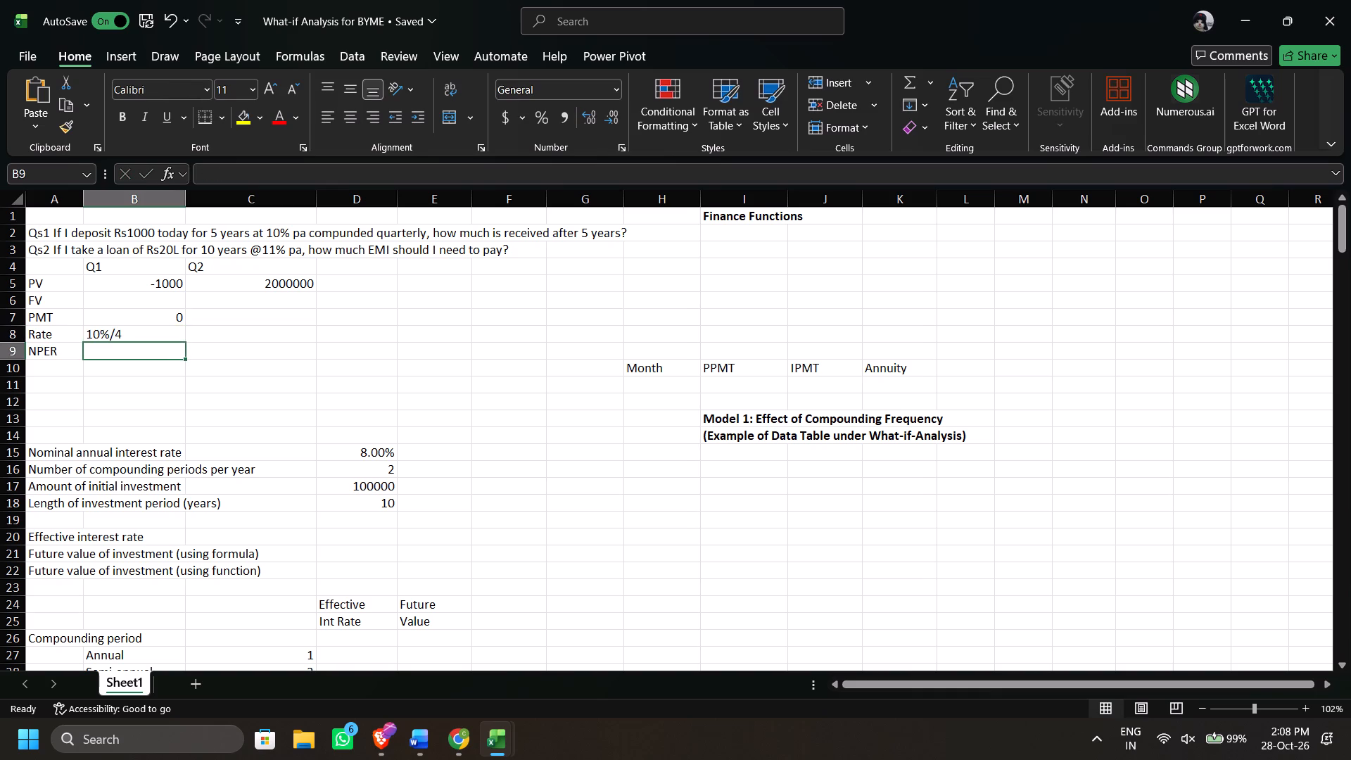
left_click(105, 331)
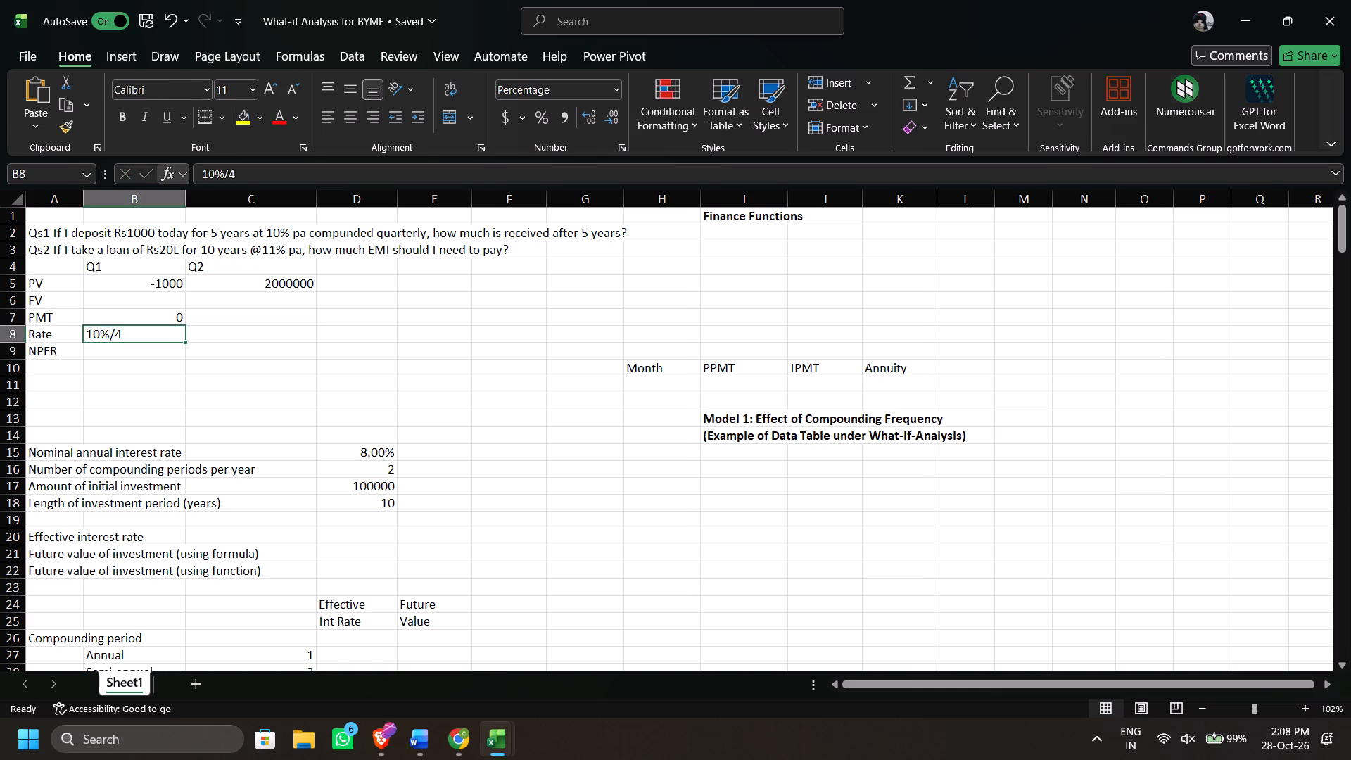
left_click(205, 172)
key("equal")
key("Return")
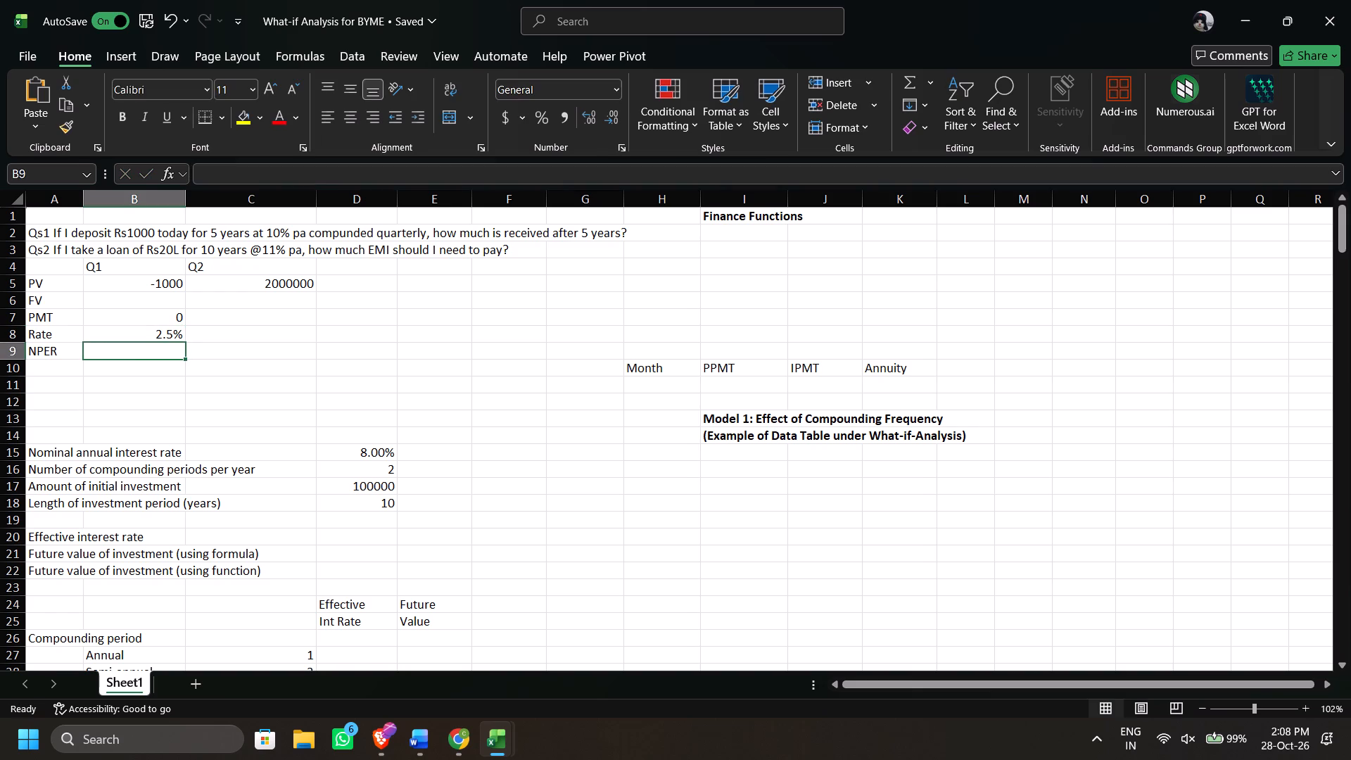
Enter 20 as the NPER for Q1 in cell B9.
type("20")
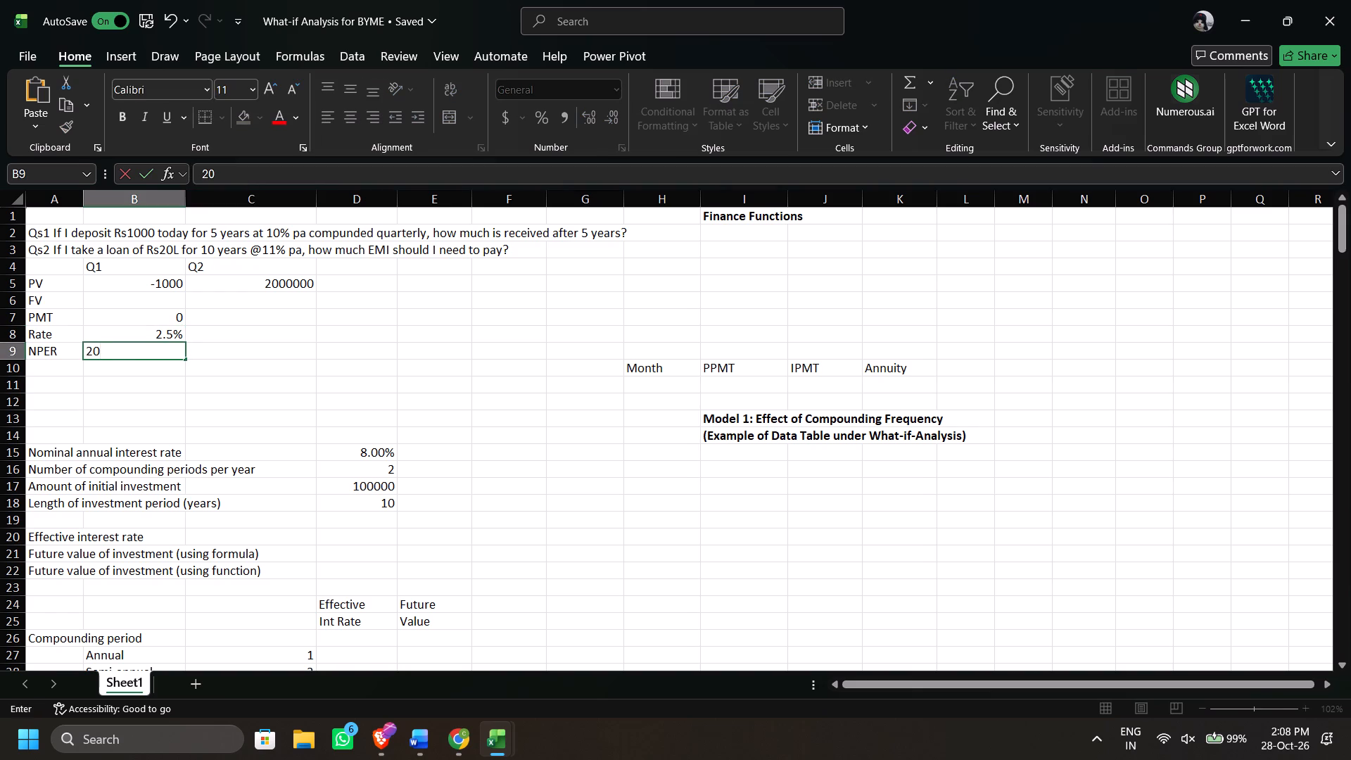
left_click(269, 303)
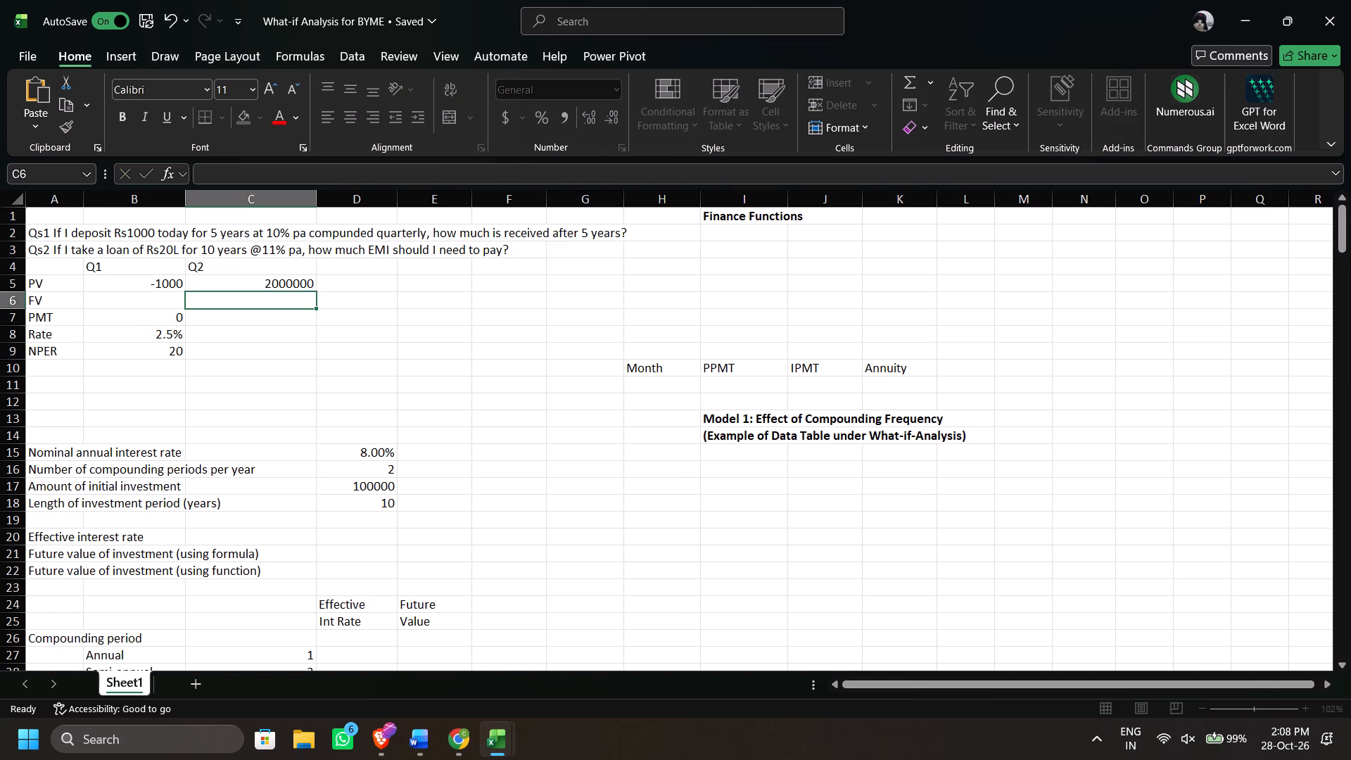
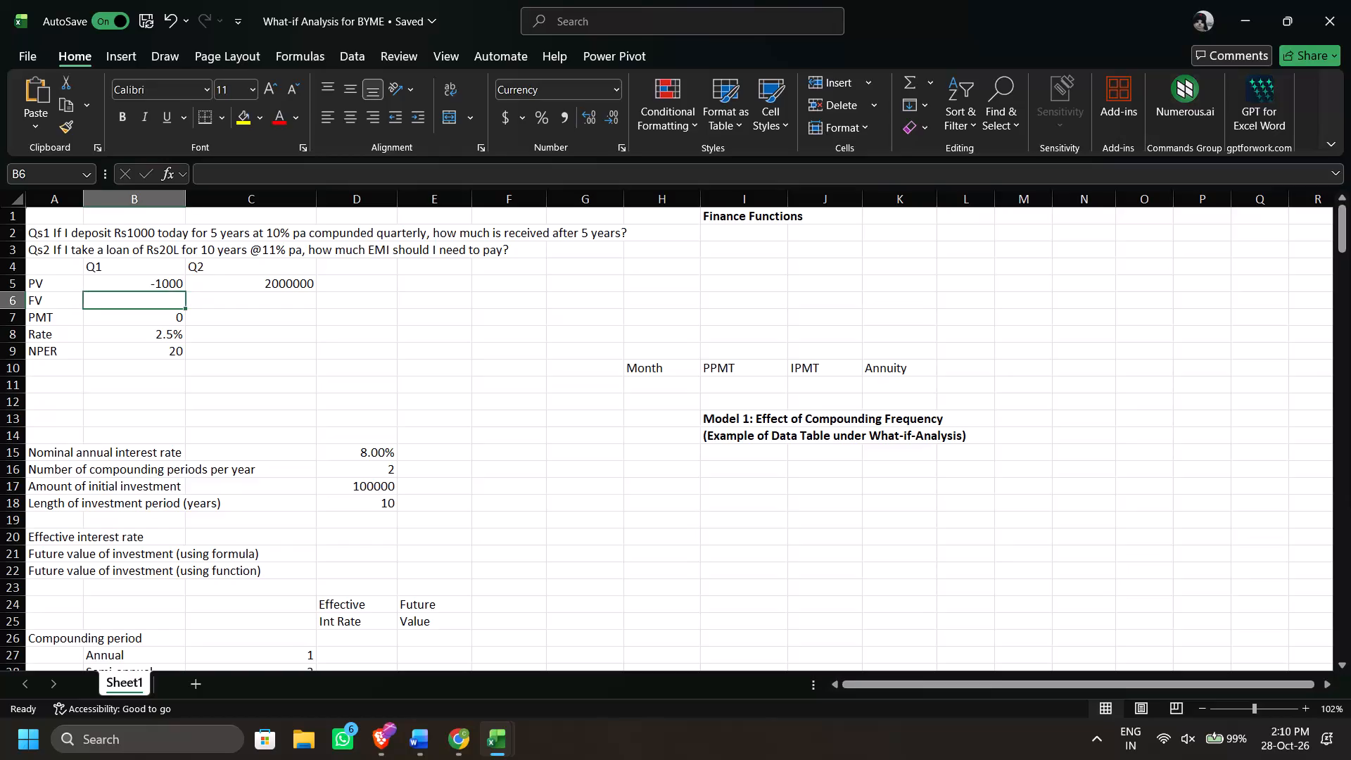
Calculate the Q1 future value in cell B6 with the FV function, using rate B8, nper B9, pmt B7 and pv B5.
type("FV")
key("Tab")
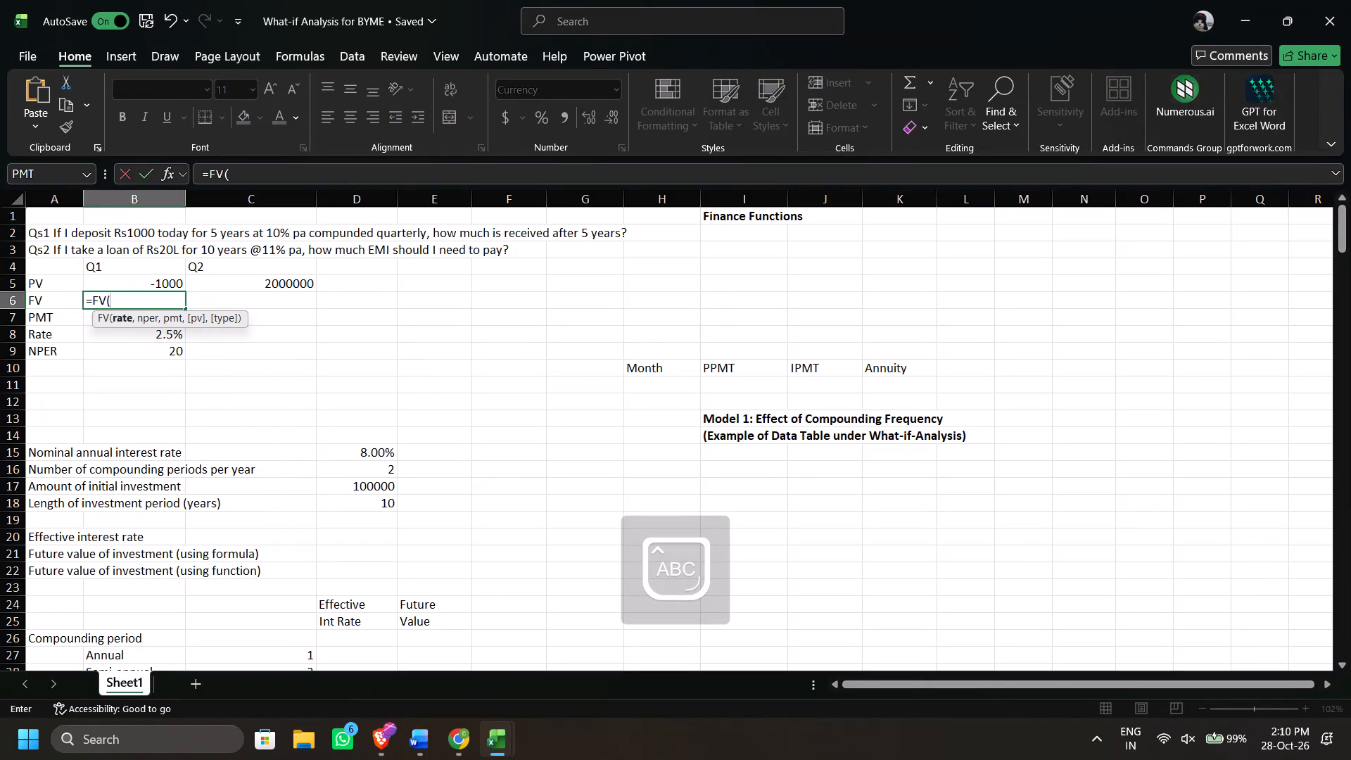
left_click(103, 338)
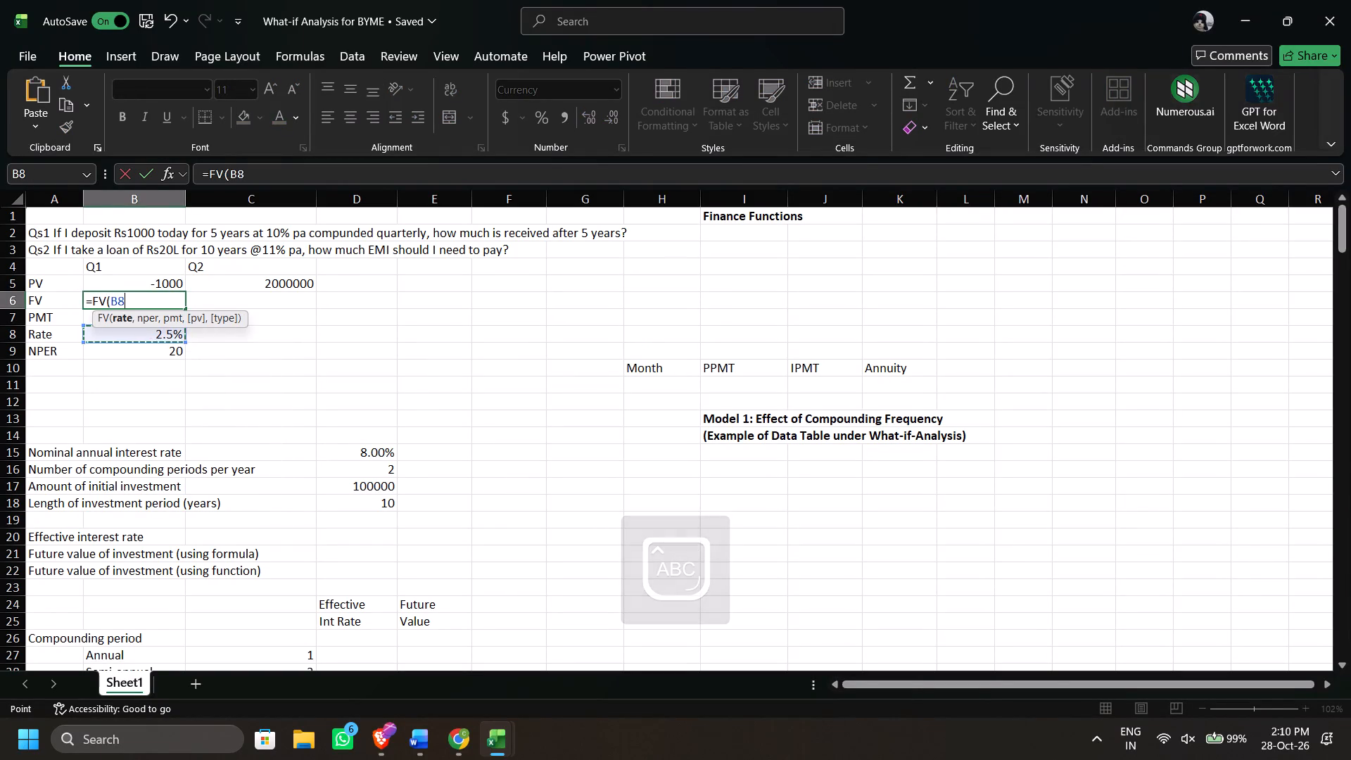
key("comma")
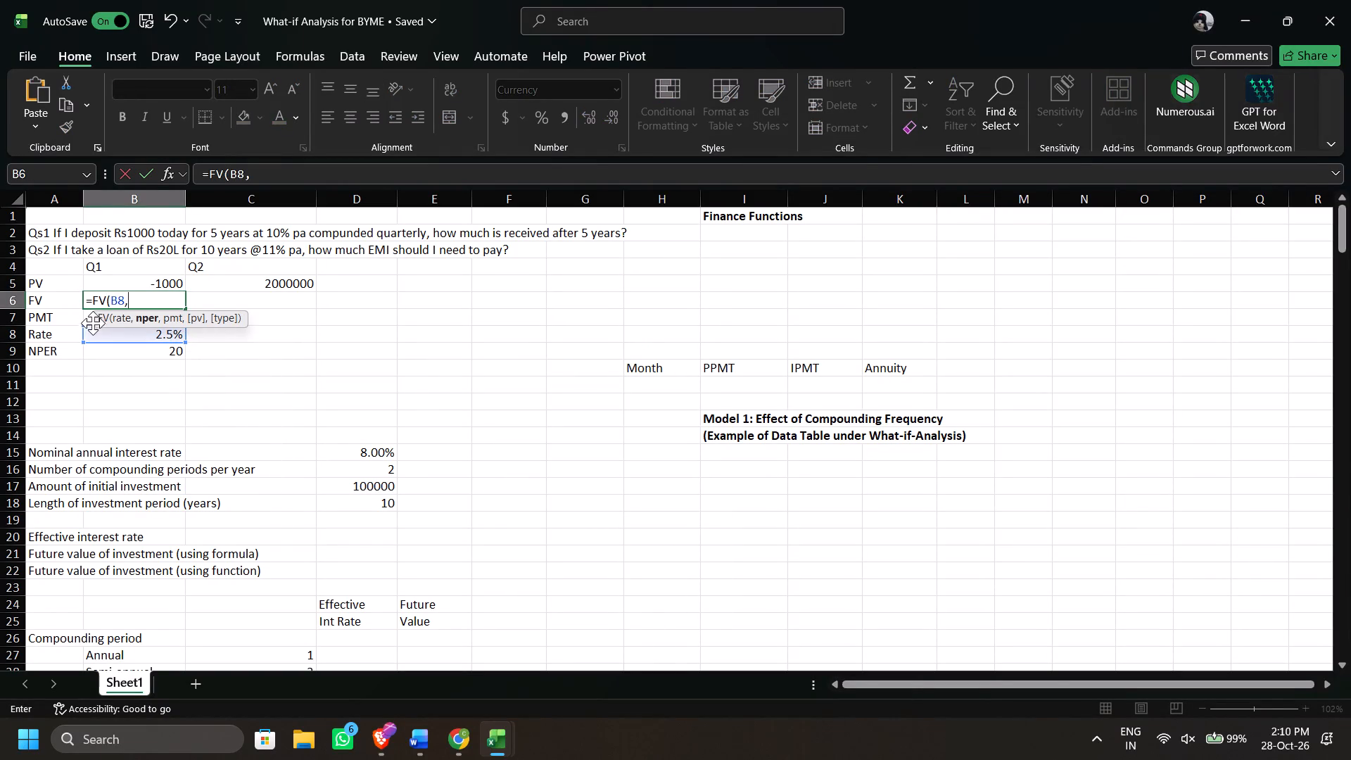
left_click(106, 351)
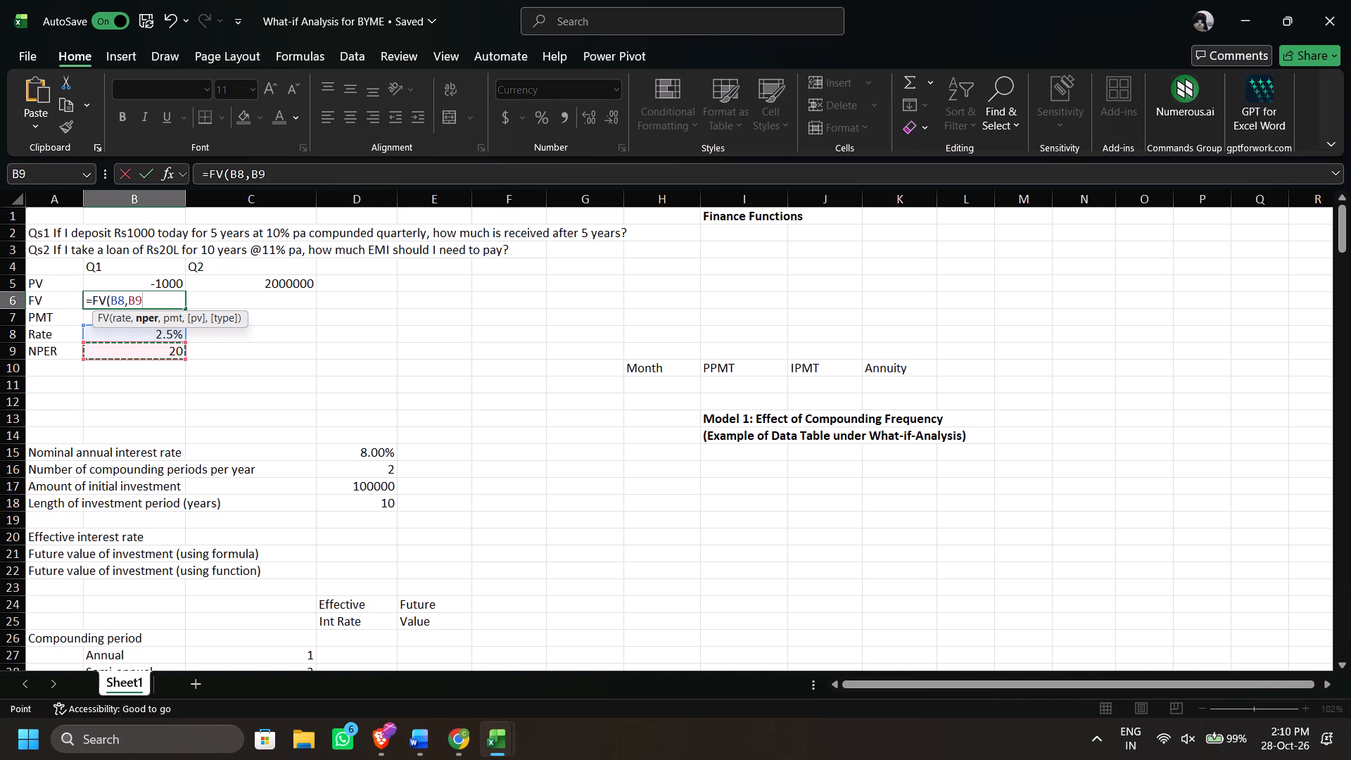
key("comma")
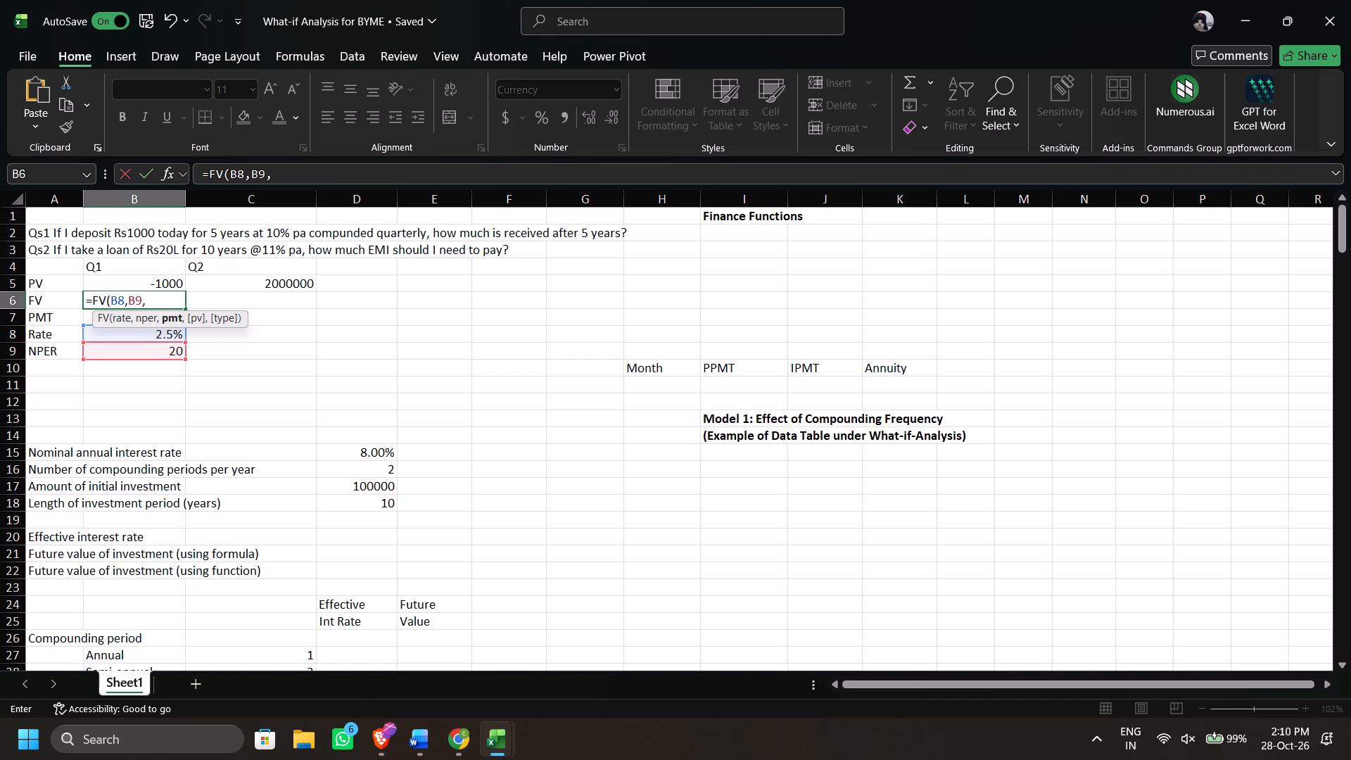
left_click(88, 315)
key("comma")
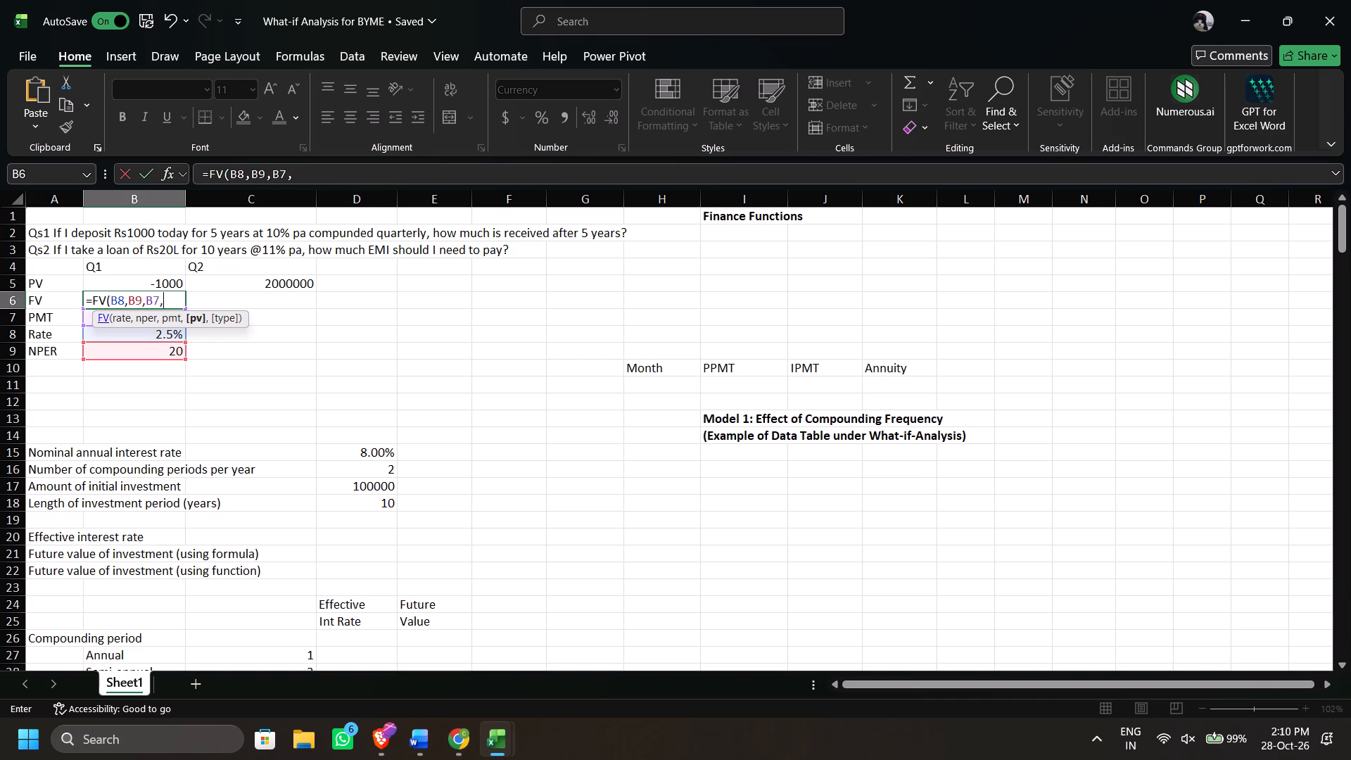
left_click(111, 281)
key("comma")
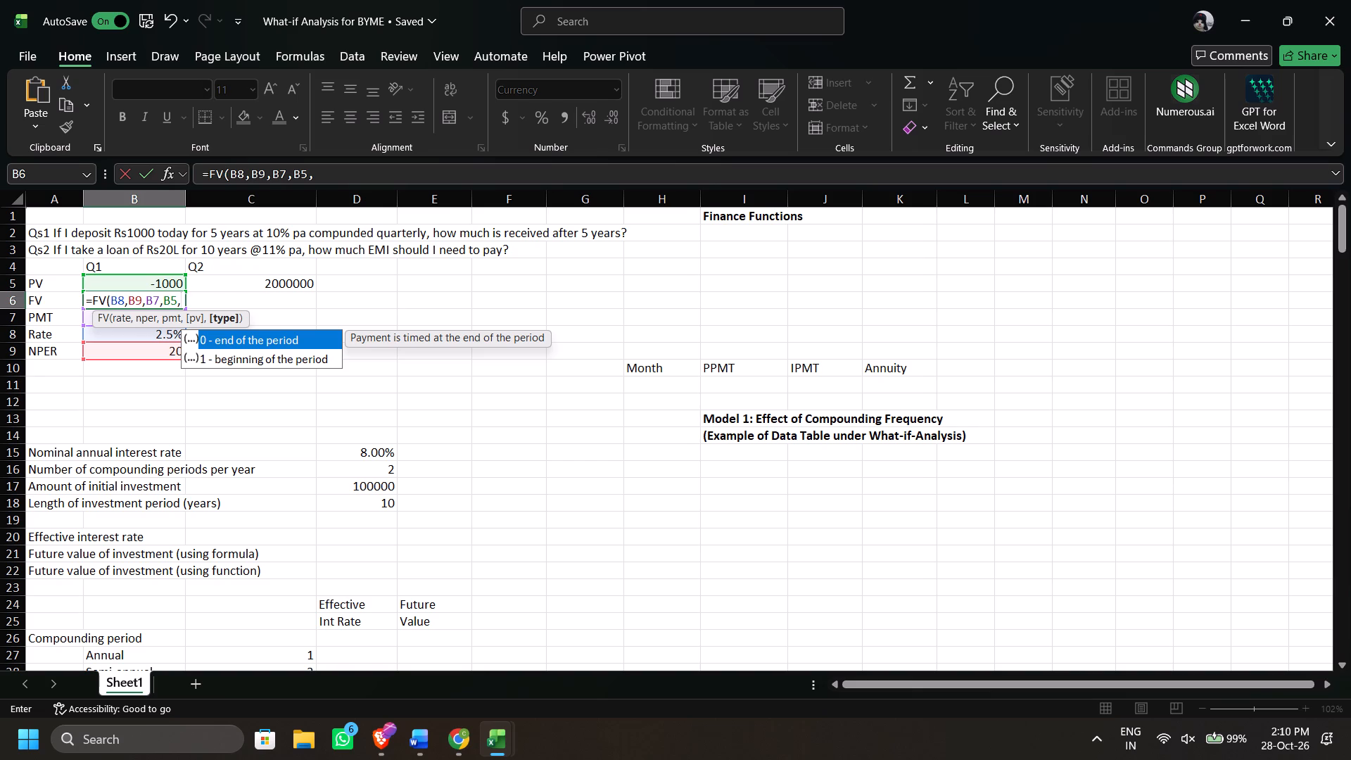
Complete the Q1 FV formula in cell B6 with payment type 0, the end of the period.
key("Tab")
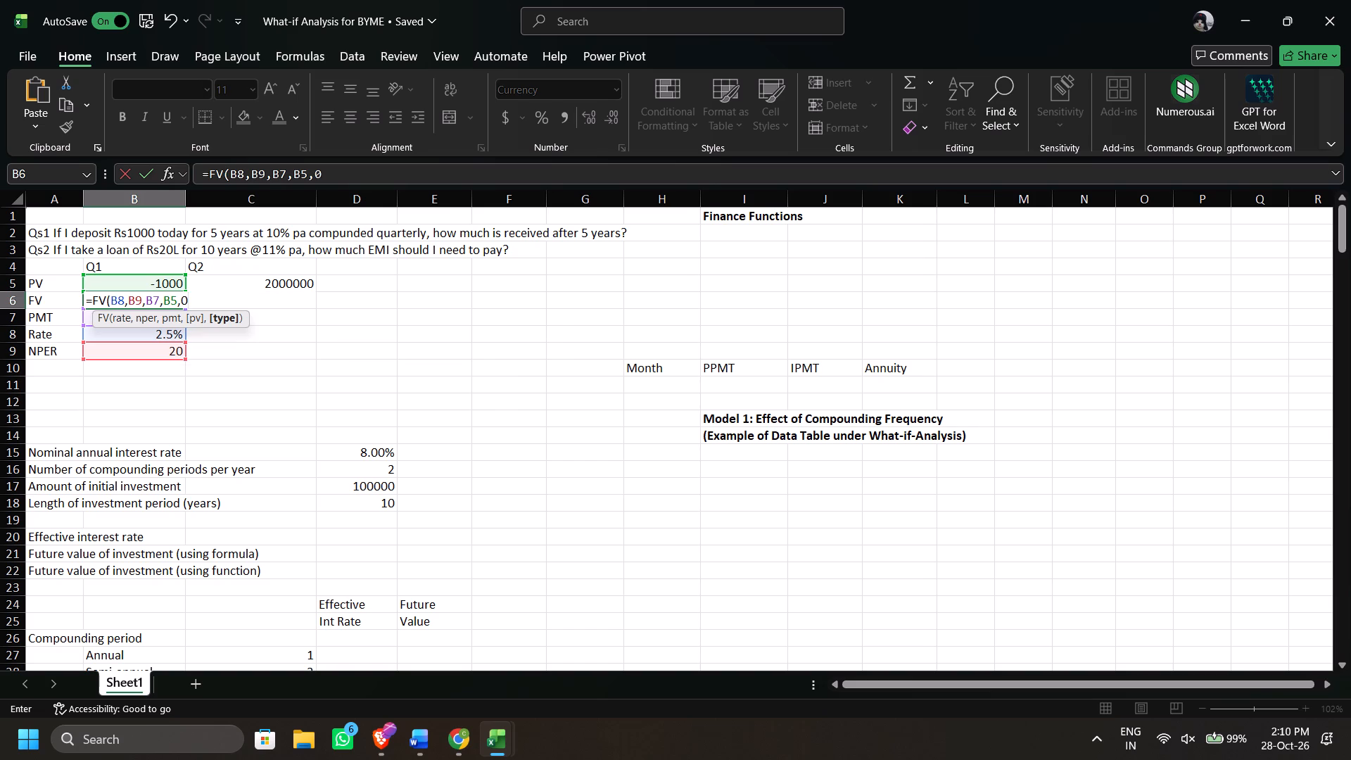
key("shift+parenright")
key("Return")
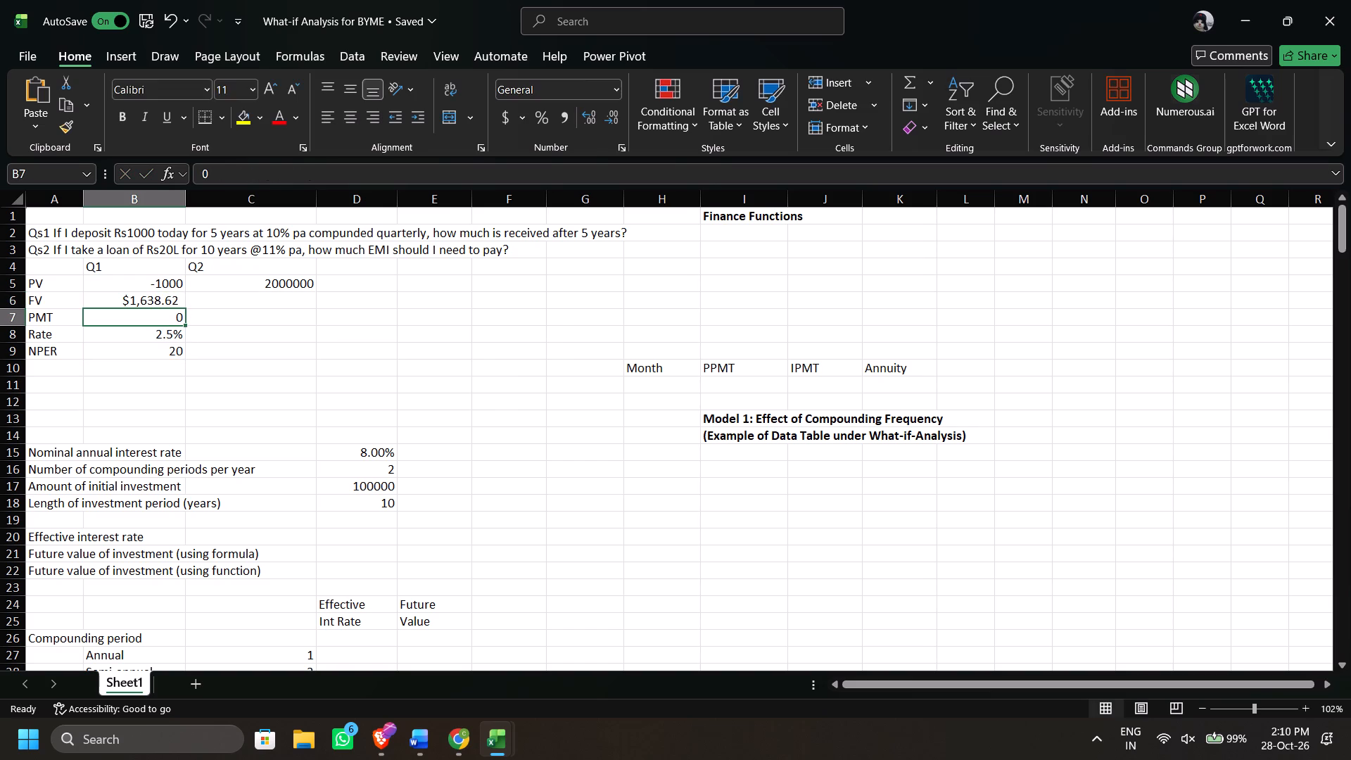
left_click(140, 303)
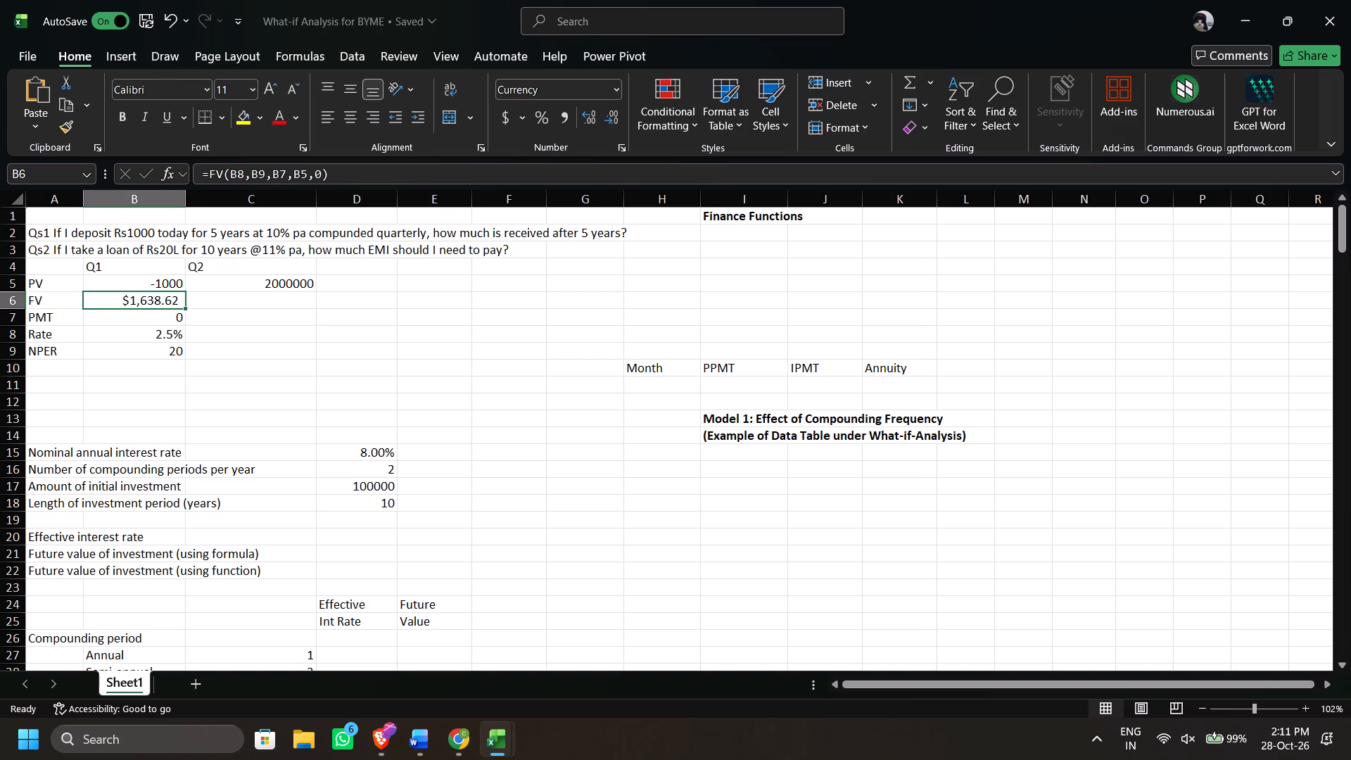
Switch to the Instagram app and open the first unread conversation in the messages.
left_click(0, 753)
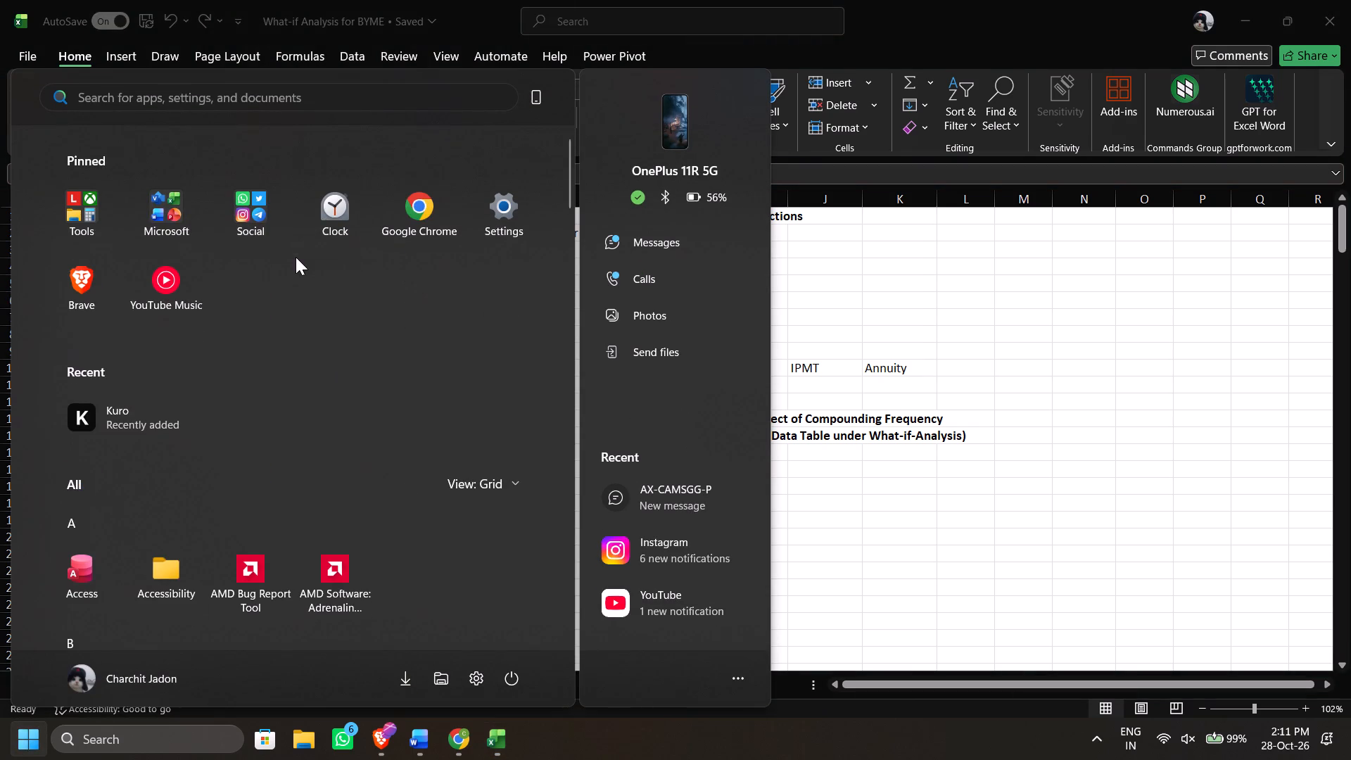
left_click(284, 238)
left_click(348, 316)
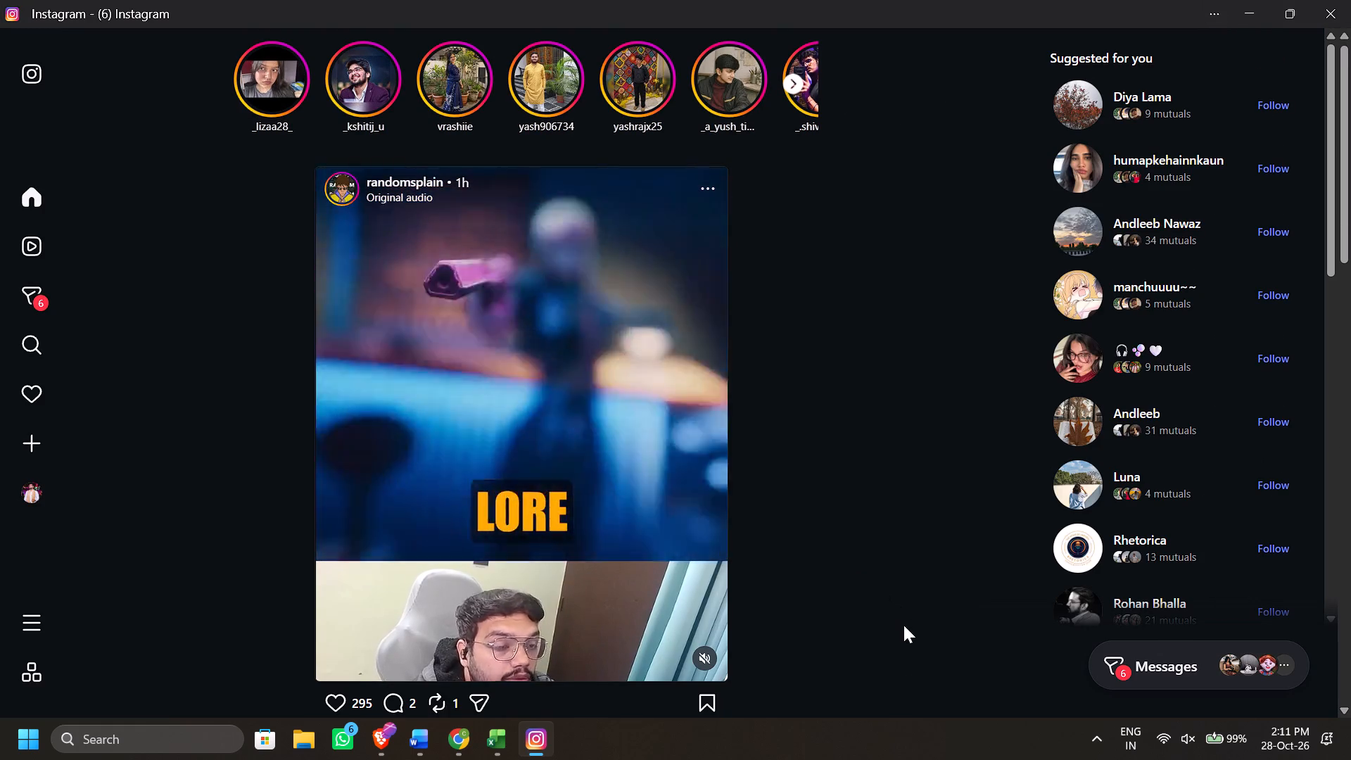
left_click(1174, 654)
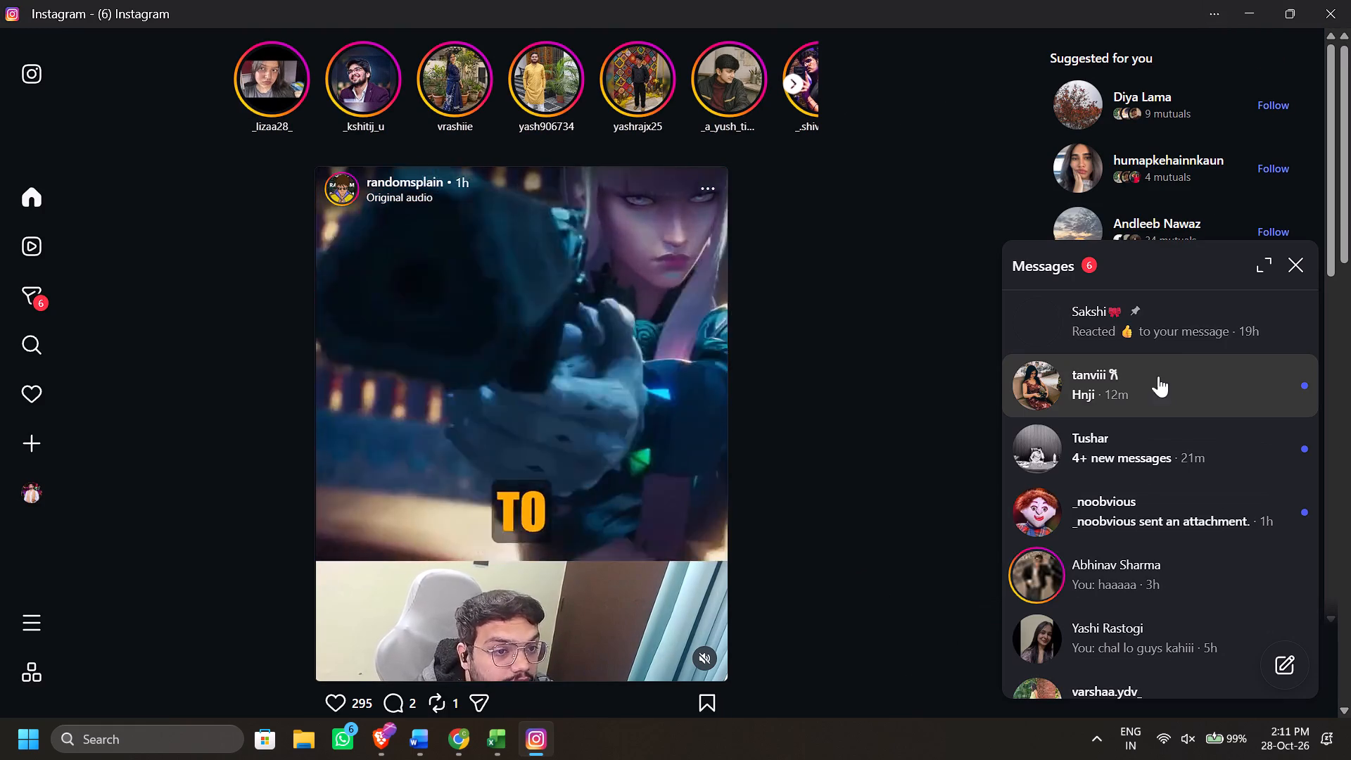
left_click(1176, 376)
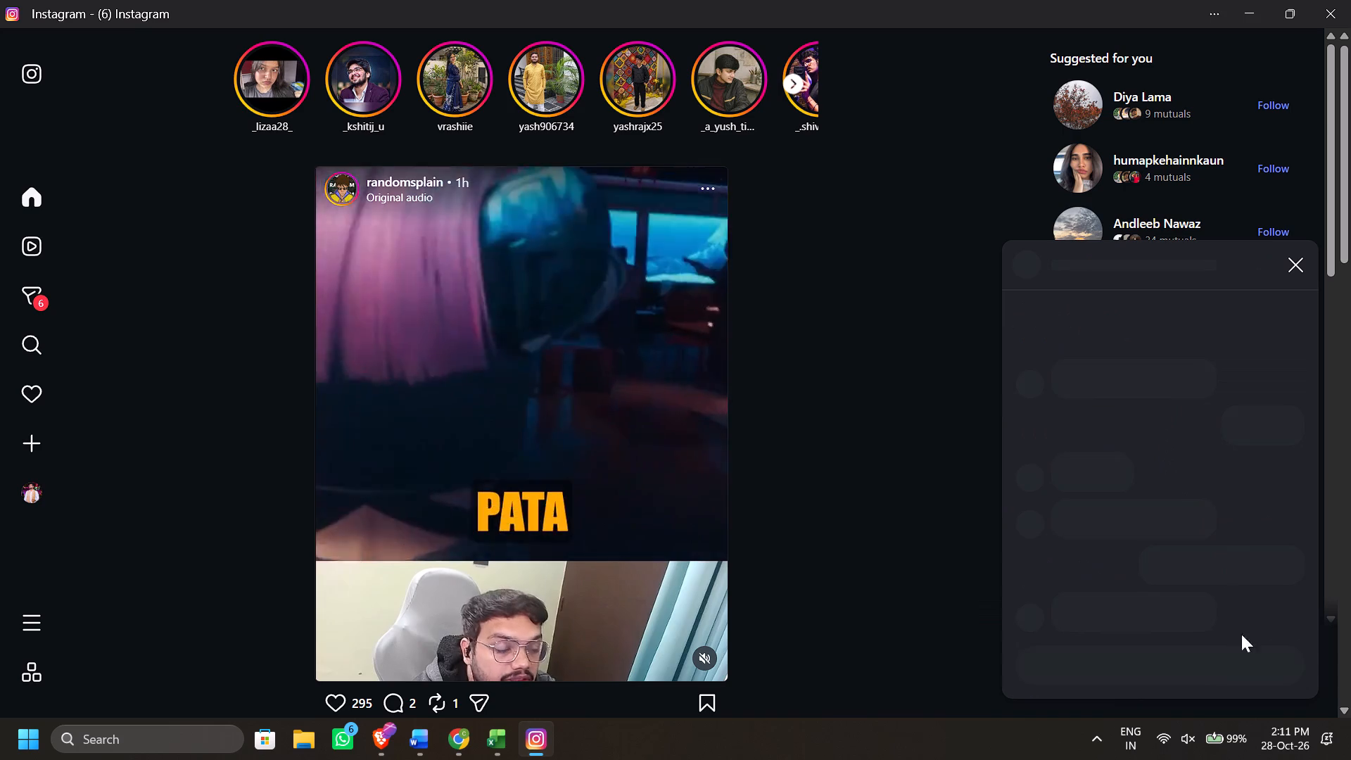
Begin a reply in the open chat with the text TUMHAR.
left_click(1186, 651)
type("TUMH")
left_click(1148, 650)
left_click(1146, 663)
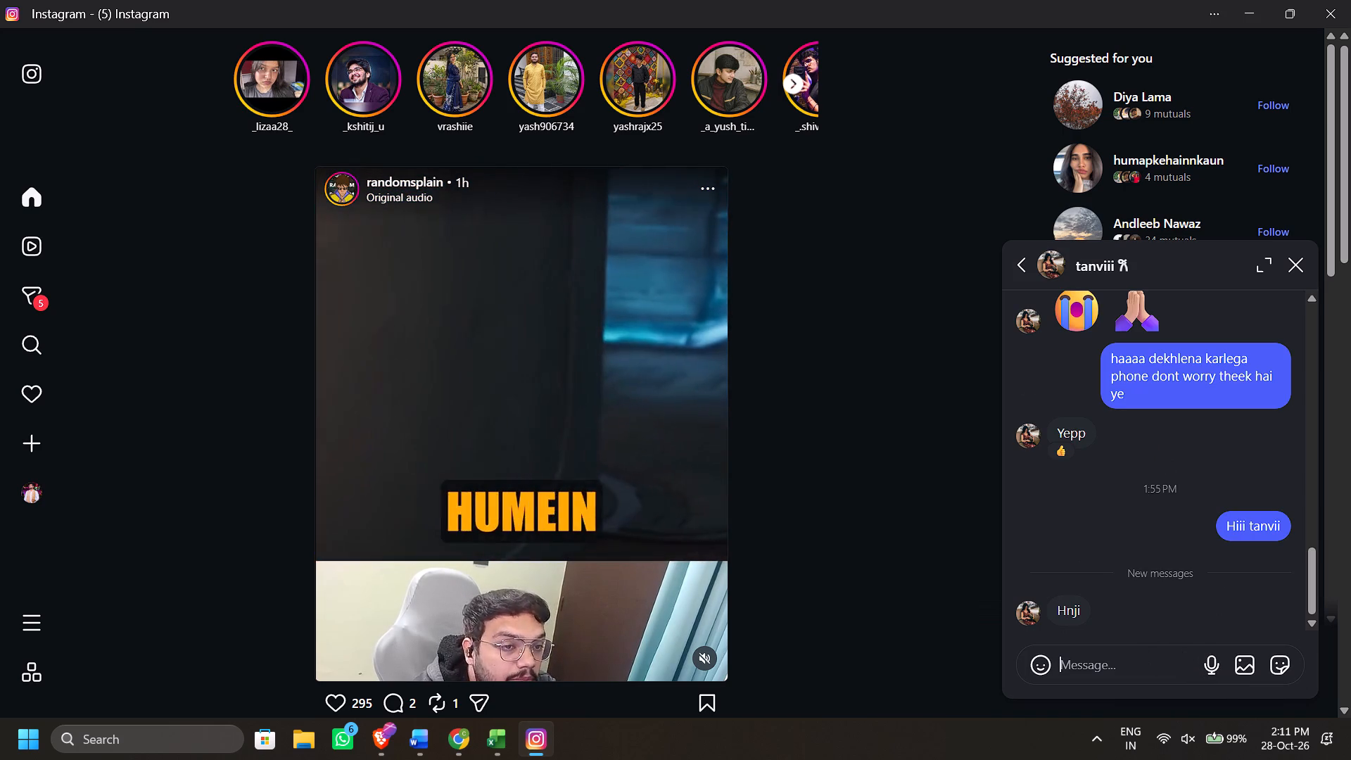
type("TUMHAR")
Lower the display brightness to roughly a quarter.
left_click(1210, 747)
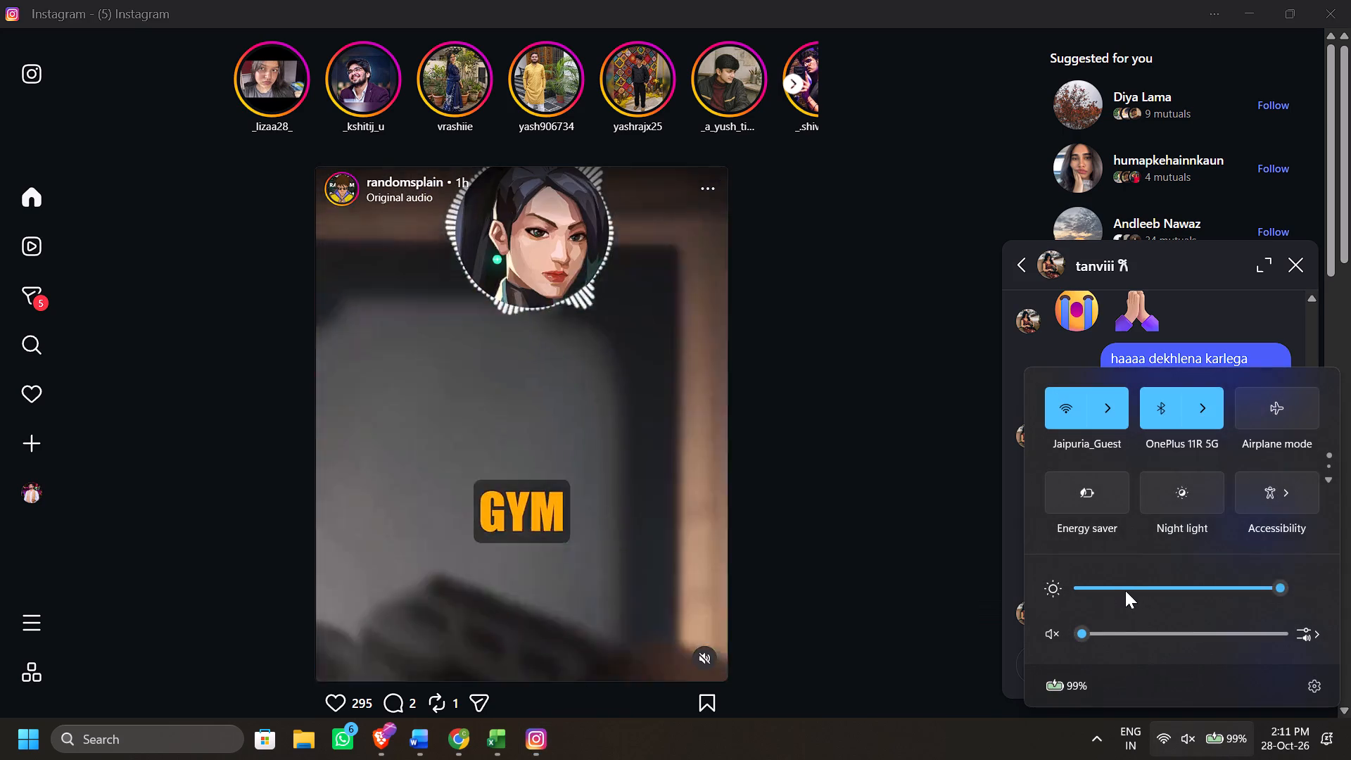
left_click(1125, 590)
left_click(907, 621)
Rewrite the draft reply in lower case and send "Tumhare aur tushar ke beech kya hua?" in the chat.
key("BackSpace")
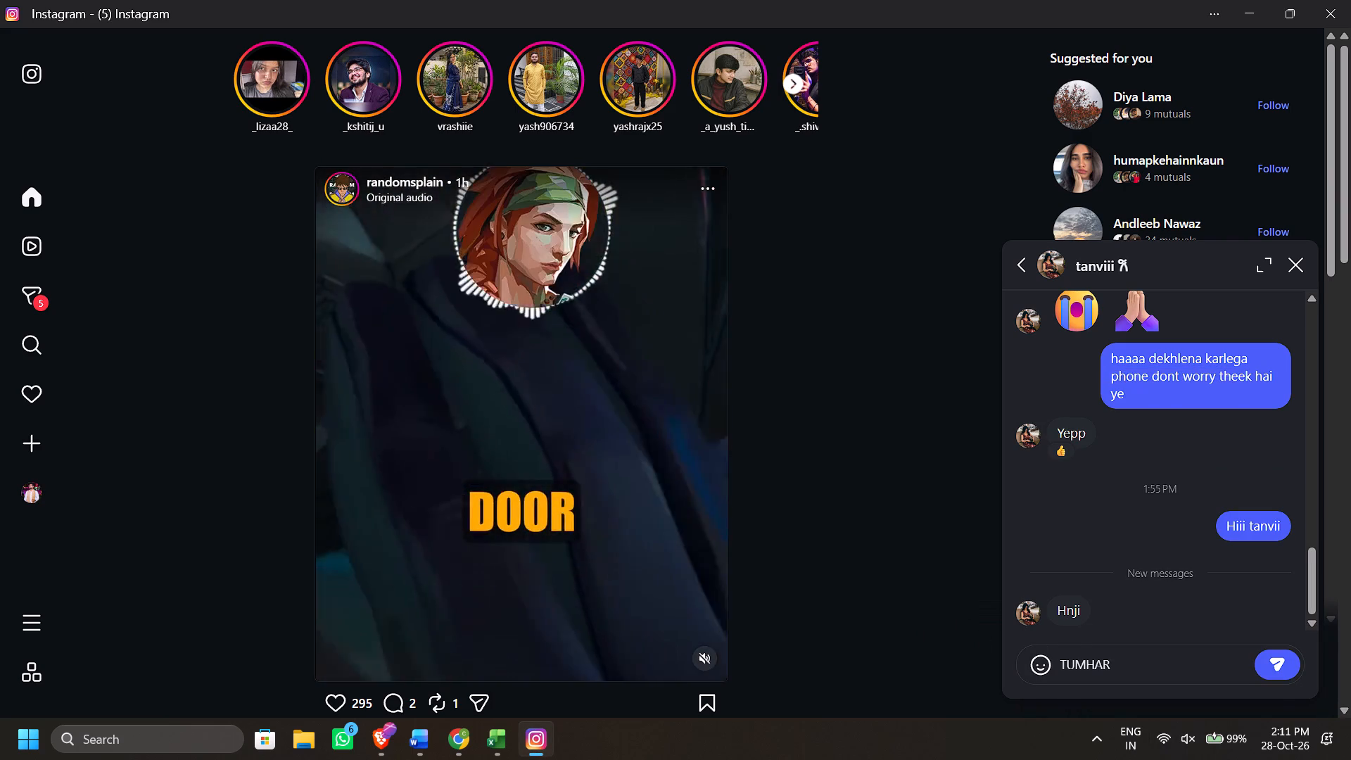
key("BackSpace")
key("BackSpace")
key("equal")
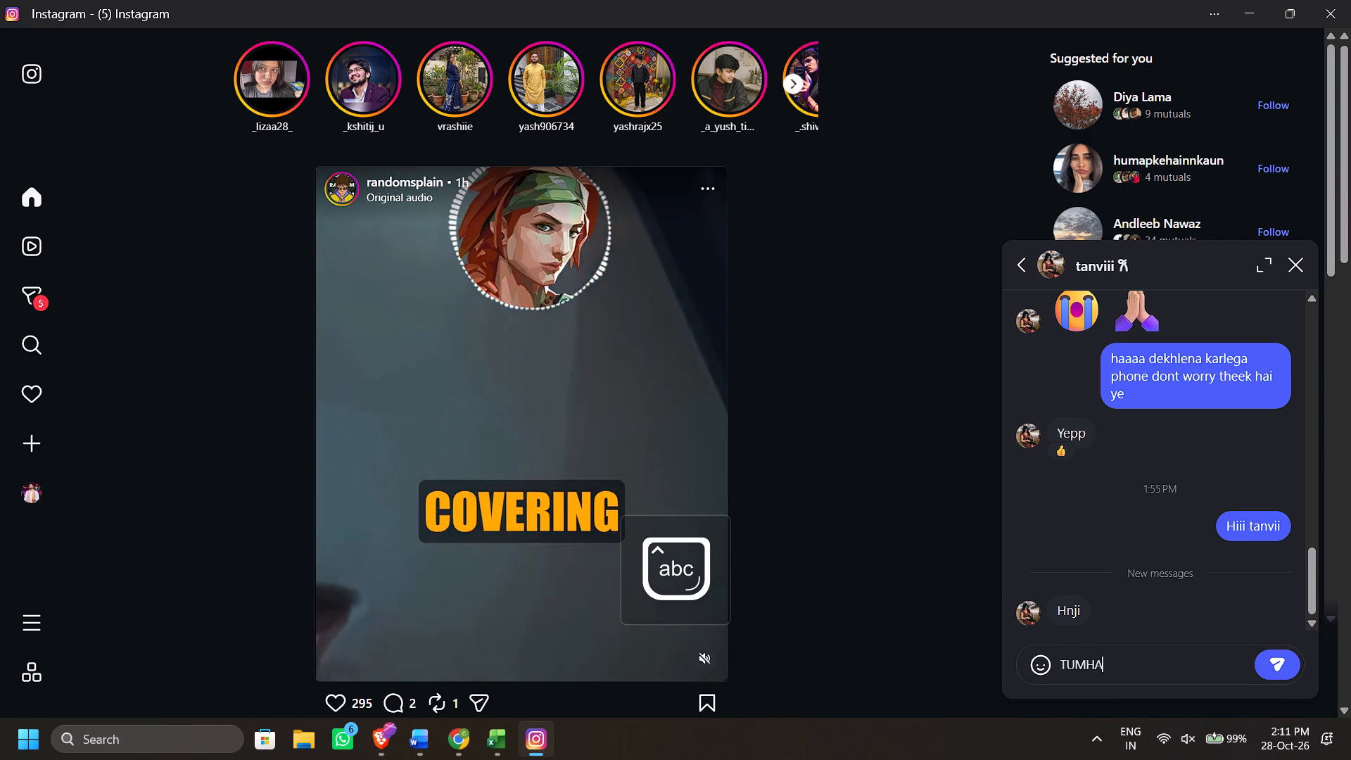
key("BackSpace")
key("BackSpace")
key("BackSpace")
key("BackSpace")
key("BackSpace")
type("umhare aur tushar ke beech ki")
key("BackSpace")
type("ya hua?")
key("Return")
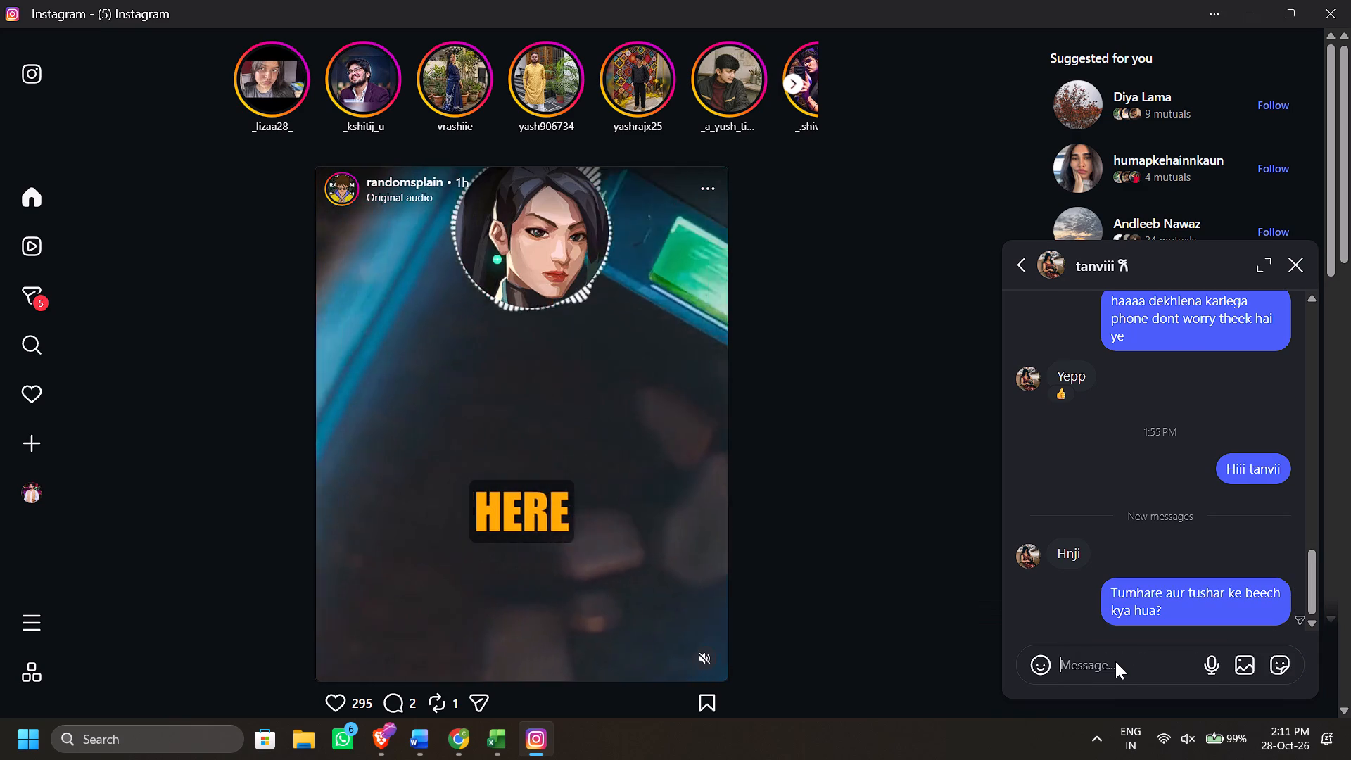
Send two follow-up messages in the chat: "kal bhot pareshaan horaha tha ye raat mein" and "ro raha tha".
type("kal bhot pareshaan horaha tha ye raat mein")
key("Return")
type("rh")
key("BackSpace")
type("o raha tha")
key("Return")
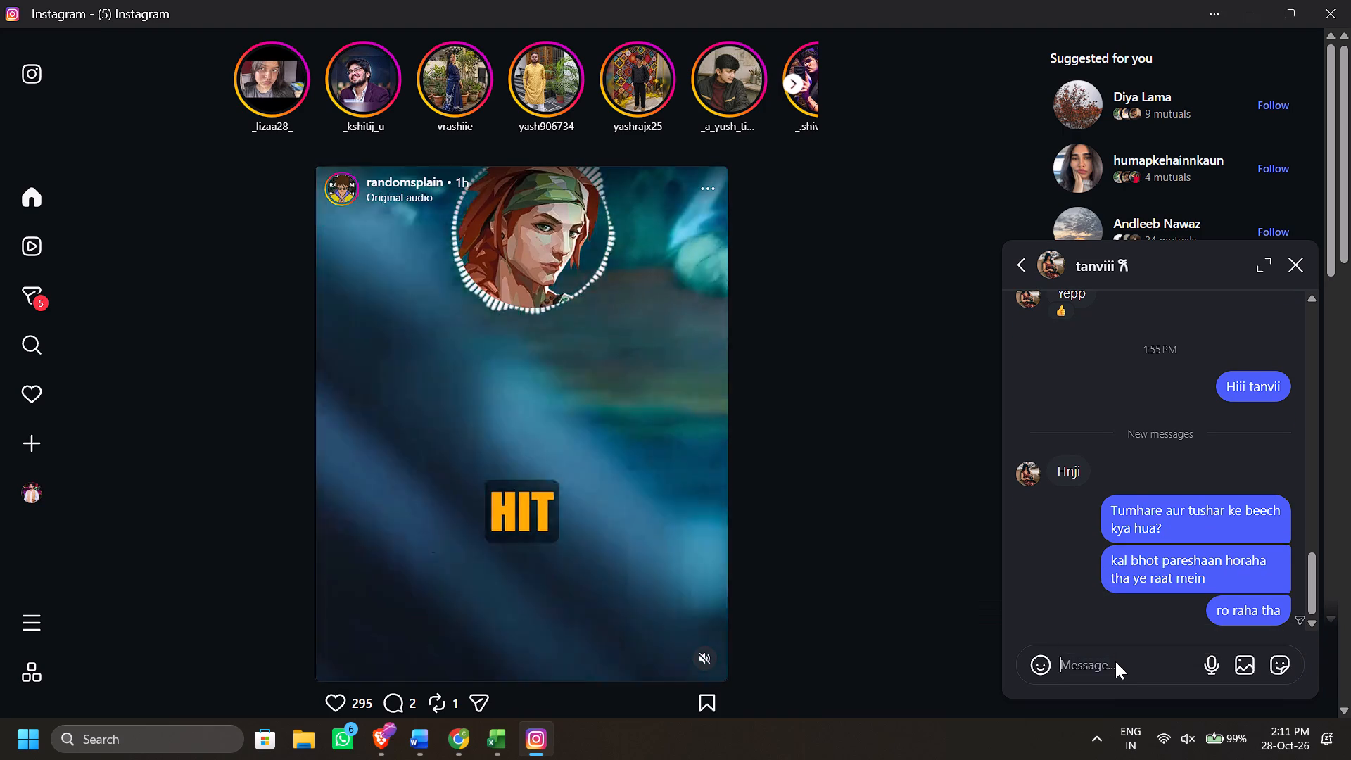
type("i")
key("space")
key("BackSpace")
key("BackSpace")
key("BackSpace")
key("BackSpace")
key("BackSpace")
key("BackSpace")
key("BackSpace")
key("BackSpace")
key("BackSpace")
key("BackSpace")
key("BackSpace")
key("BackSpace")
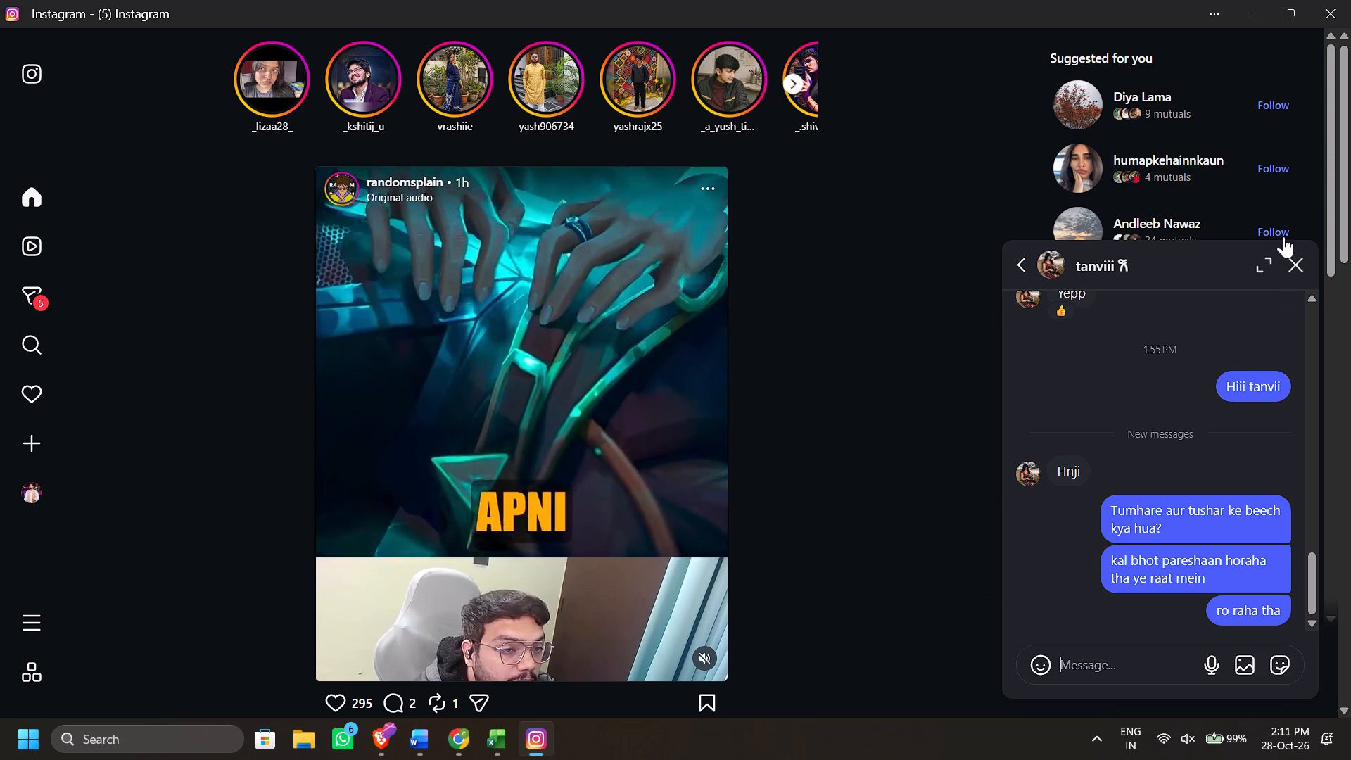
Close the chat, return to the Excel workbook and select cell E22.
left_click(1289, 251)
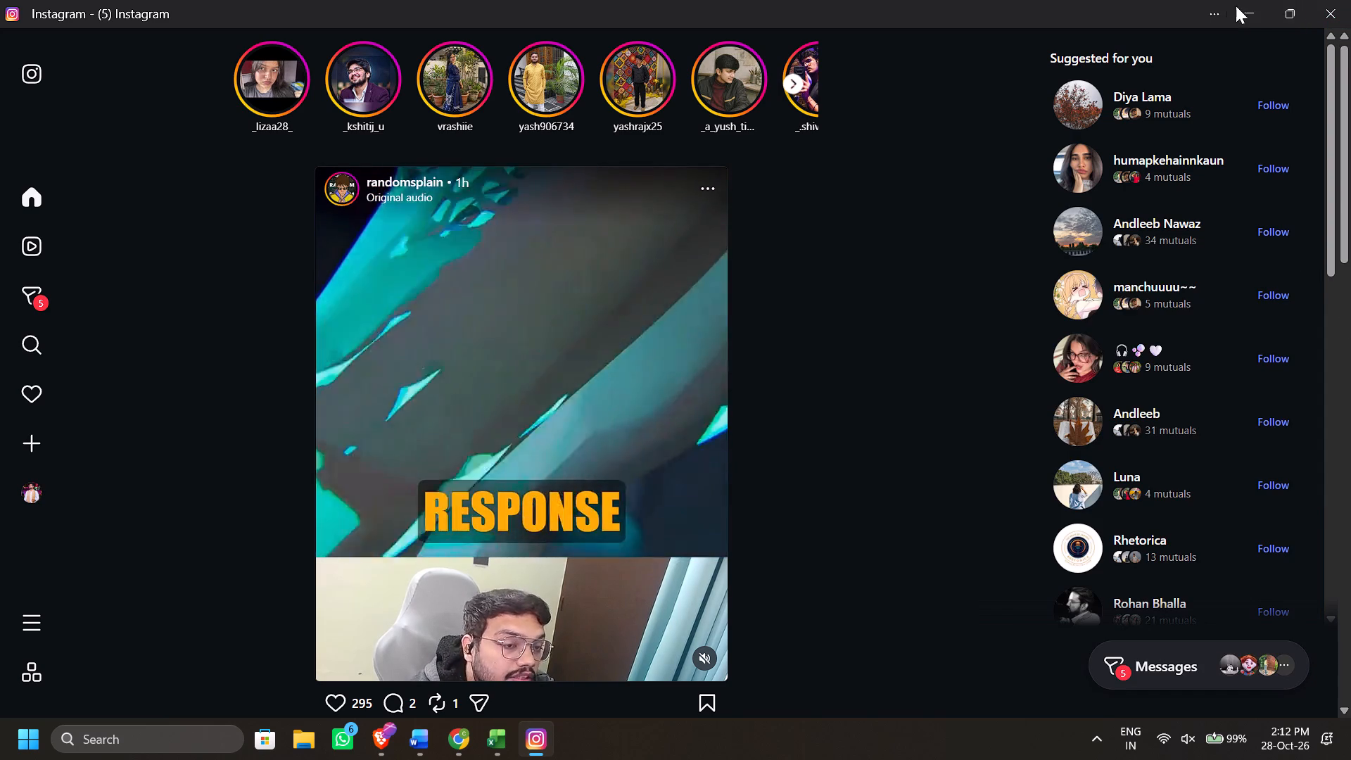
left_click(1245, 9)
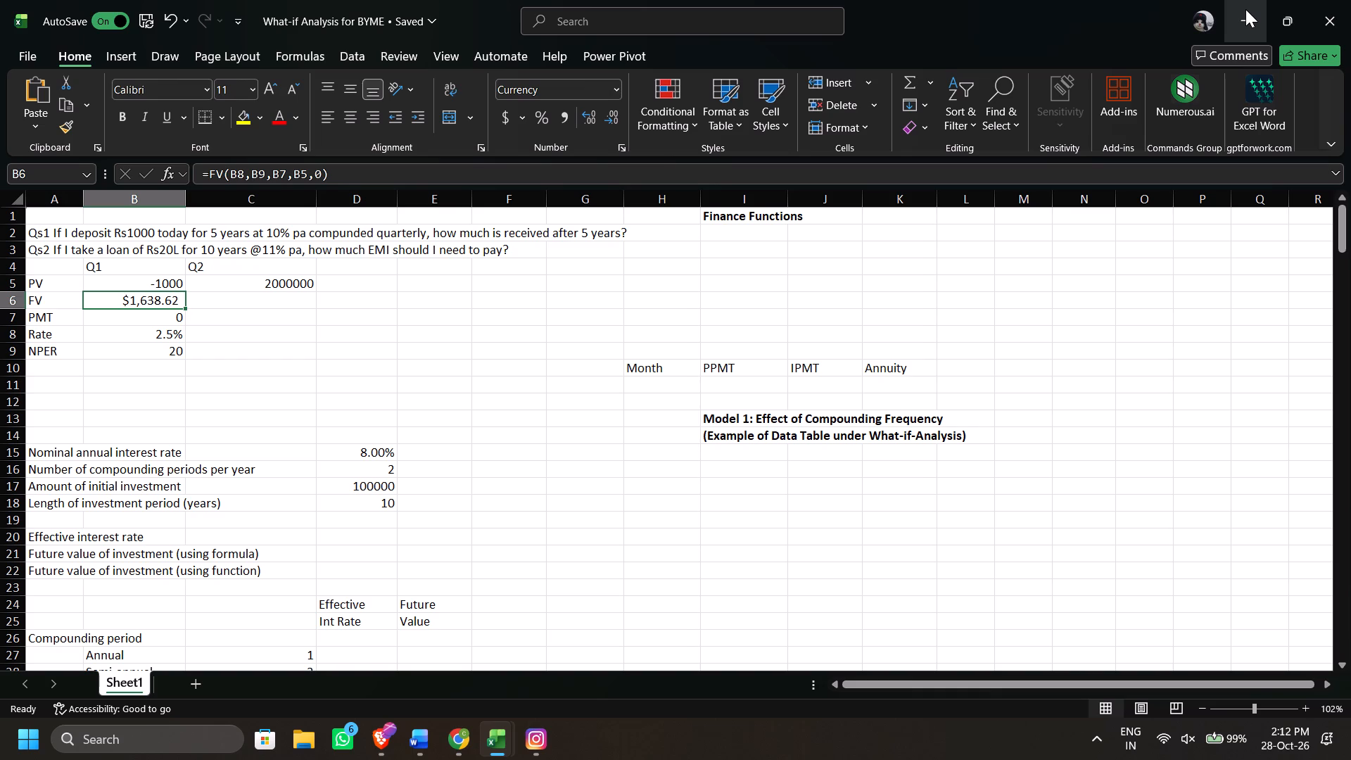
left_click(410, 566)
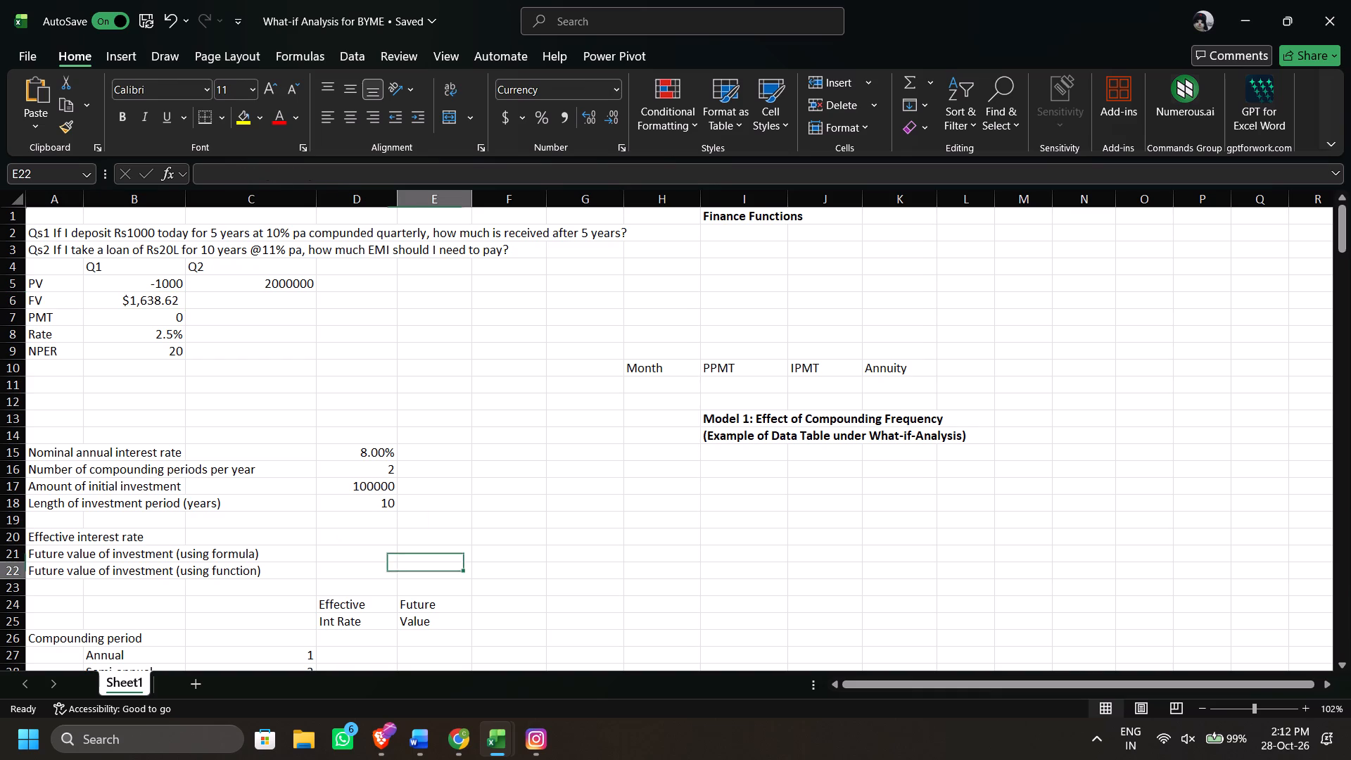
Switch back to Instagram, view the second account's story onward, and close the story viewer.
left_click(556, 719)
left_click(545, 730)
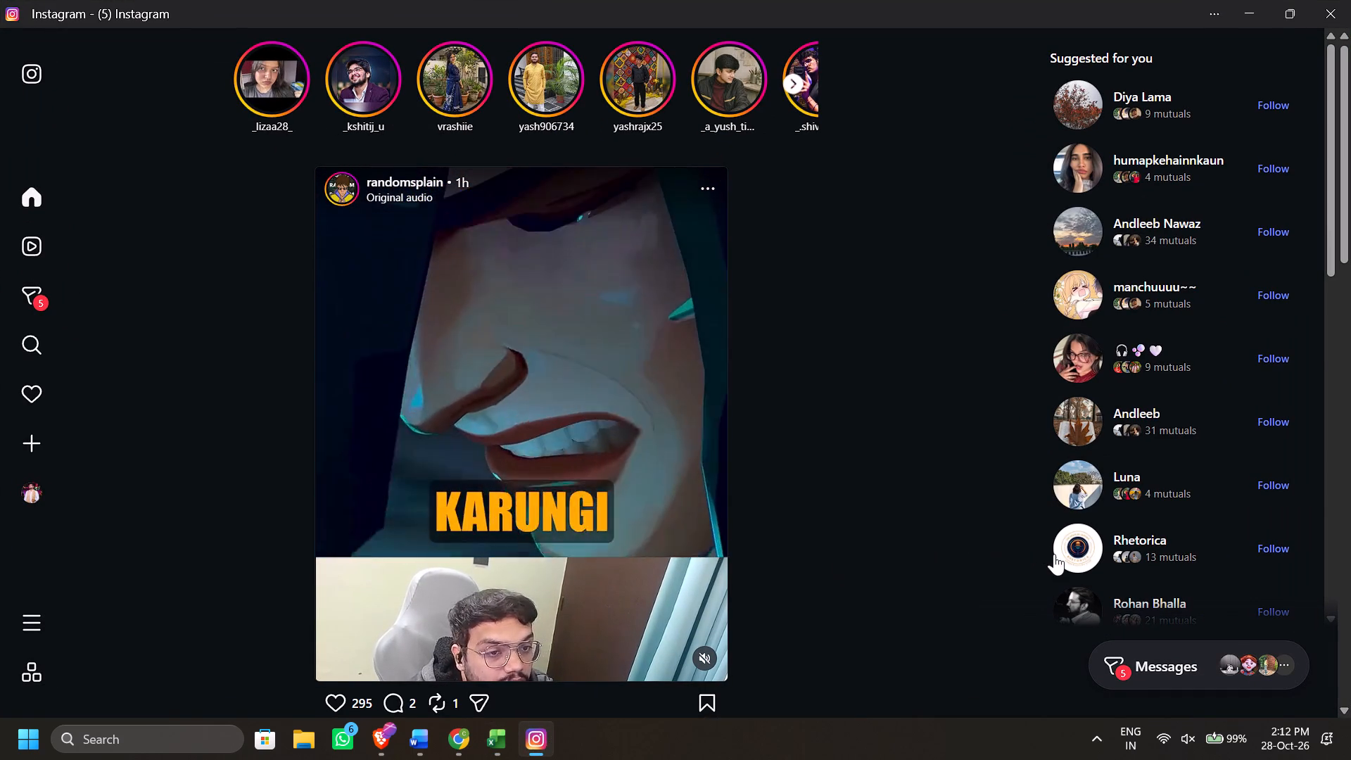
left_click(397, 78)
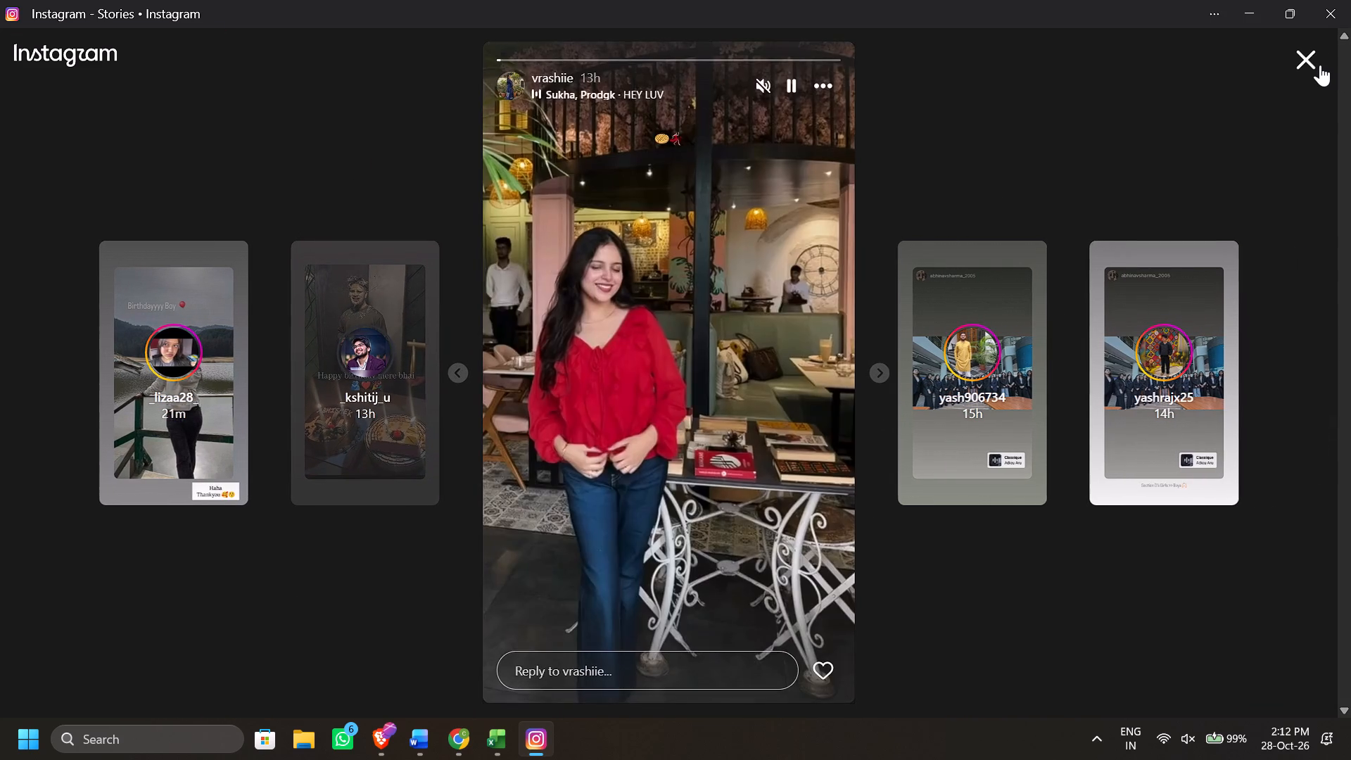
left_click(1320, 65)
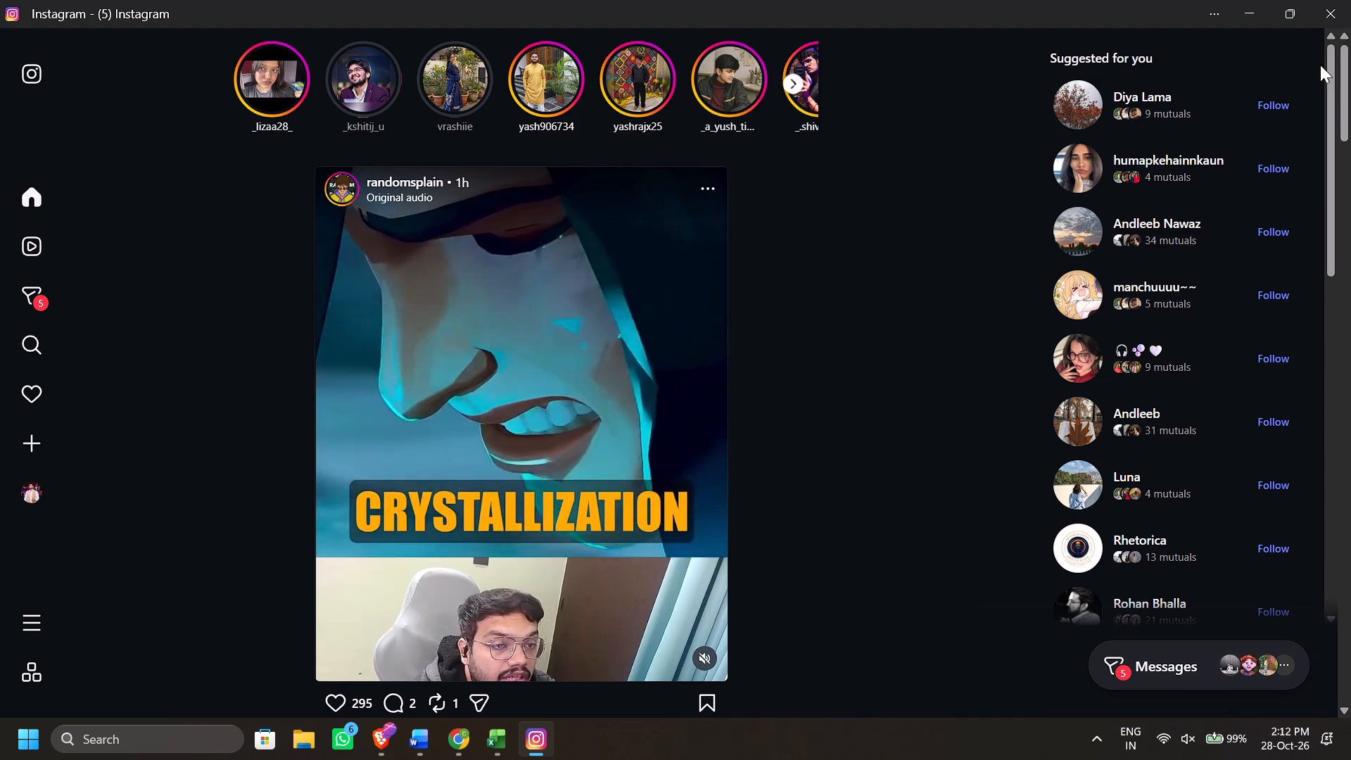
Reopen the same Instagram conversation to check for a reply, and close it.
left_click(1160, 668)
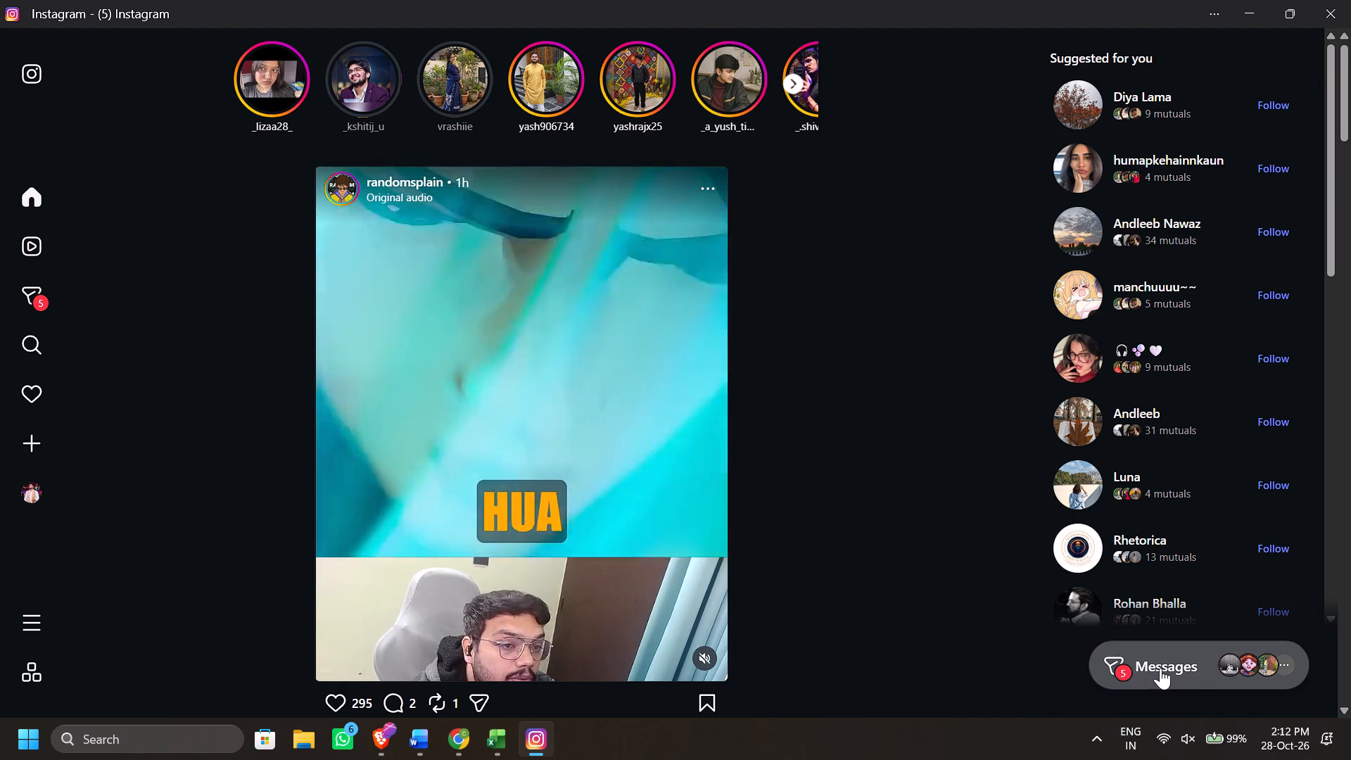
left_click(1171, 384)
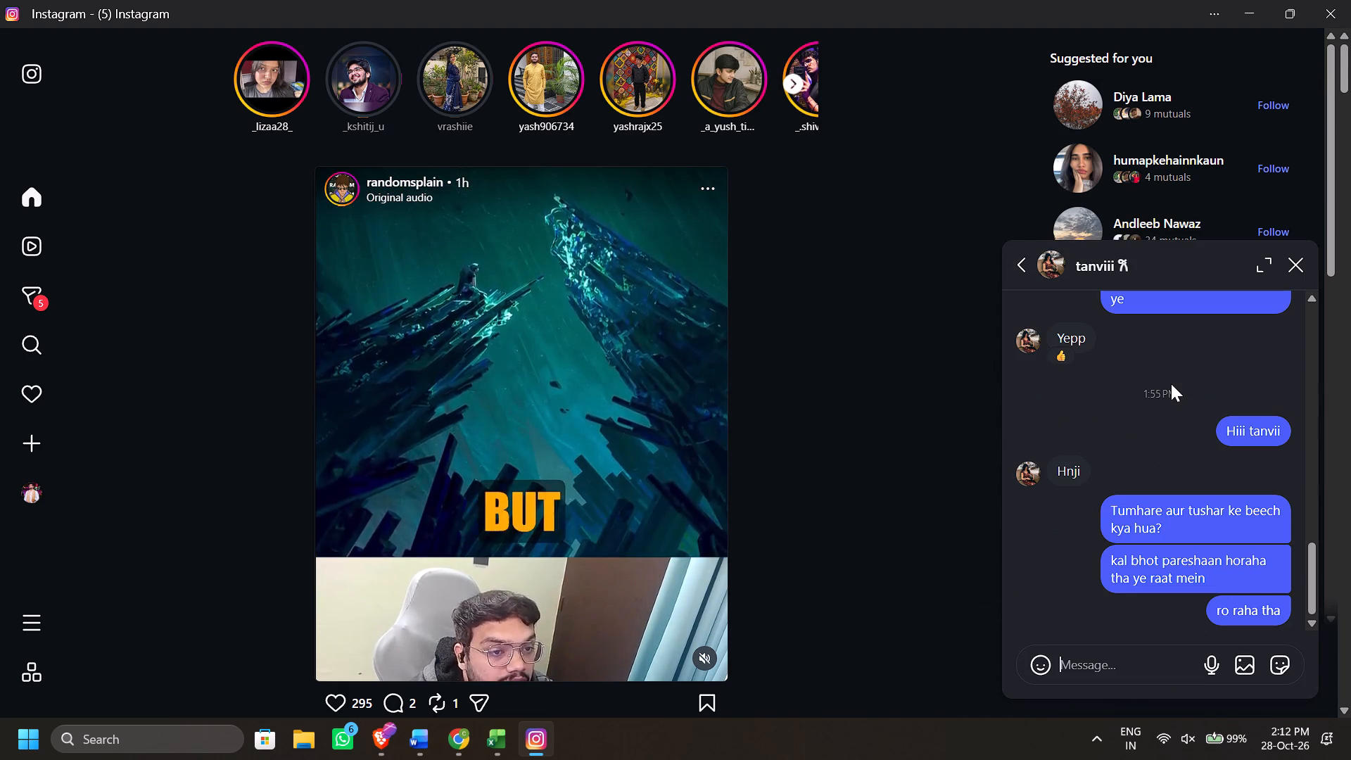
left_click(1303, 264)
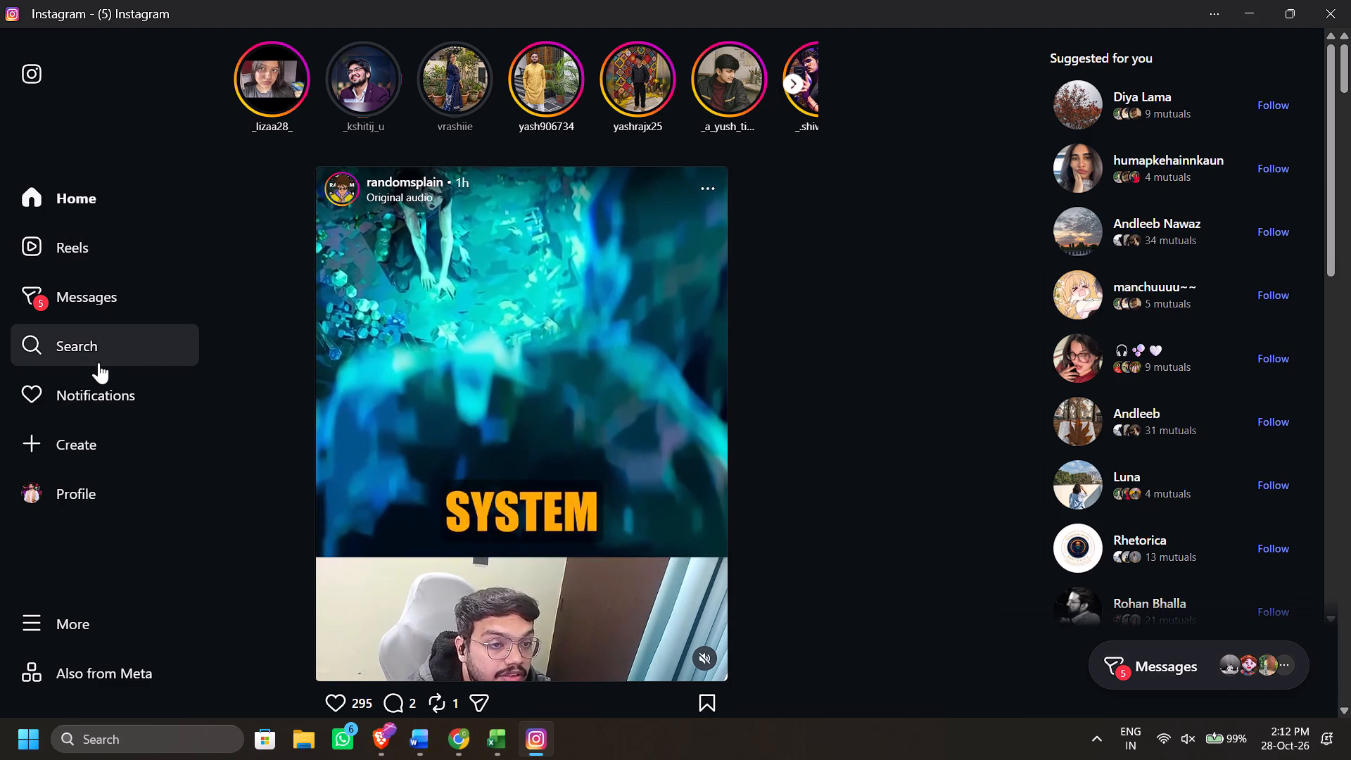
Open Instagram's search and view the recent searches.
left_click(87, 346)
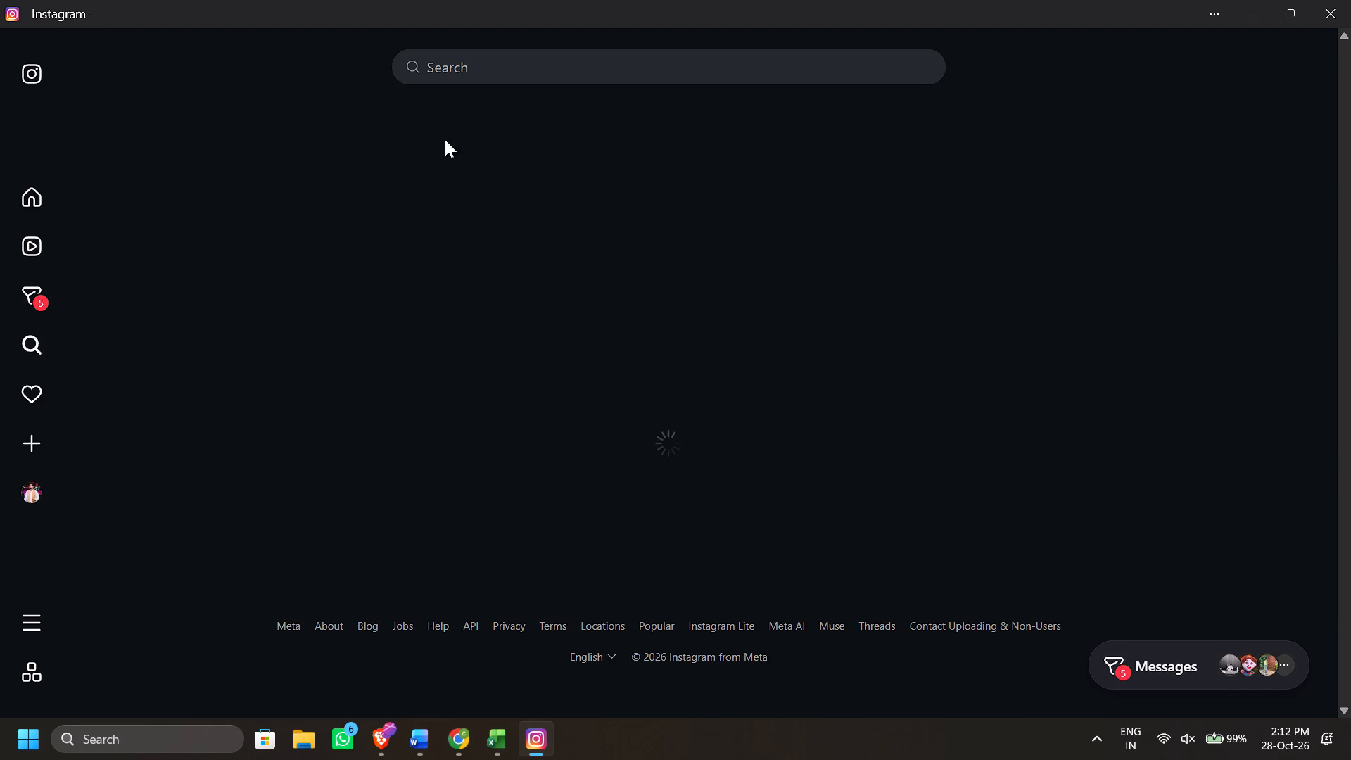
left_click(559, 67)
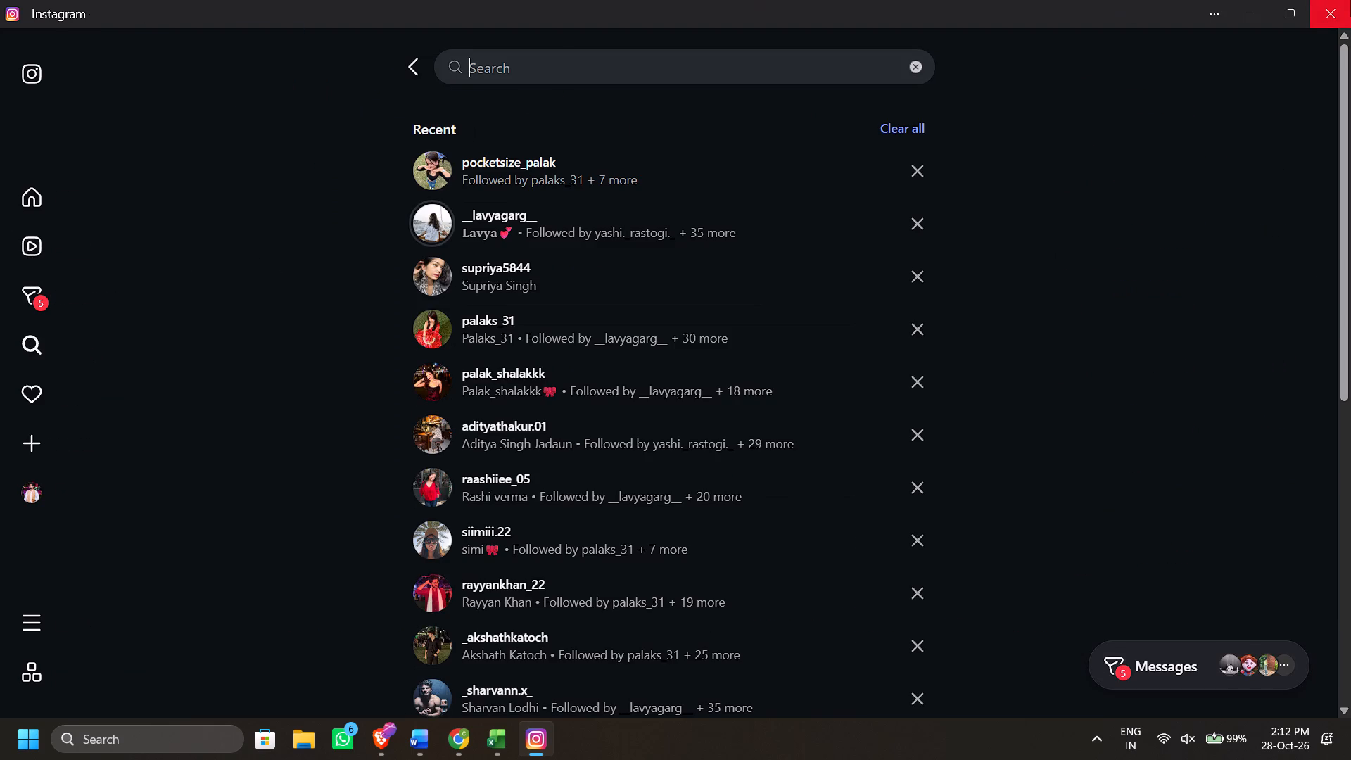
Lower the display brightness further, below 14.
left_click(1236, 749)
left_click_drag(1113, 588, 1110, 588)
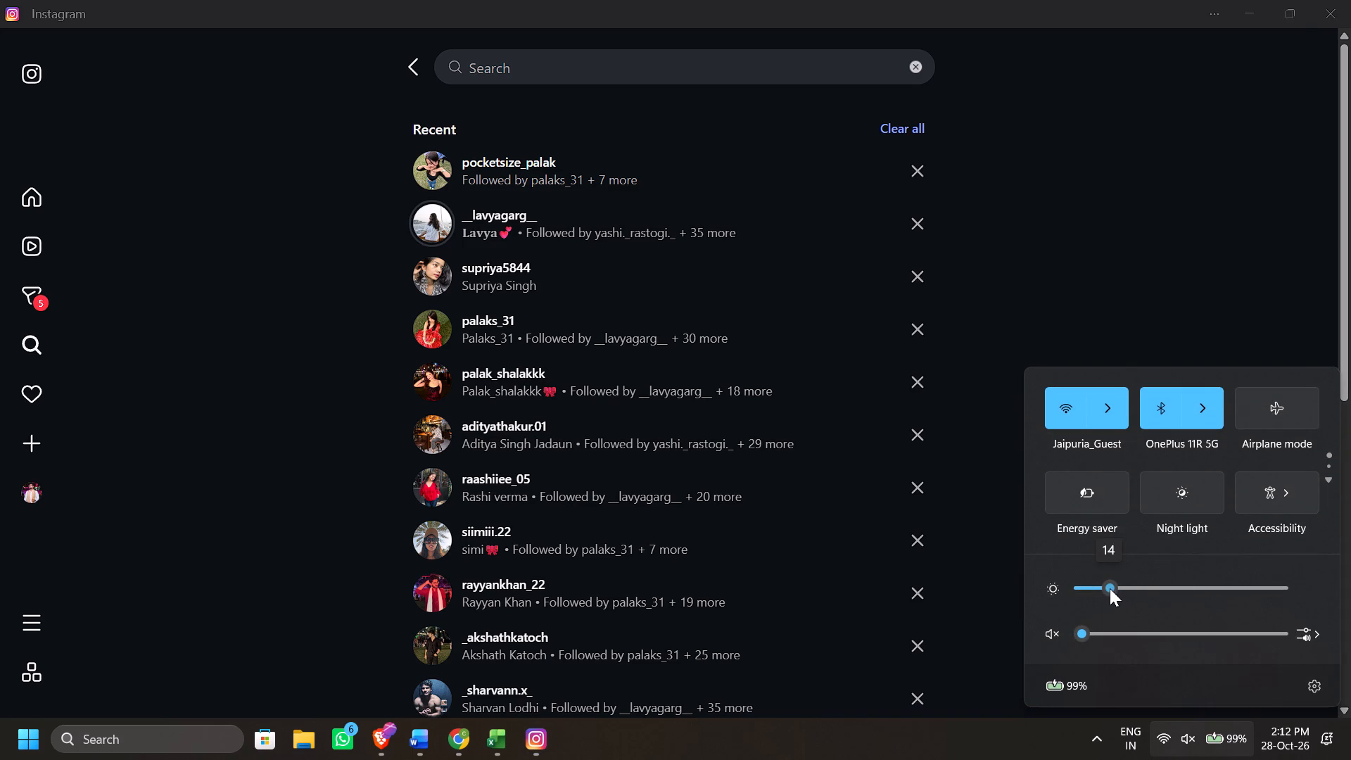
left_click_drag(1110, 588, 1098, 587)
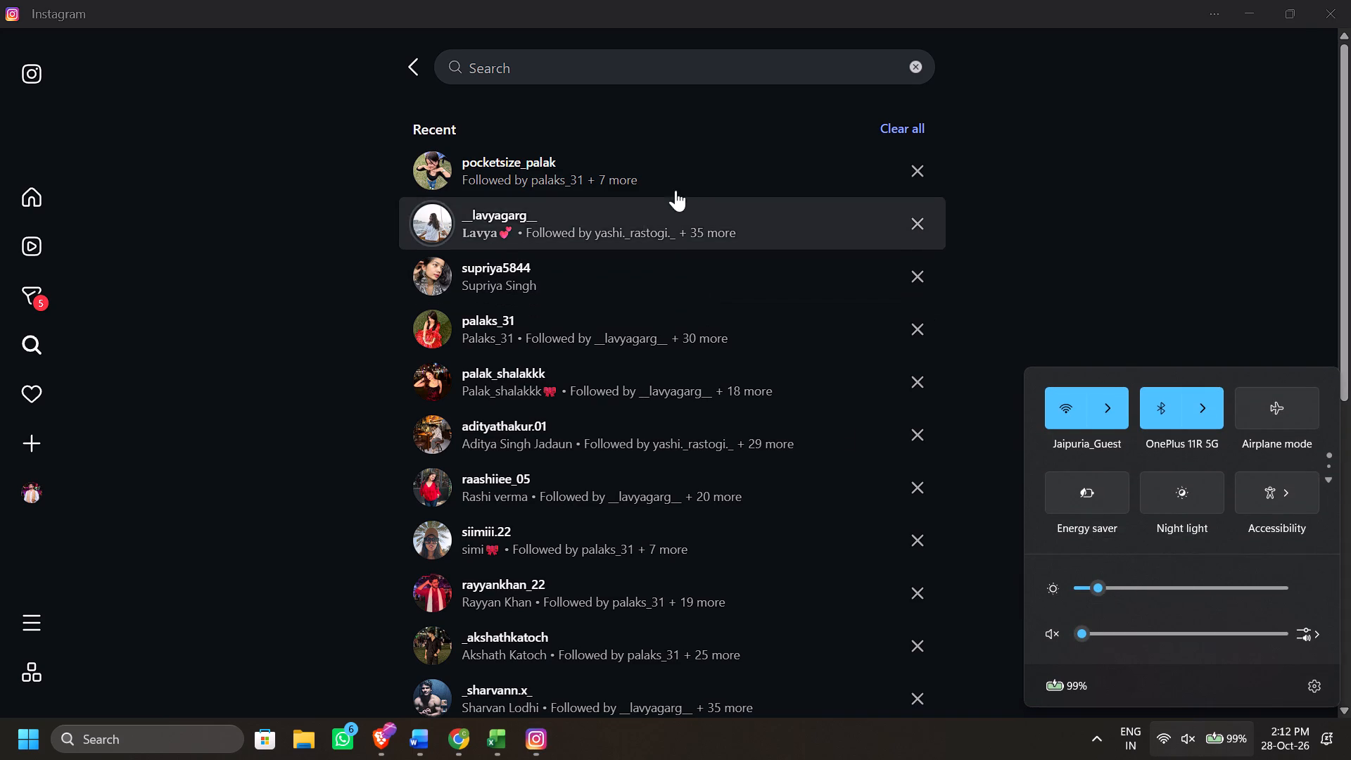
left_click(681, 187)
Close Instagram and return to the Excel workbook.
left_click(1350, 0)
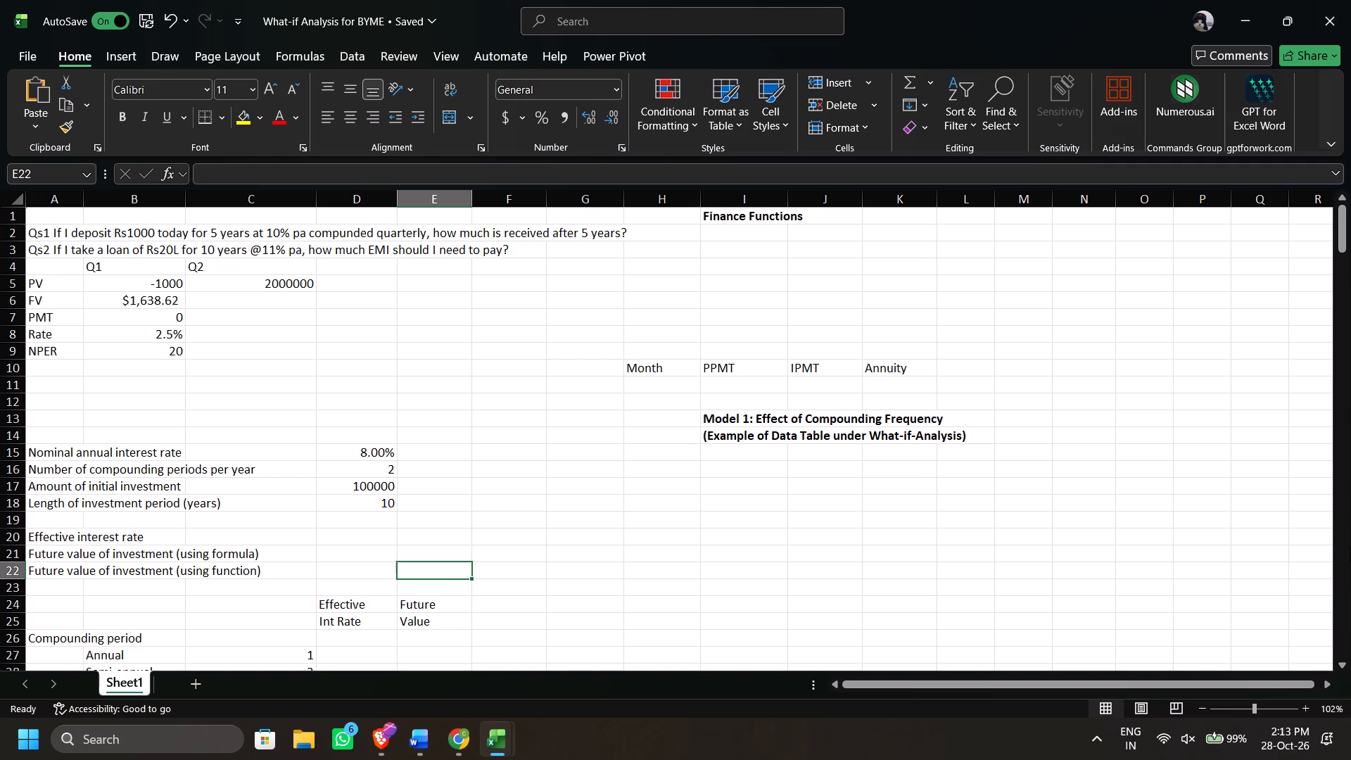
Open the system quick settings with the display brightness control.
left_click(1179, 735)
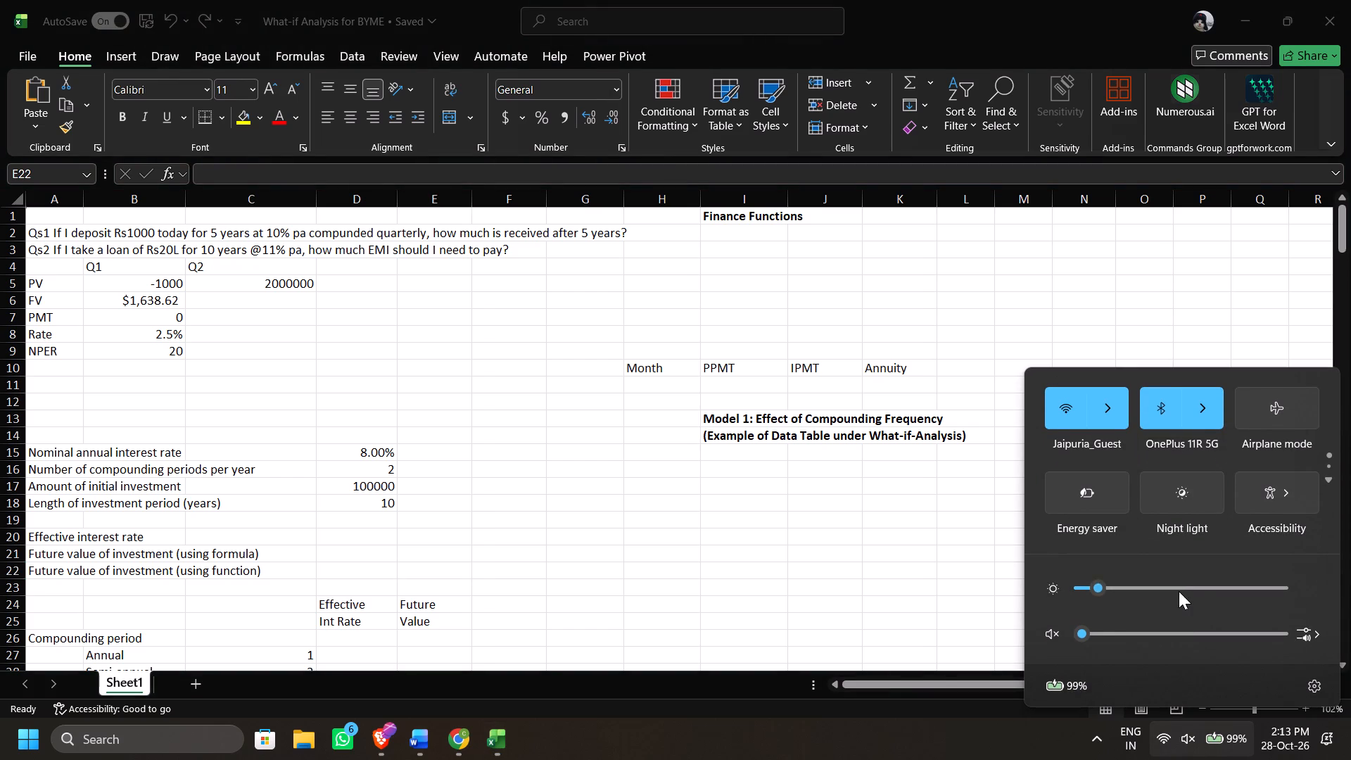
Raise the screen brightness to maximum in the system quick settings, then dismiss them.
left_click_drag(1179, 591, 1350, 608)
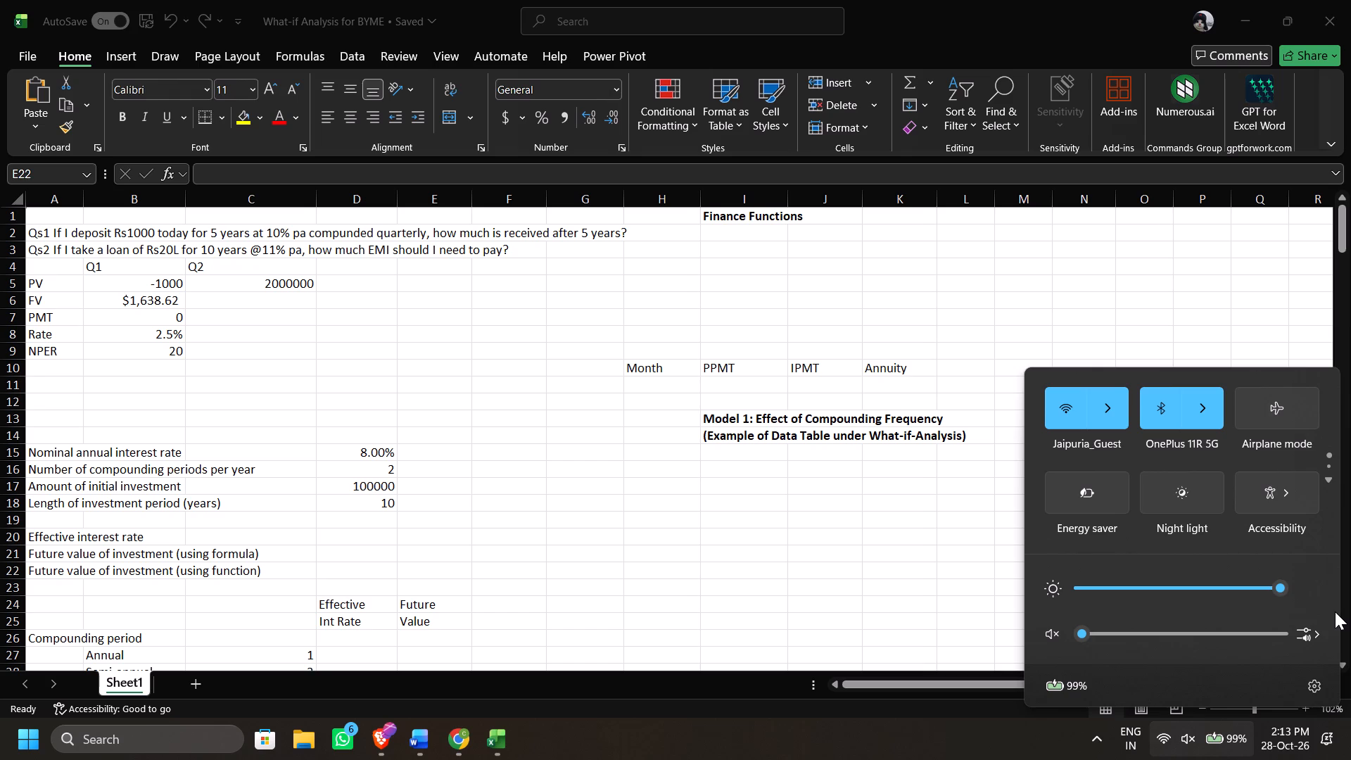
left_click(894, 528)
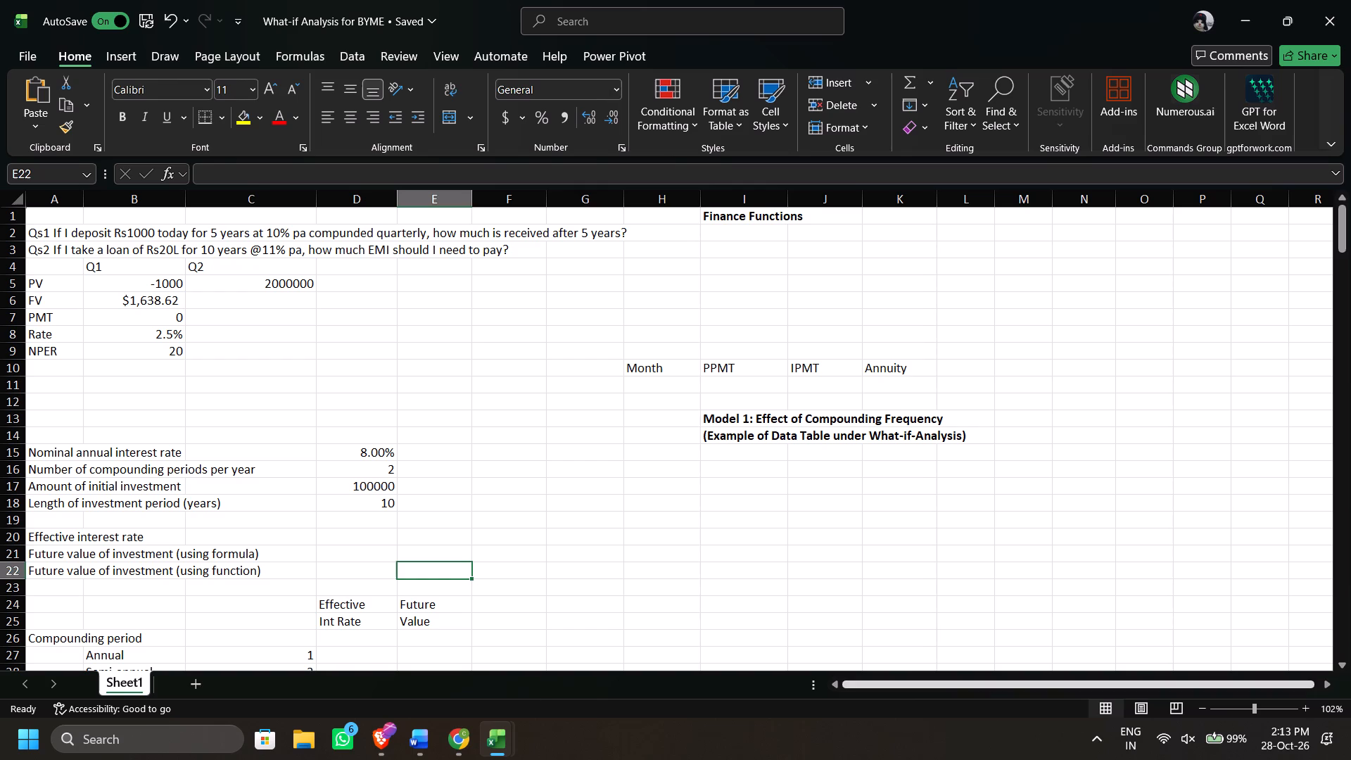
Switch to the Instagram app from the Social app group and open its message list.
left_click(0, 759)
left_click(250, 191)
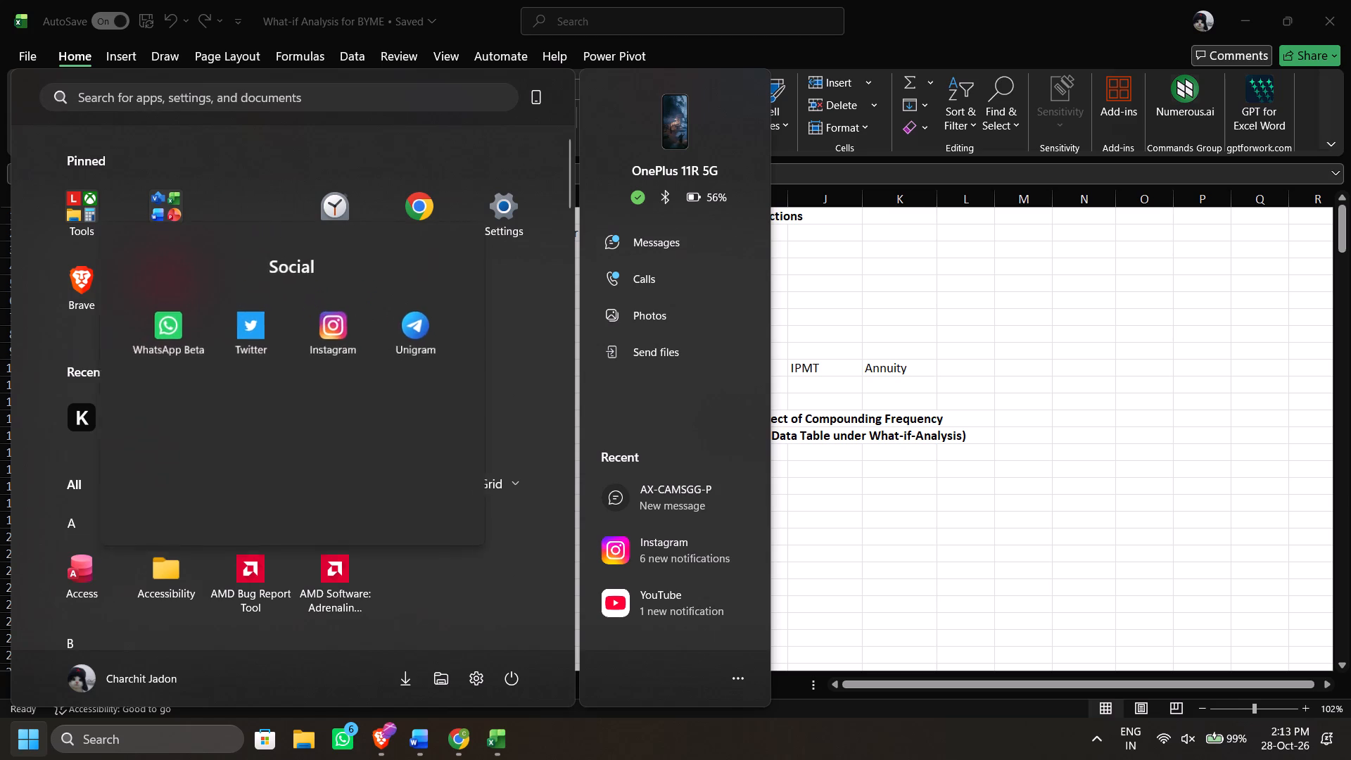
left_click(354, 327)
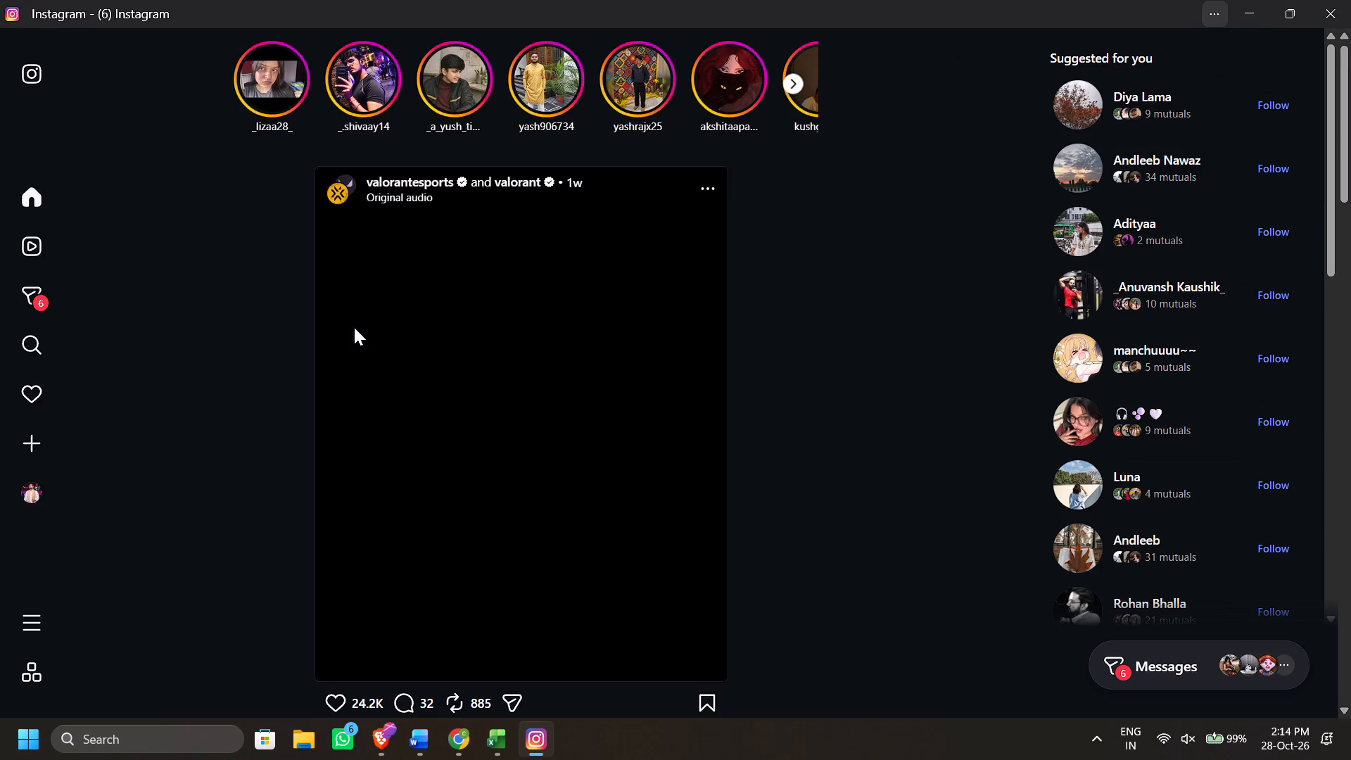
left_click(1148, 668)
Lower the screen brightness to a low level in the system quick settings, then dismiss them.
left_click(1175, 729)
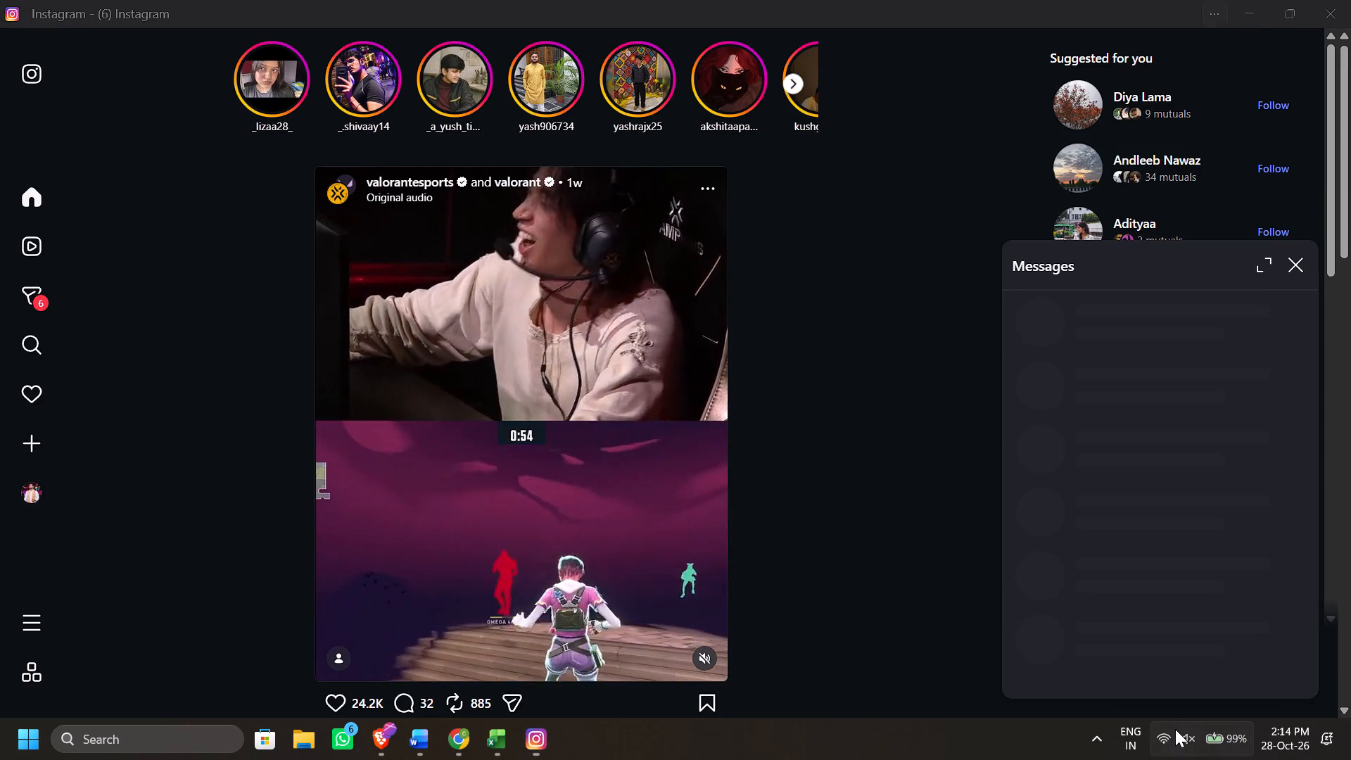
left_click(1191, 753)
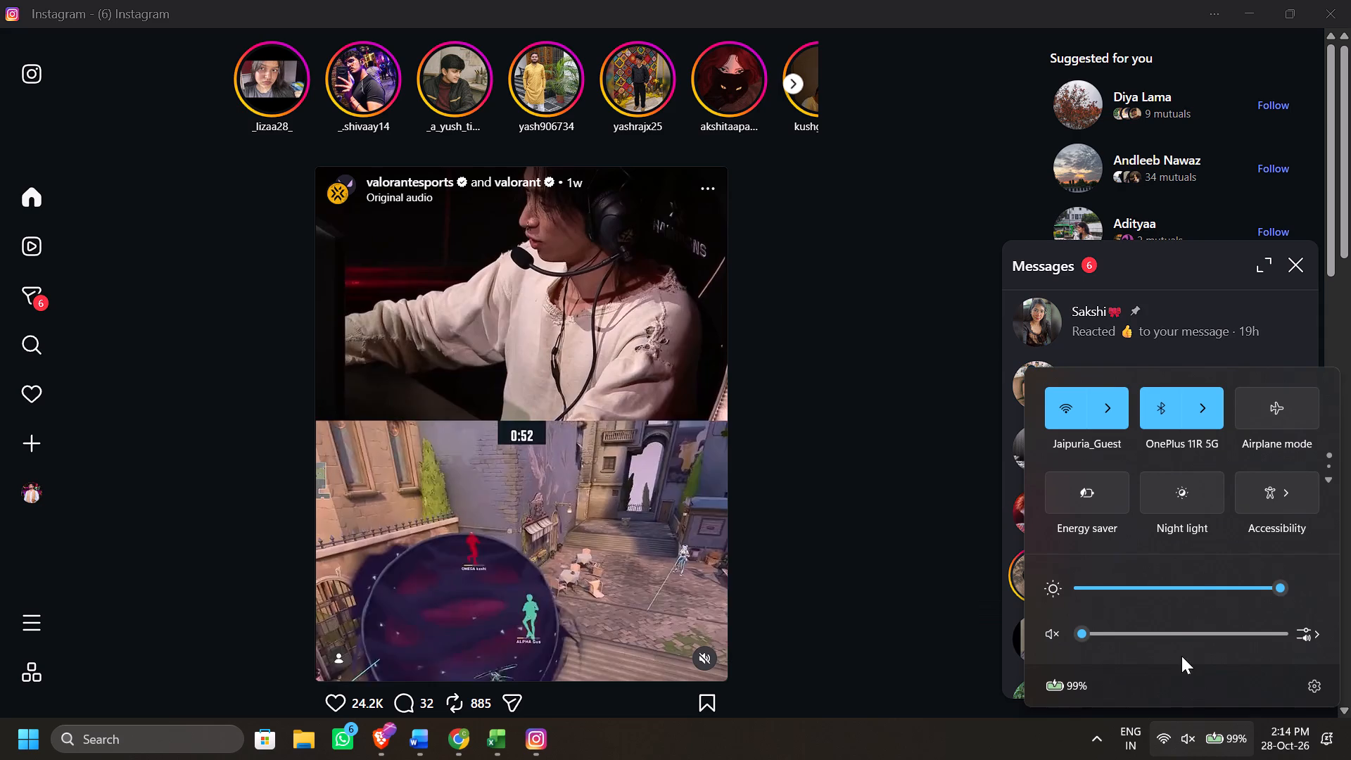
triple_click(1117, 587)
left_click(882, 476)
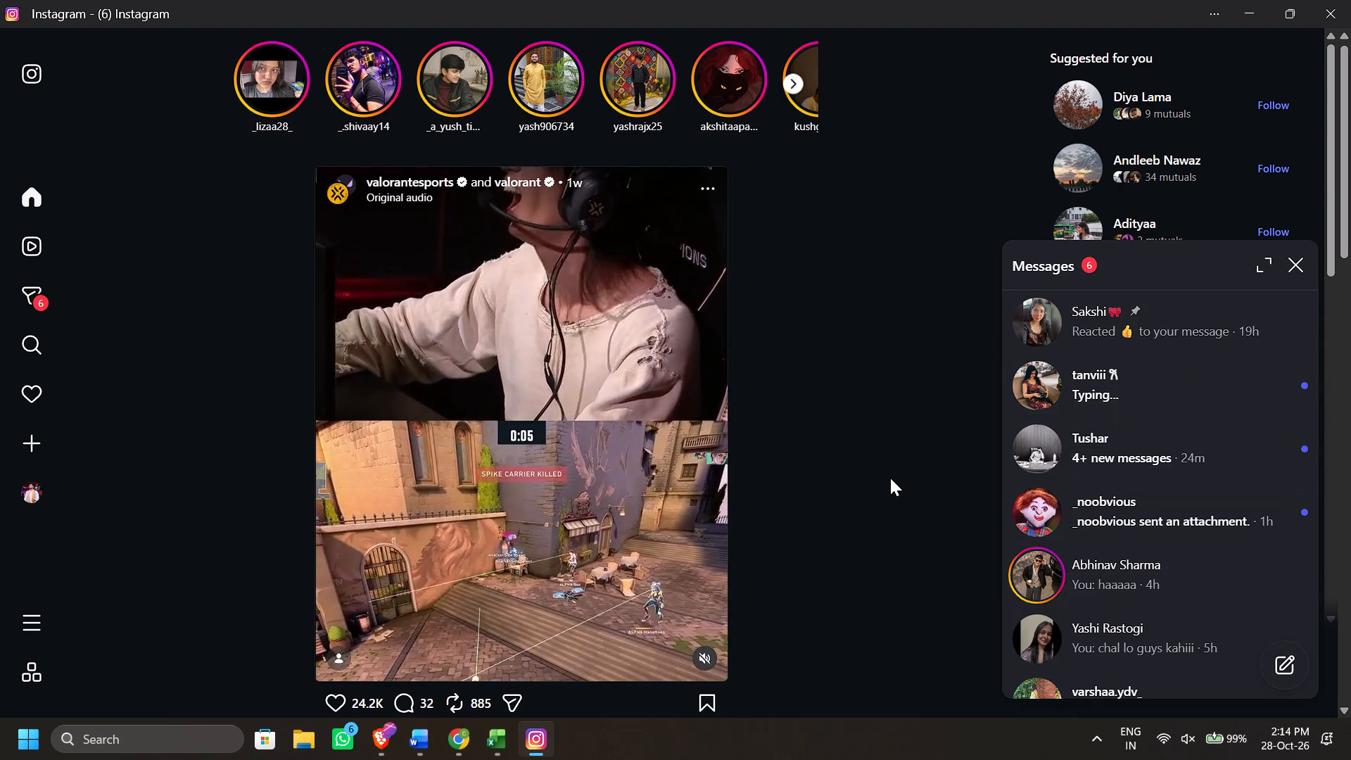
Open the unread conversation listed directly below the pinned one, ready for a message.
left_click(1188, 391)
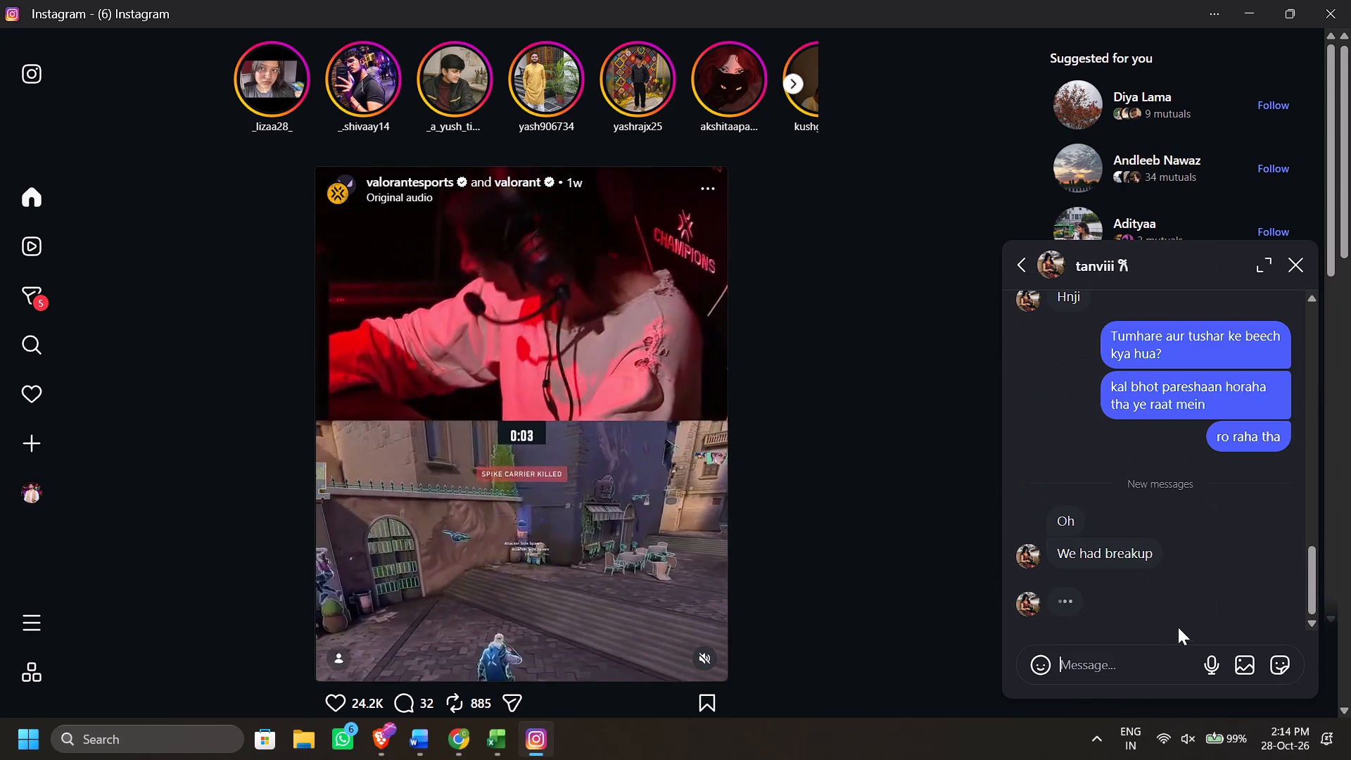
left_click(1153, 663)
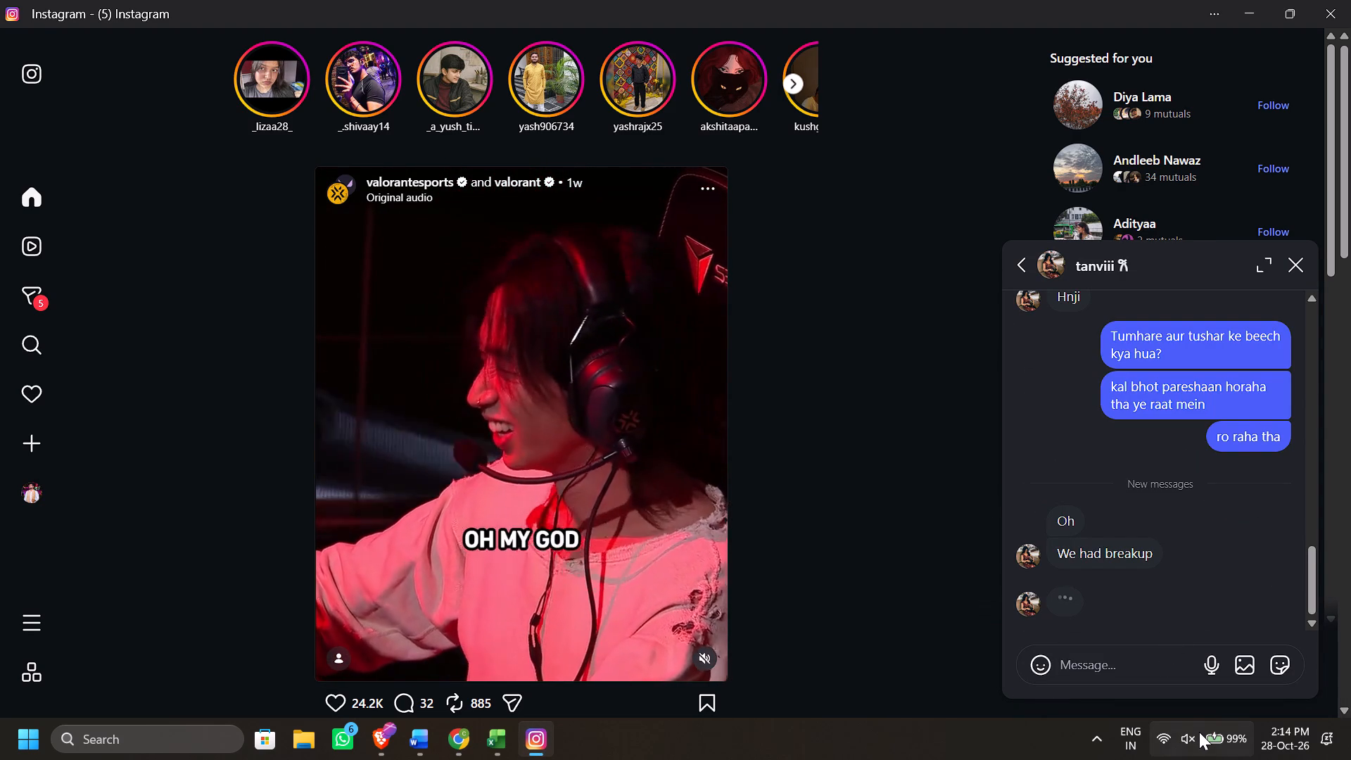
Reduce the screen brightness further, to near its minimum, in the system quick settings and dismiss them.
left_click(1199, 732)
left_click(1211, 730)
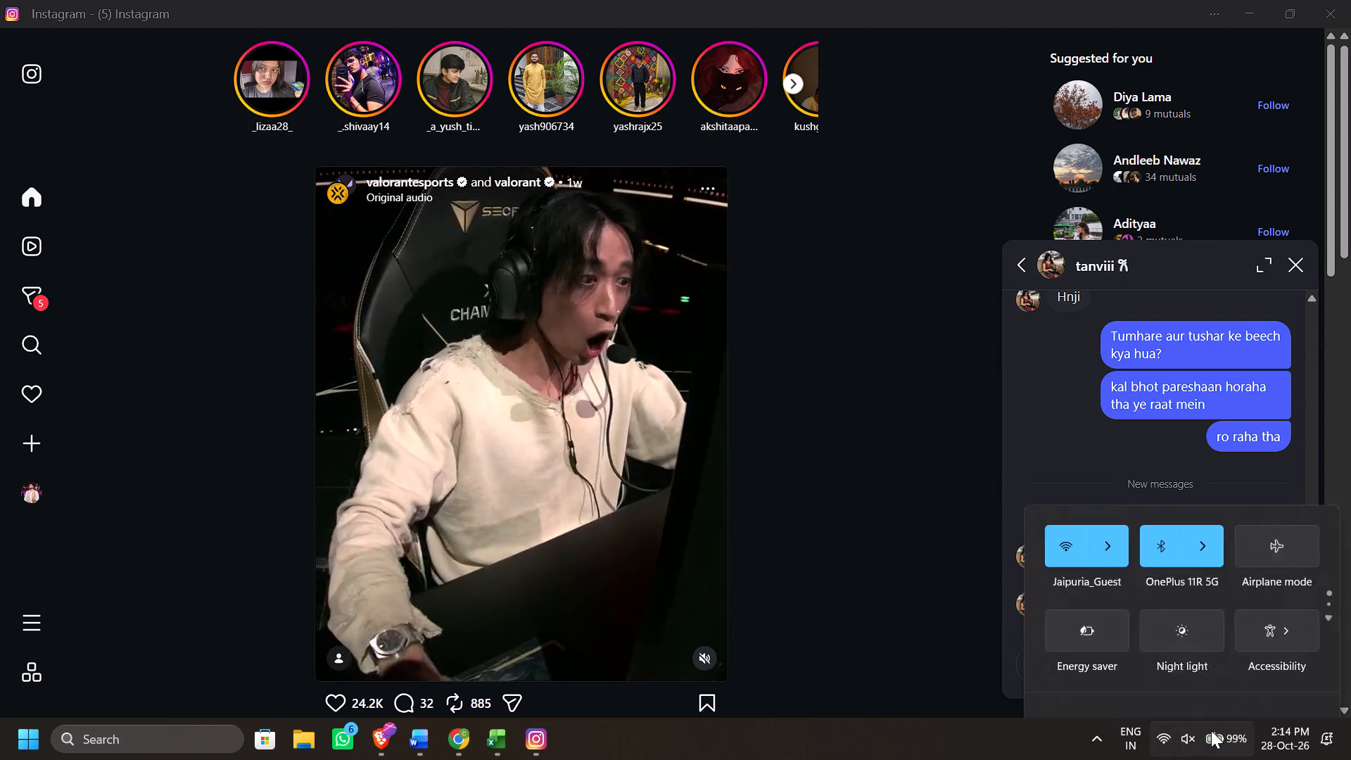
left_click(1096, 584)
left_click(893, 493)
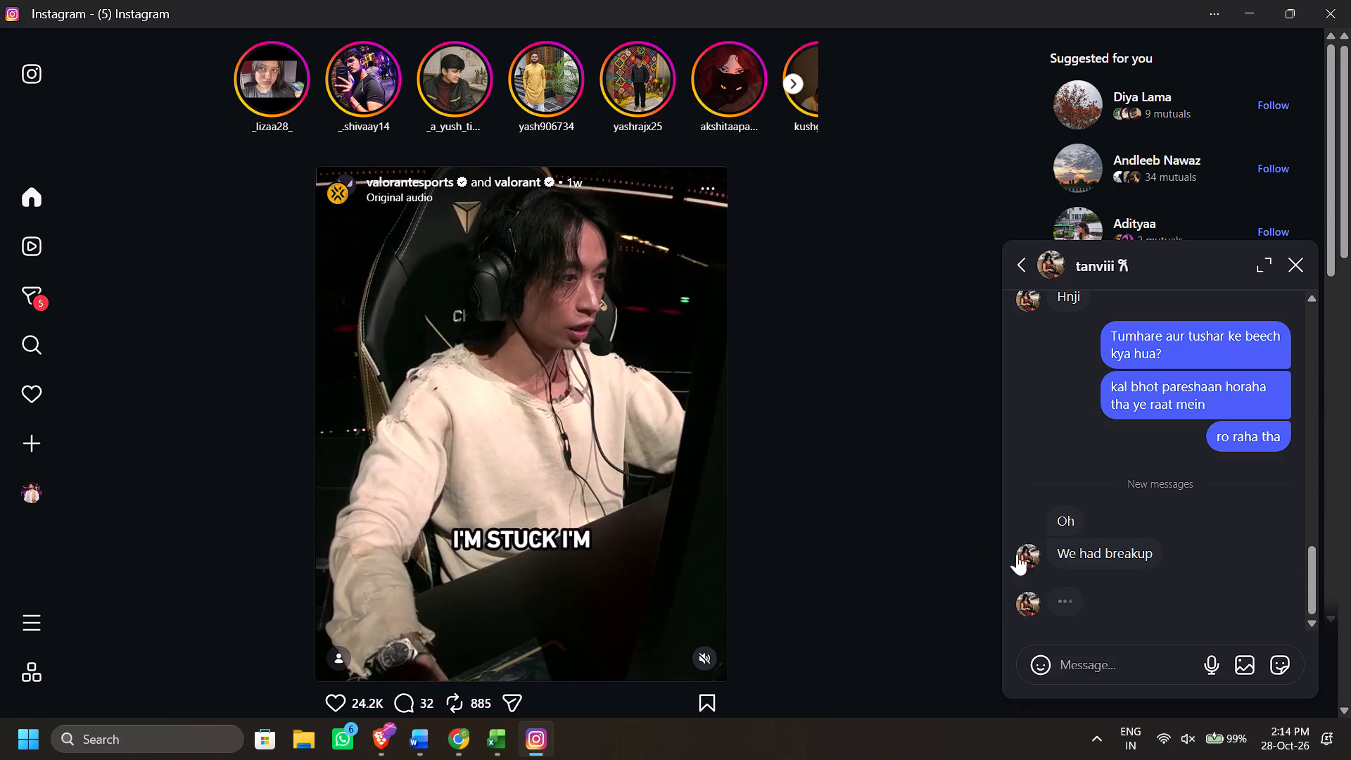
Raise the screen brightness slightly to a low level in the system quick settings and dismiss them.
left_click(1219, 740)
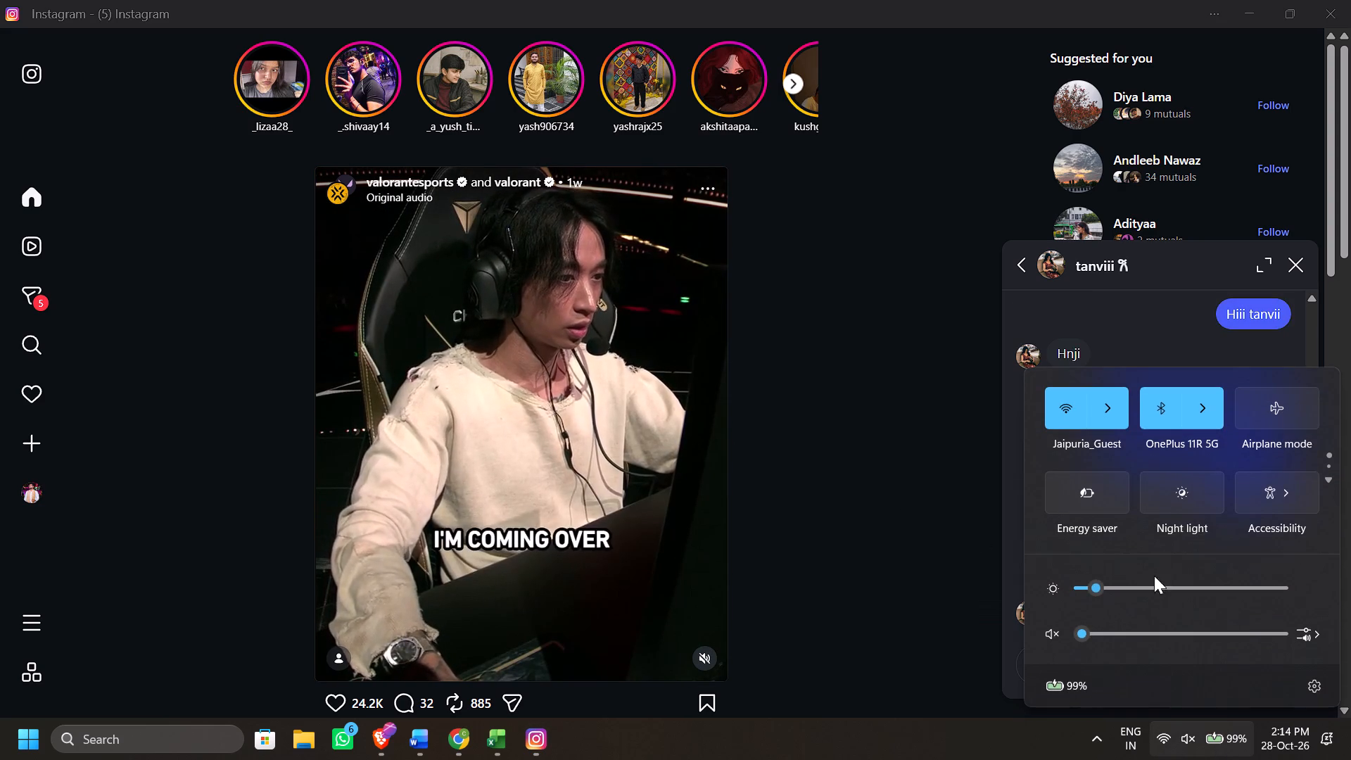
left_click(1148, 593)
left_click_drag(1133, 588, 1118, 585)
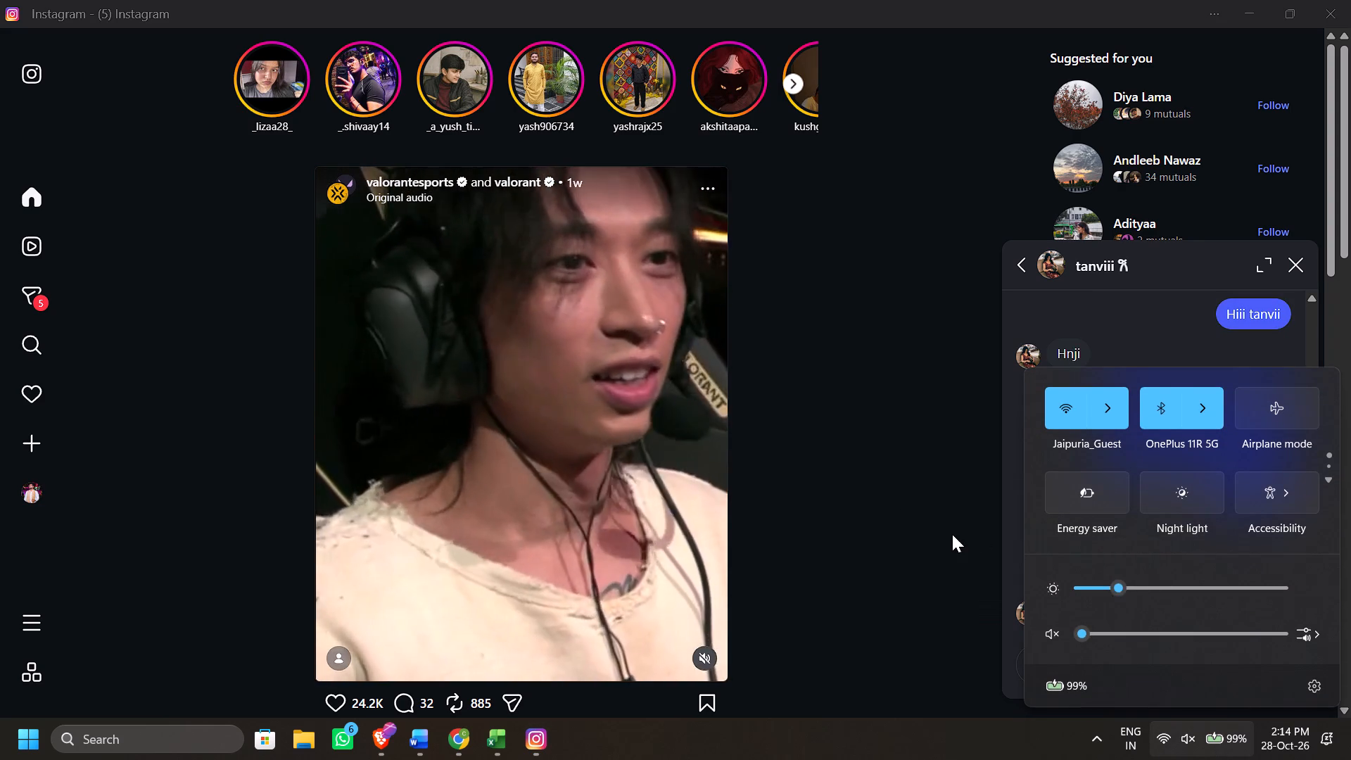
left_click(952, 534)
Send three messages in the open chat: "why?????", "kya huaa" and "can u tell??".
left_click(1144, 680)
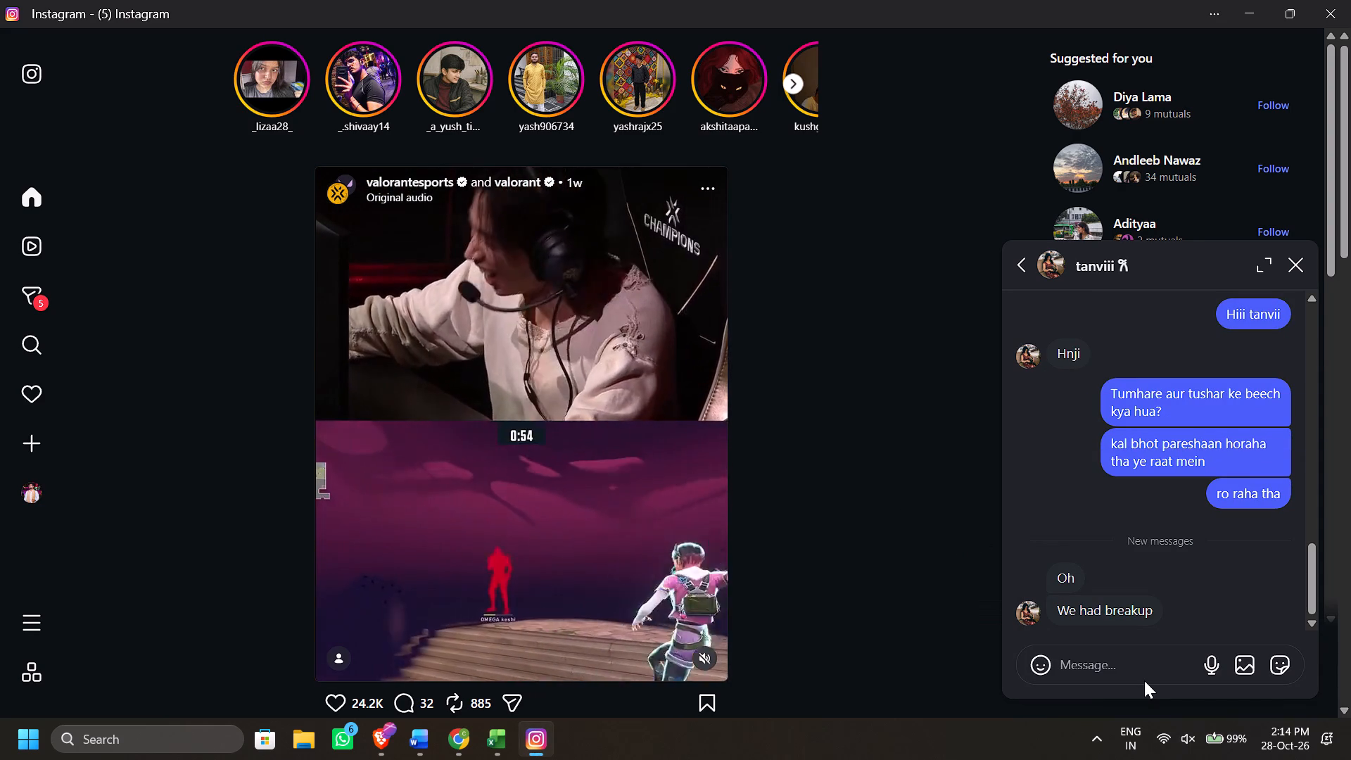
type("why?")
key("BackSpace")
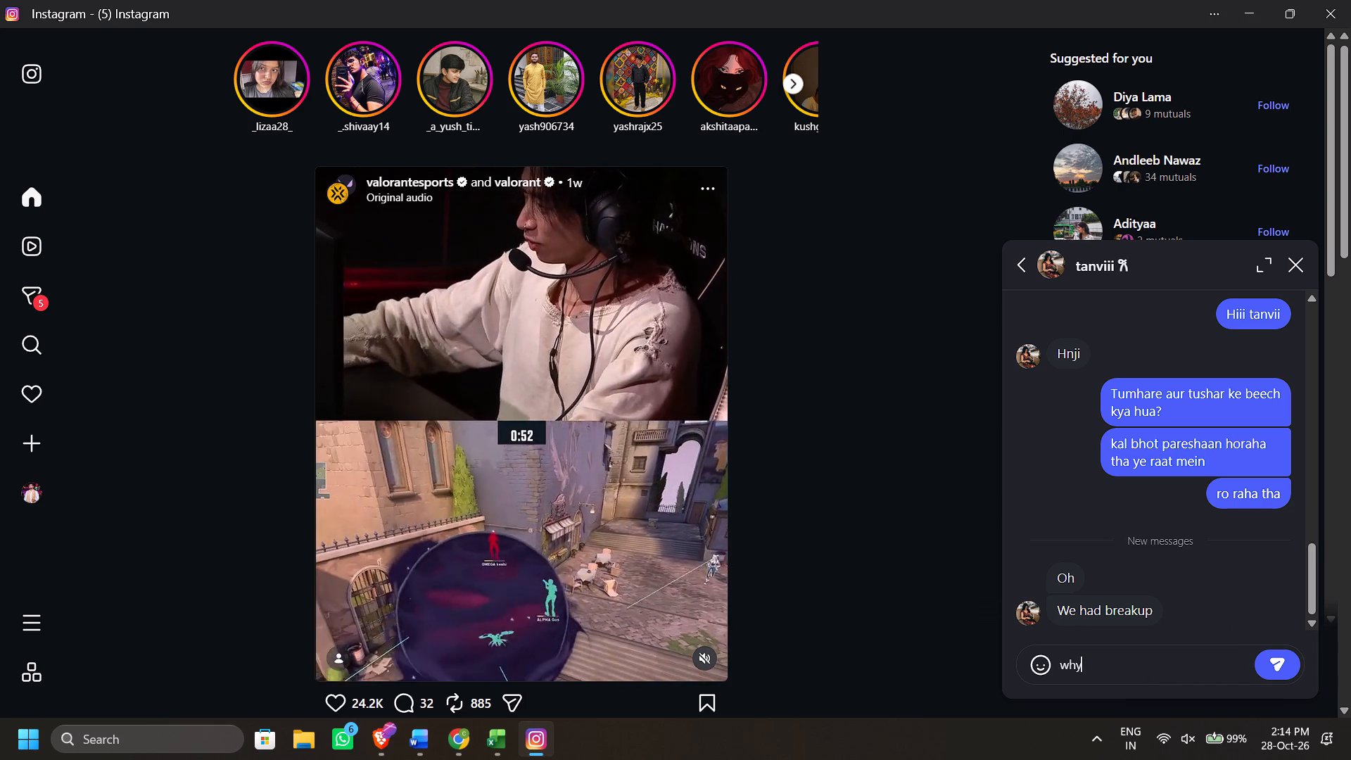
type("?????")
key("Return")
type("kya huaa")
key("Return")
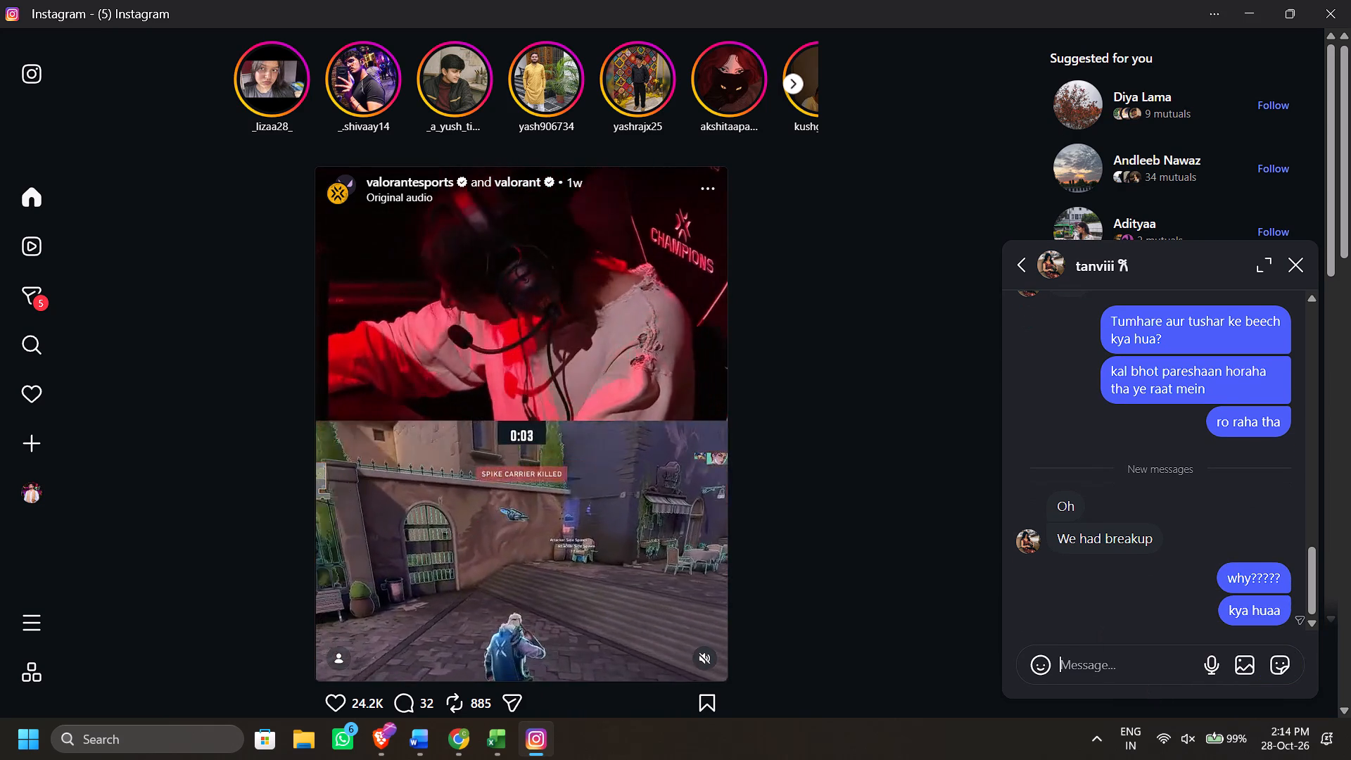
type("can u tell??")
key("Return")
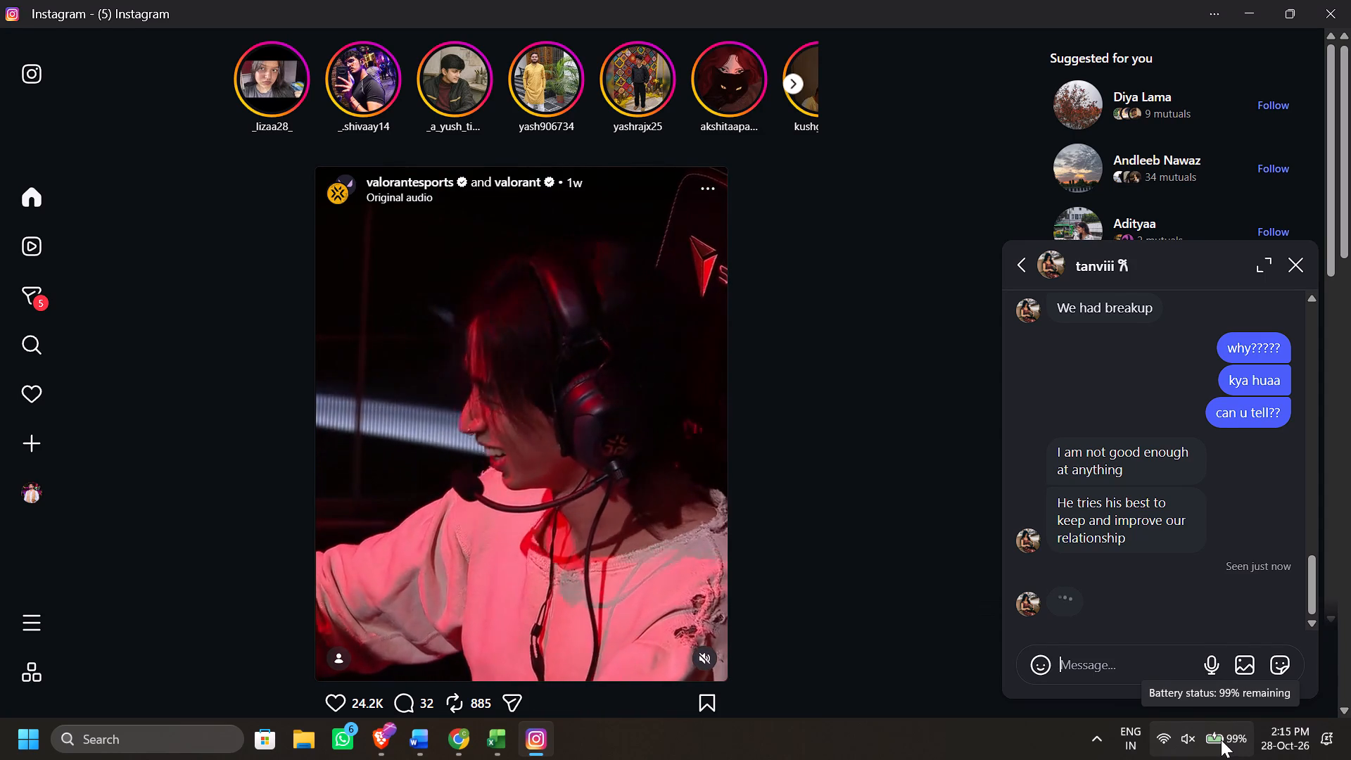
Lower the screen brightness to near its minimum in the system quick settings, then dismiss them.
left_click(1187, 704)
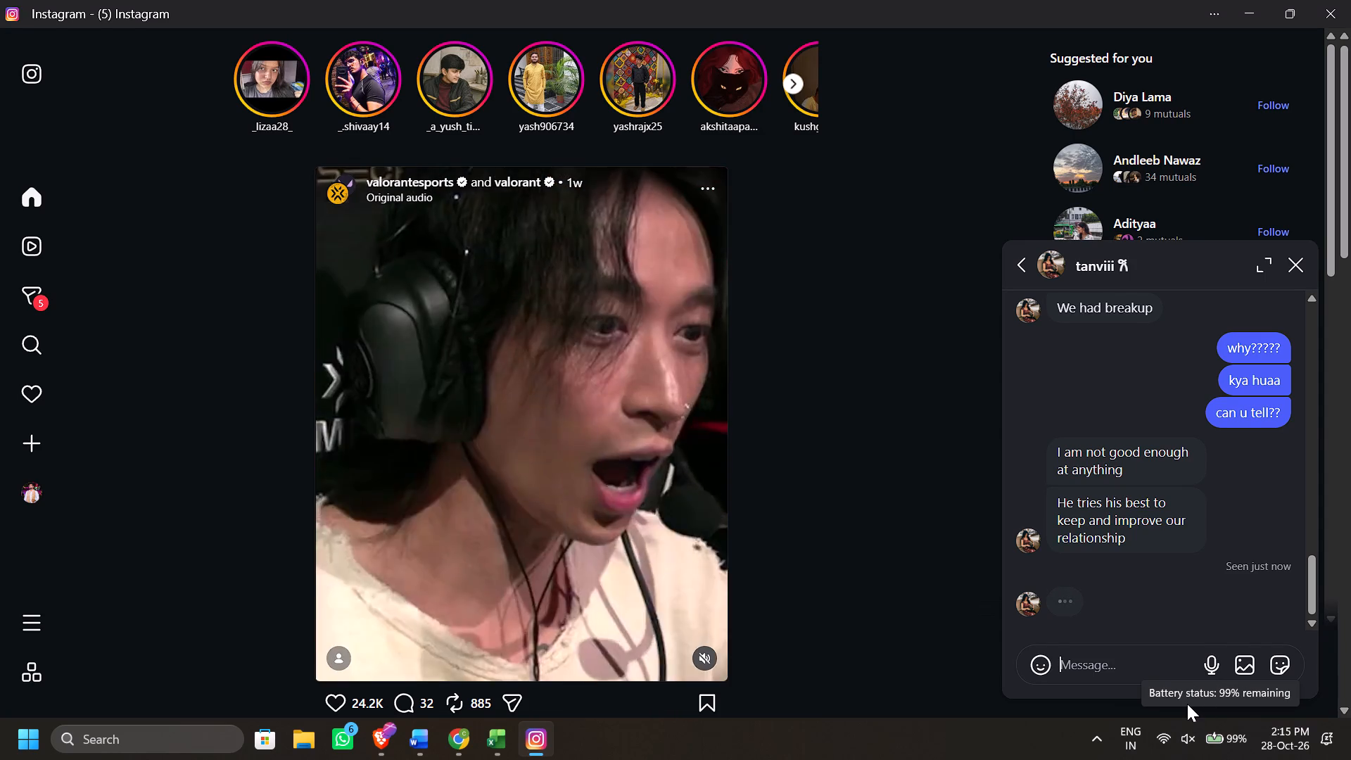
left_click(1198, 736)
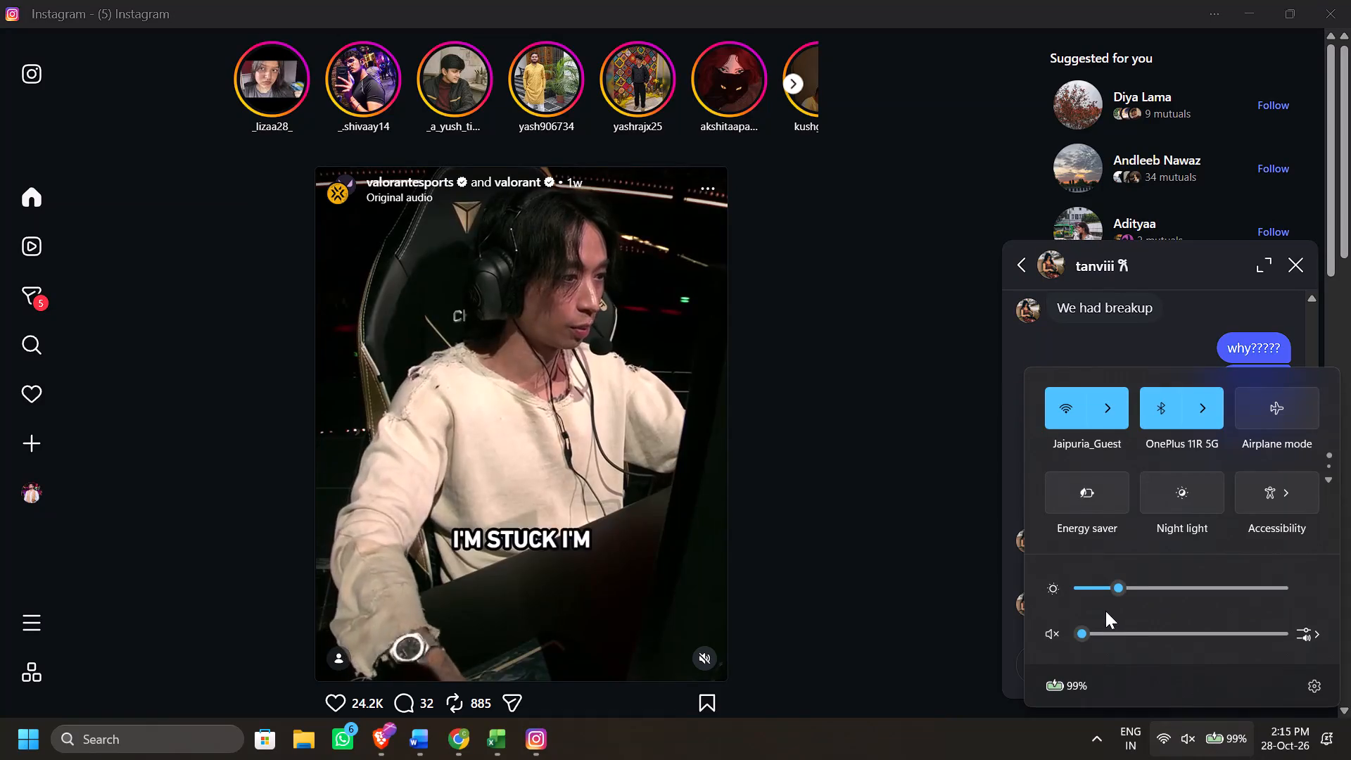
left_click(1098, 587)
left_click(868, 462)
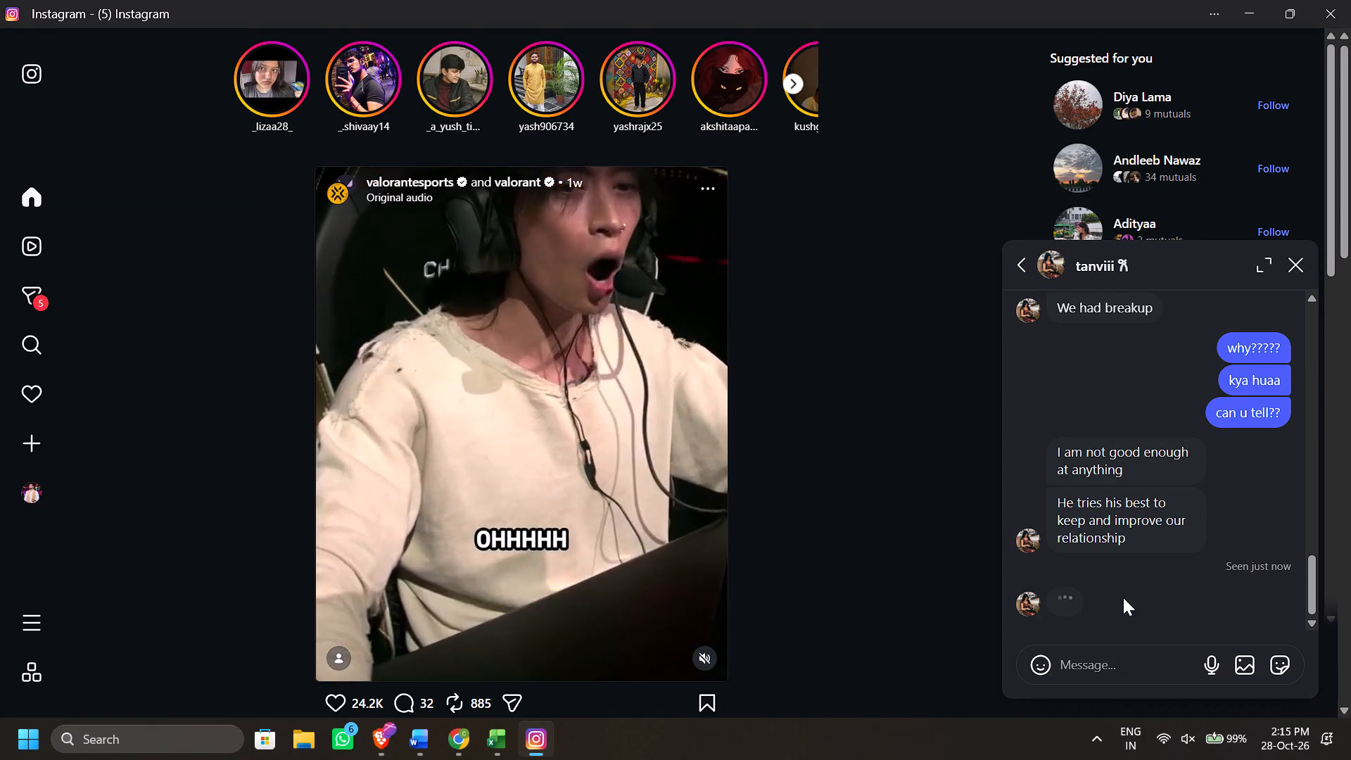
Send the reply "i am not here to say that he is right or u are wrong i am no one to say that btw u both".
left_click(1122, 641)
left_click(1113, 654)
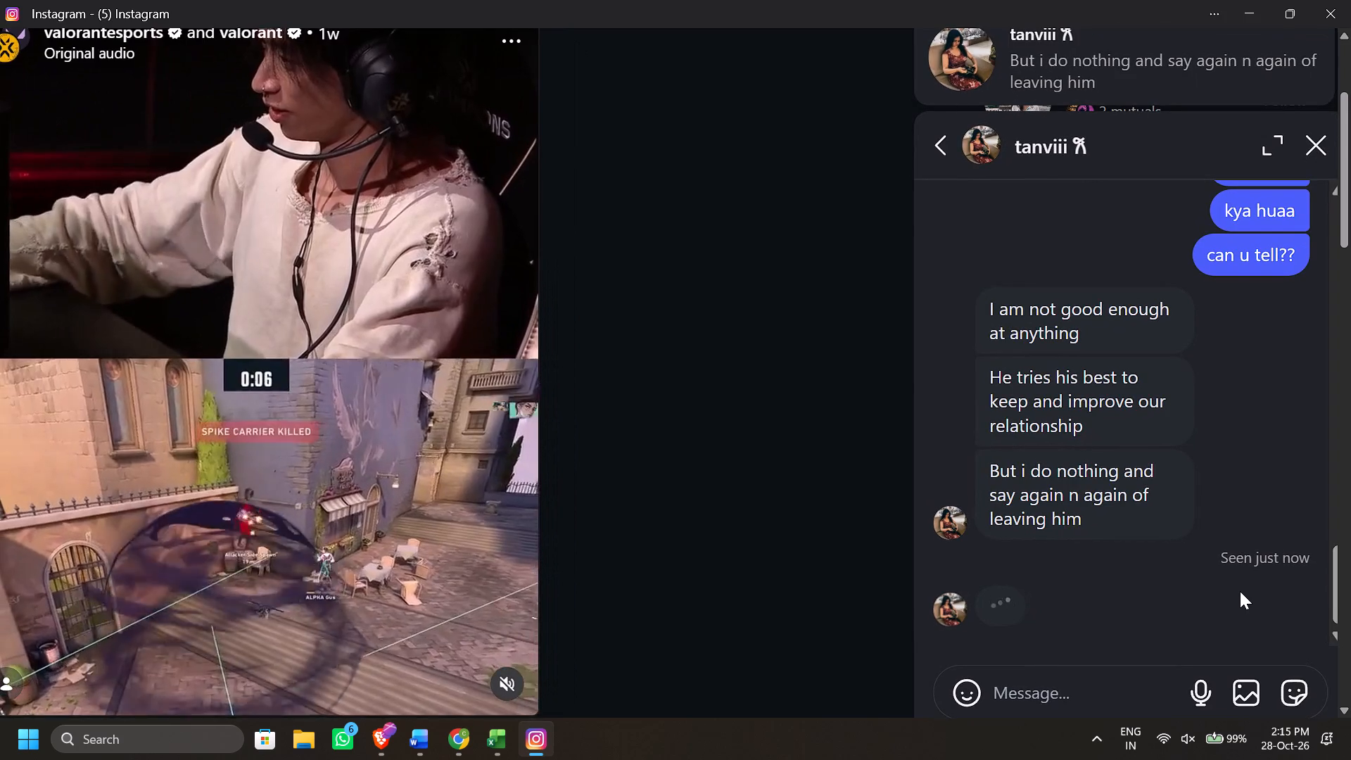
scroll(1240, 591, "down", 1)
left_click(1098, 645)
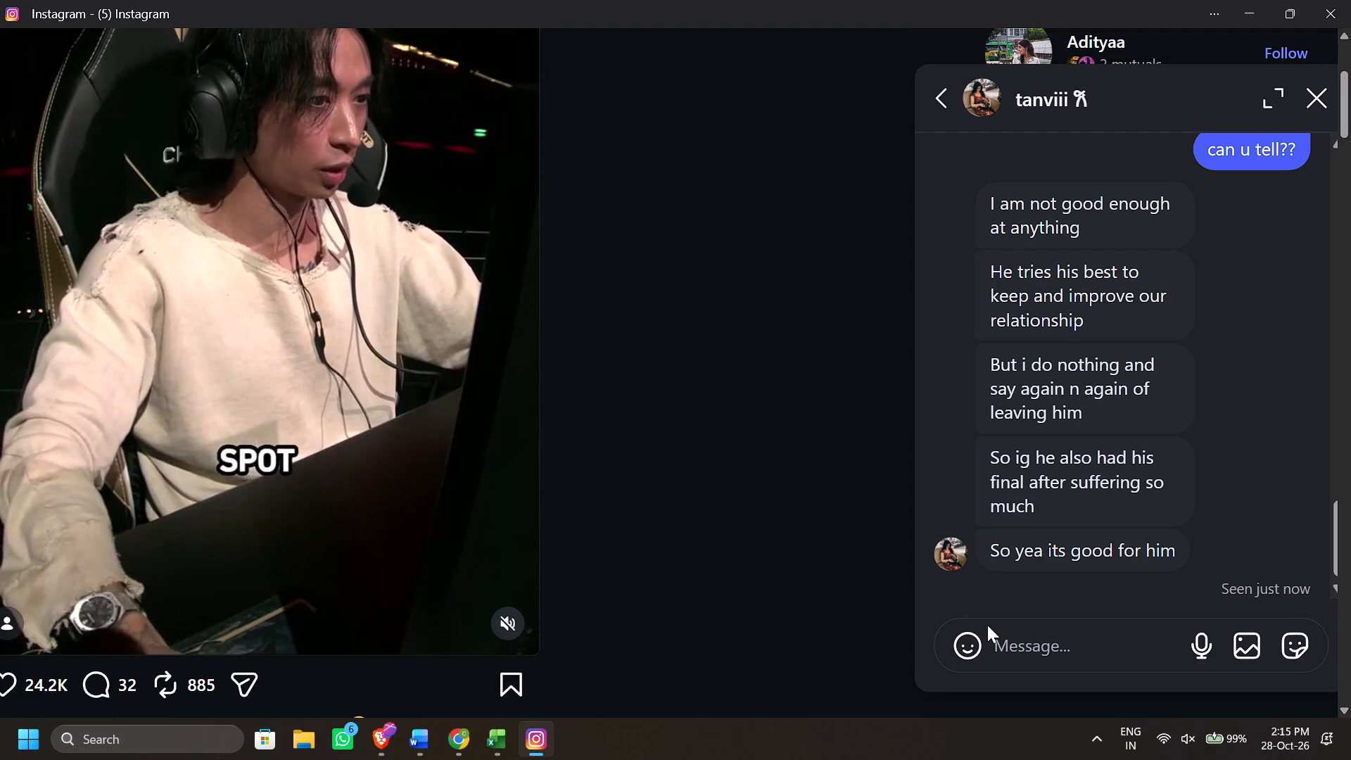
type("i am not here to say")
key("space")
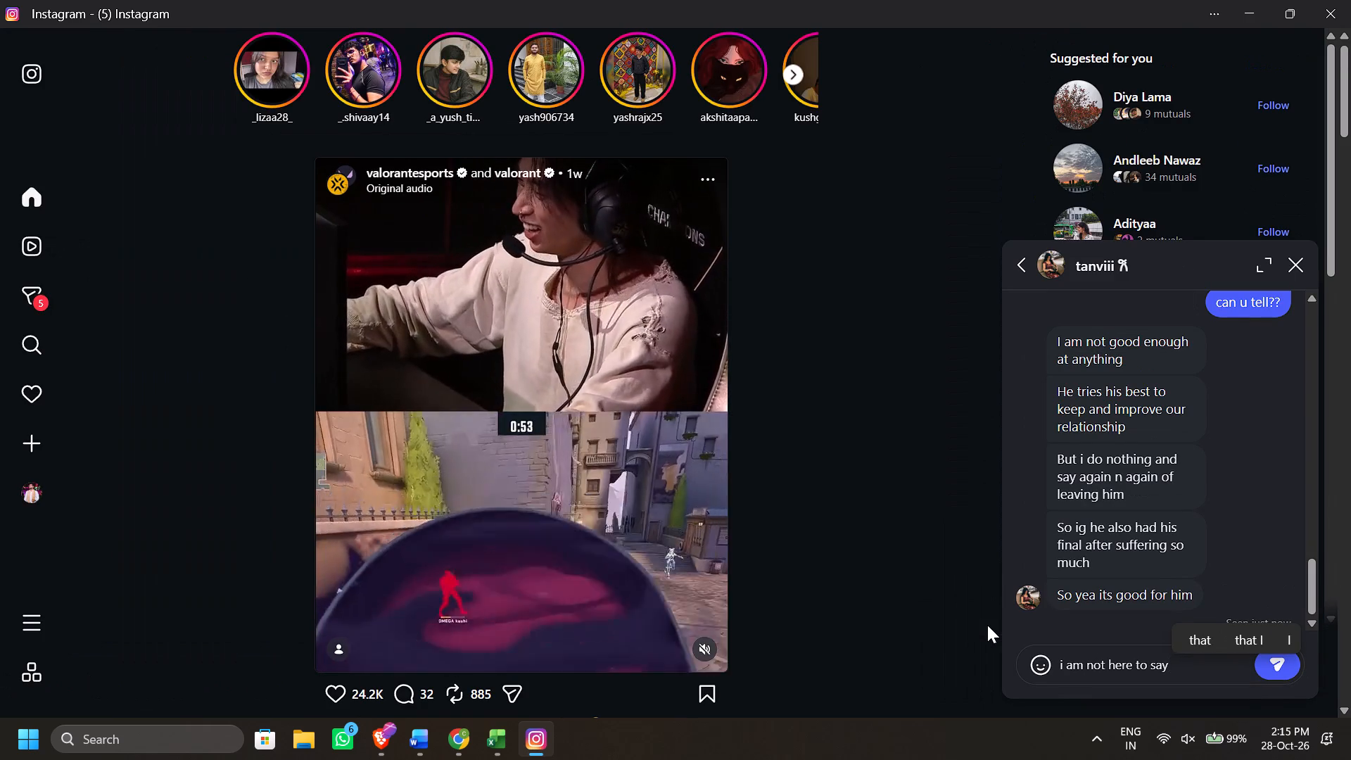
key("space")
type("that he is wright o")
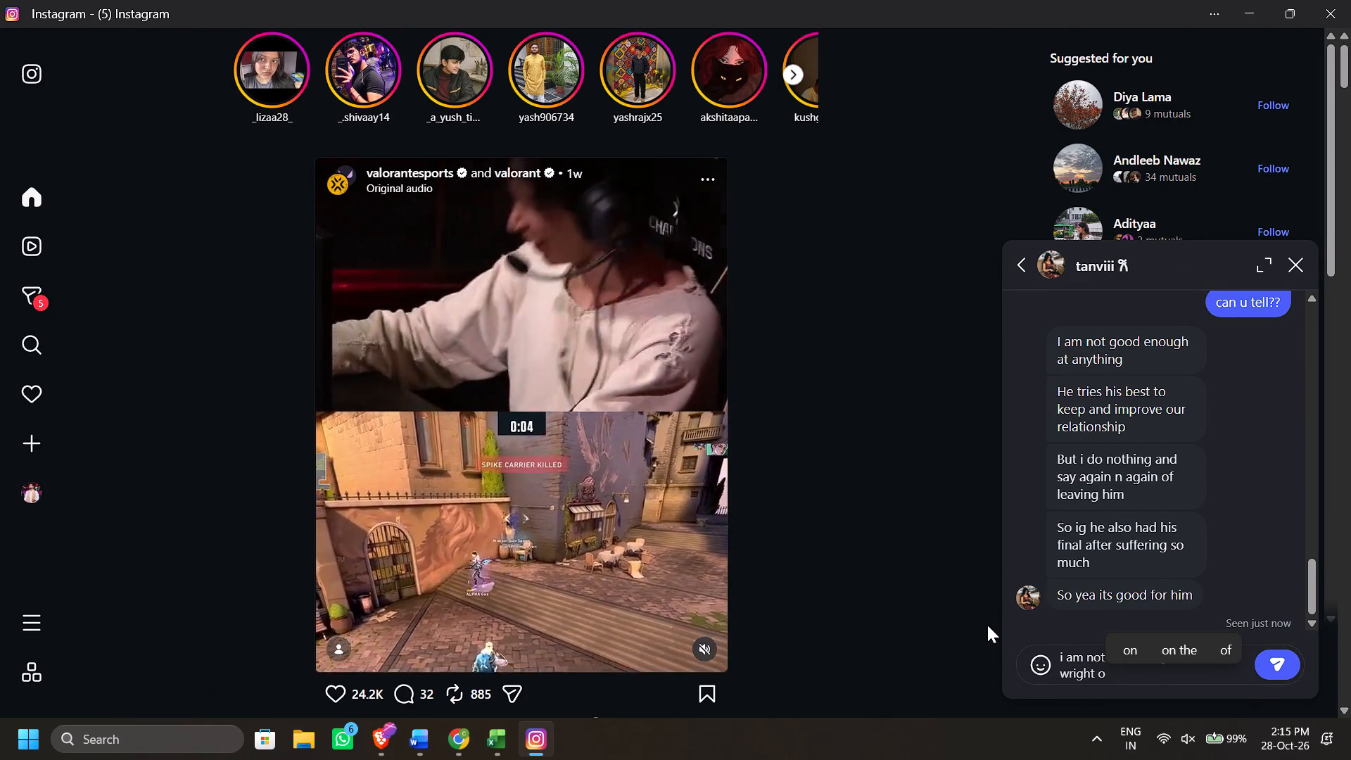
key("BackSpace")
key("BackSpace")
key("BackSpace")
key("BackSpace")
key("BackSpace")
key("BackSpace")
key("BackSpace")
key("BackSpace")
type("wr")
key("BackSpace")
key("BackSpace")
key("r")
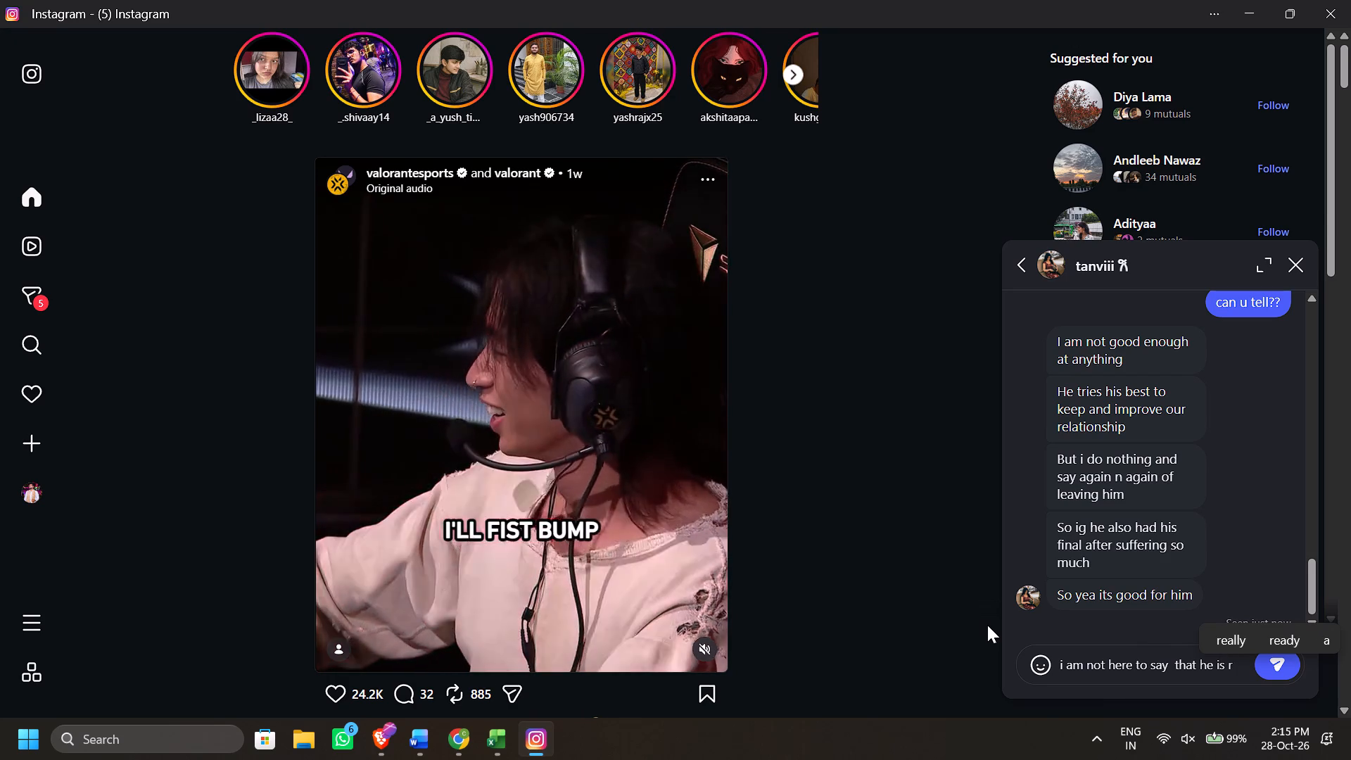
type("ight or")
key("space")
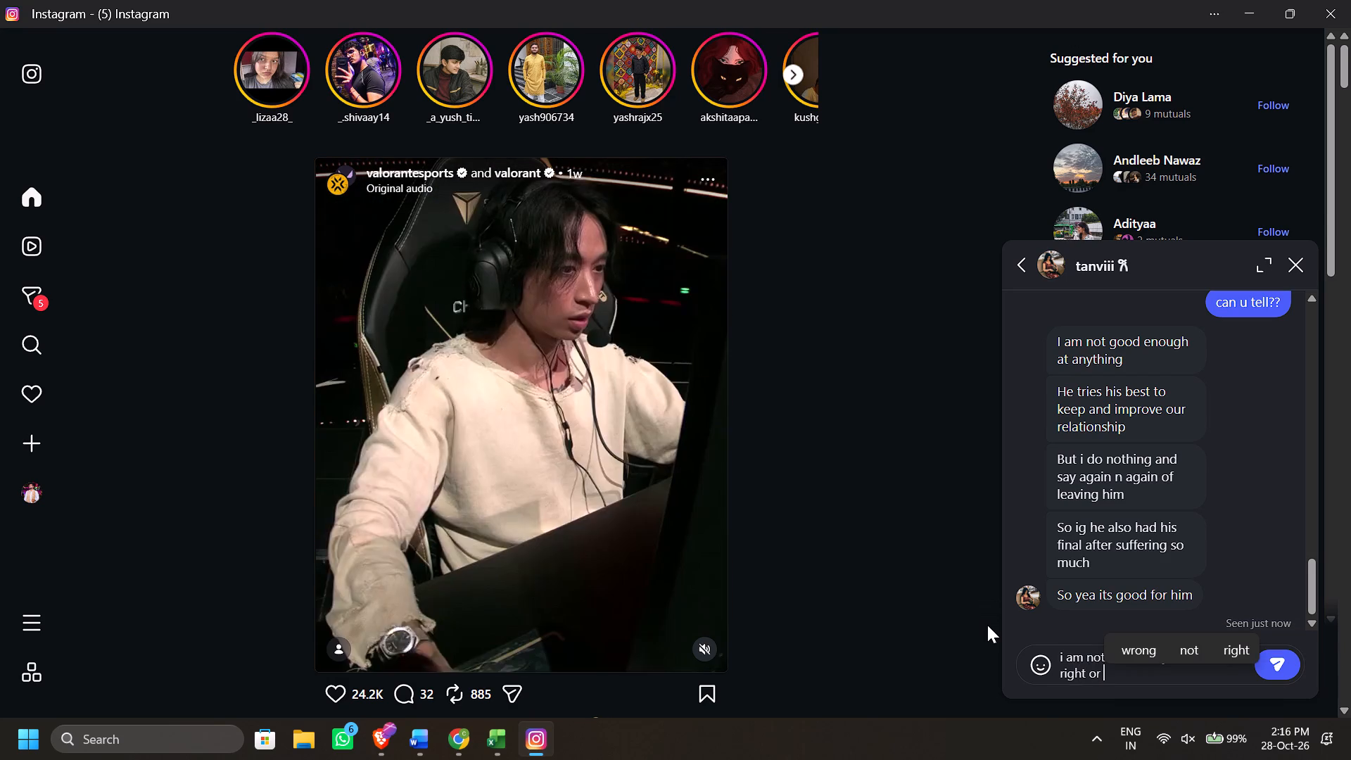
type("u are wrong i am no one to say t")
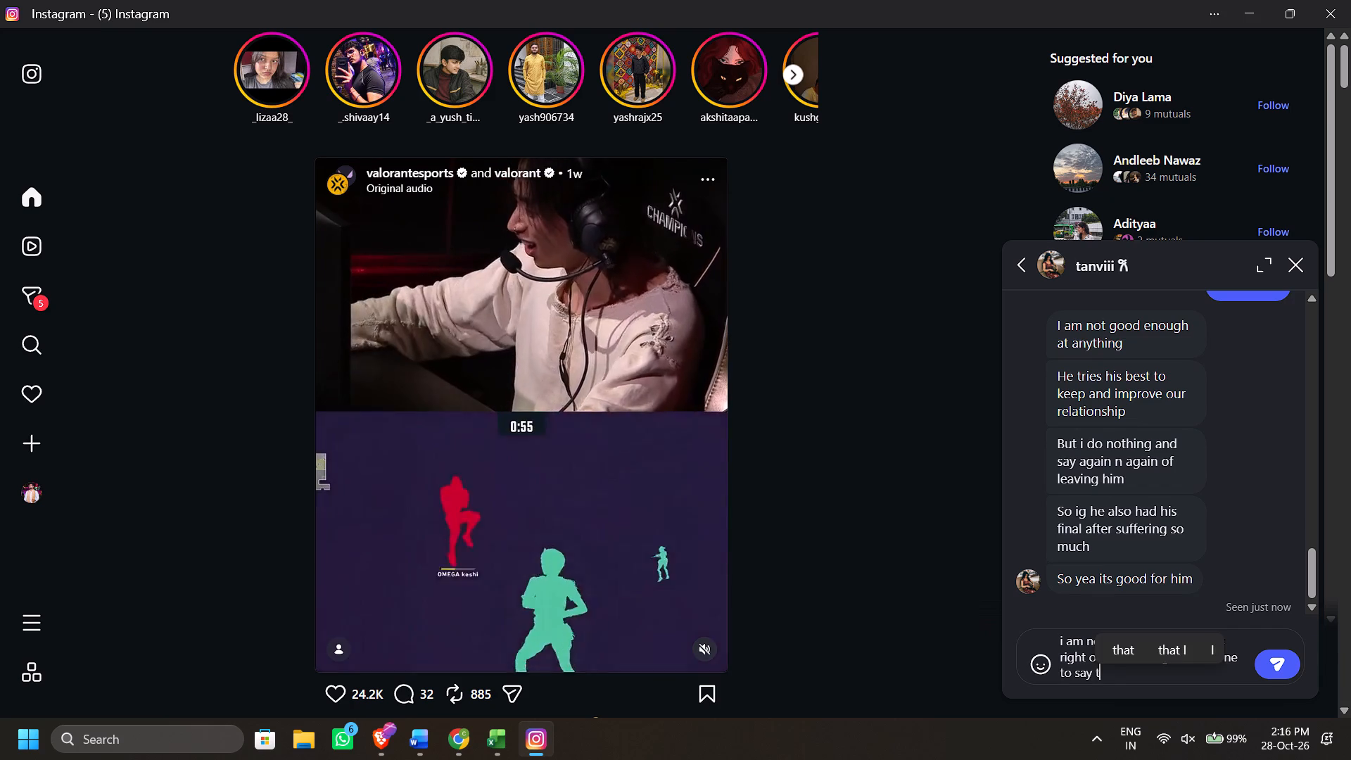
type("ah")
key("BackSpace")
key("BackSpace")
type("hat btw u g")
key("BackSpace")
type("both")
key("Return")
Send the follow-up message "but all i wanna say is" in the same chat.
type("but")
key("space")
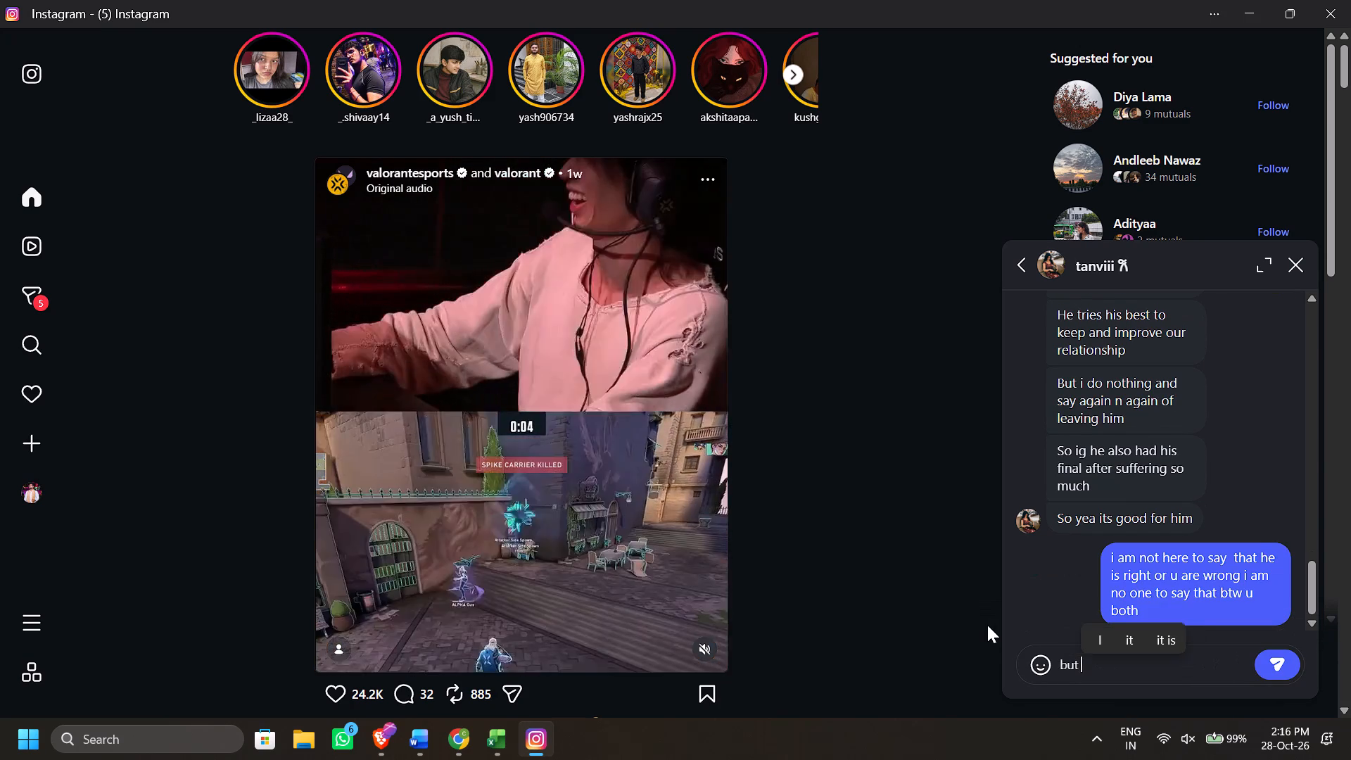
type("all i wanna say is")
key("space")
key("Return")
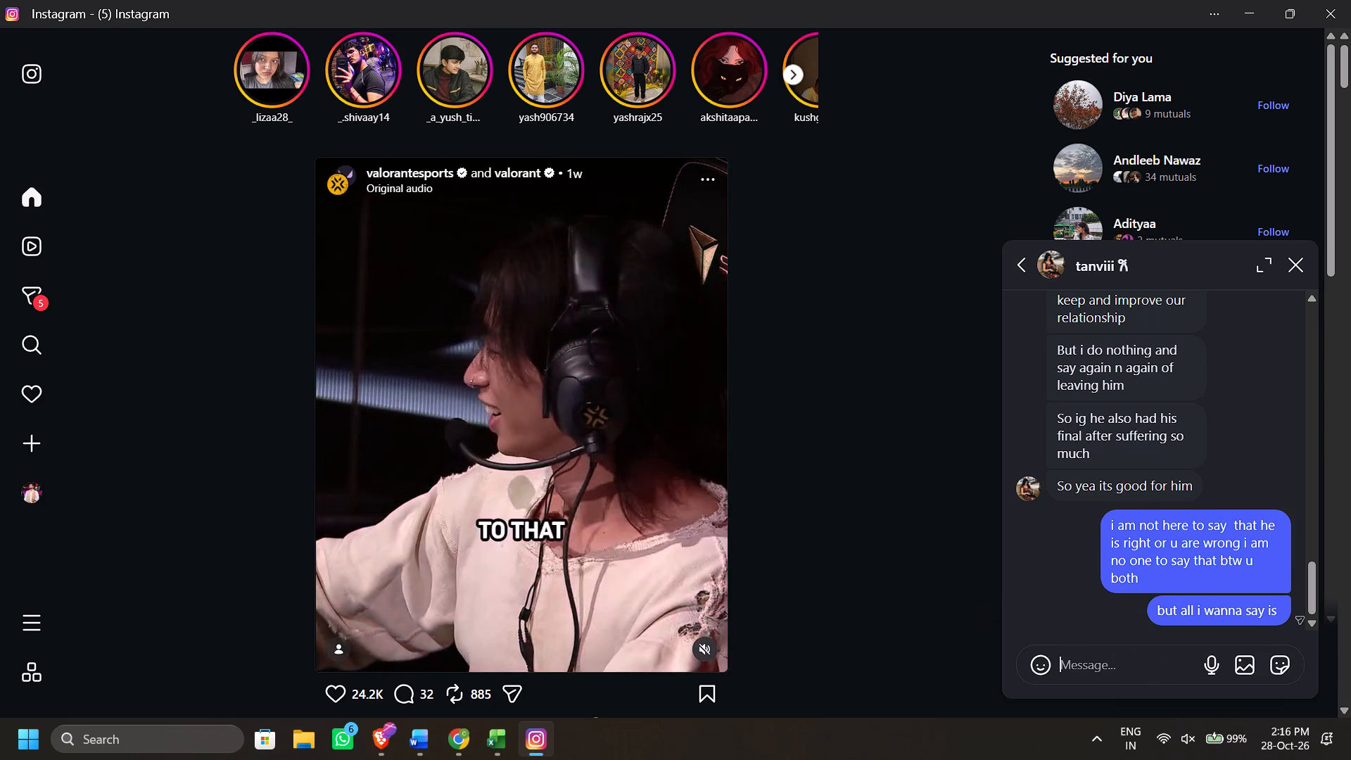
Send the message "uske paas literally tumhare alawa koi aur haii nahii all he says does and think of is about u nethier is family nor his friends".
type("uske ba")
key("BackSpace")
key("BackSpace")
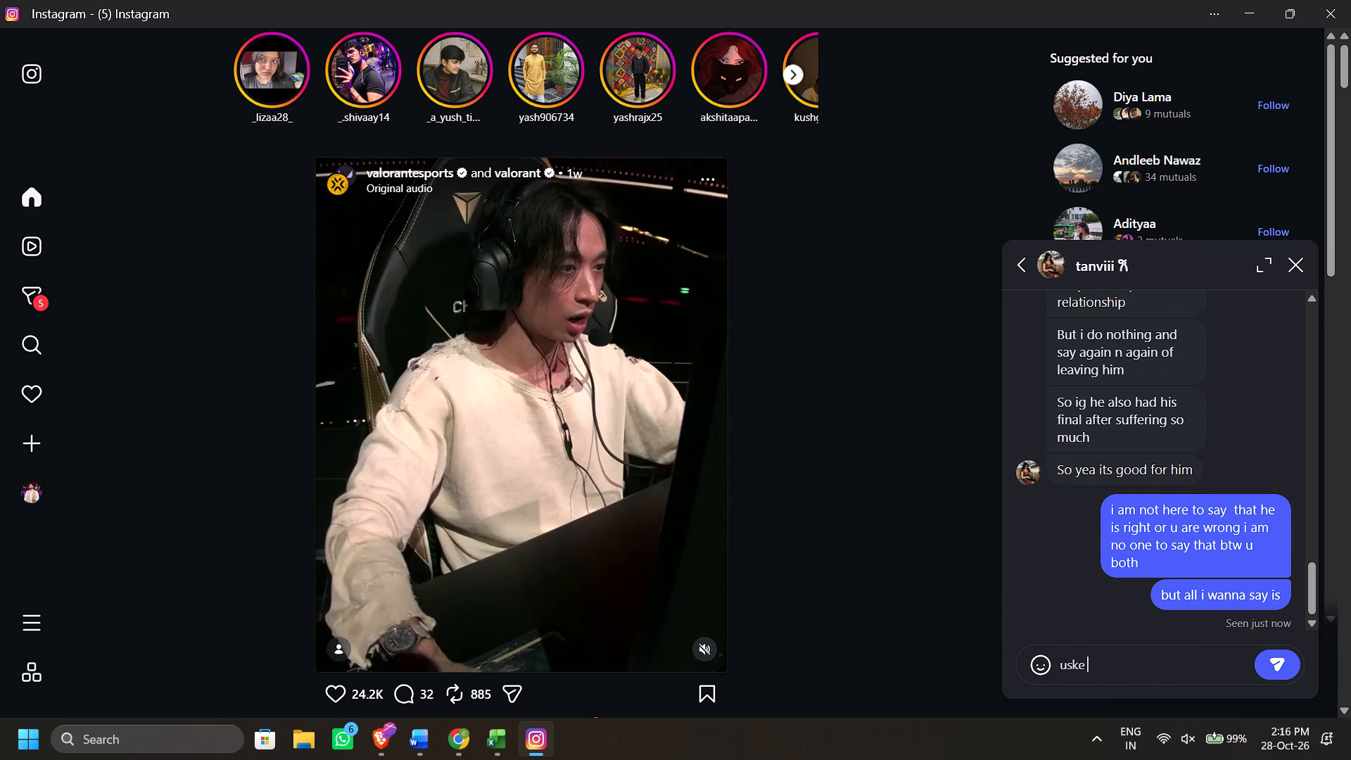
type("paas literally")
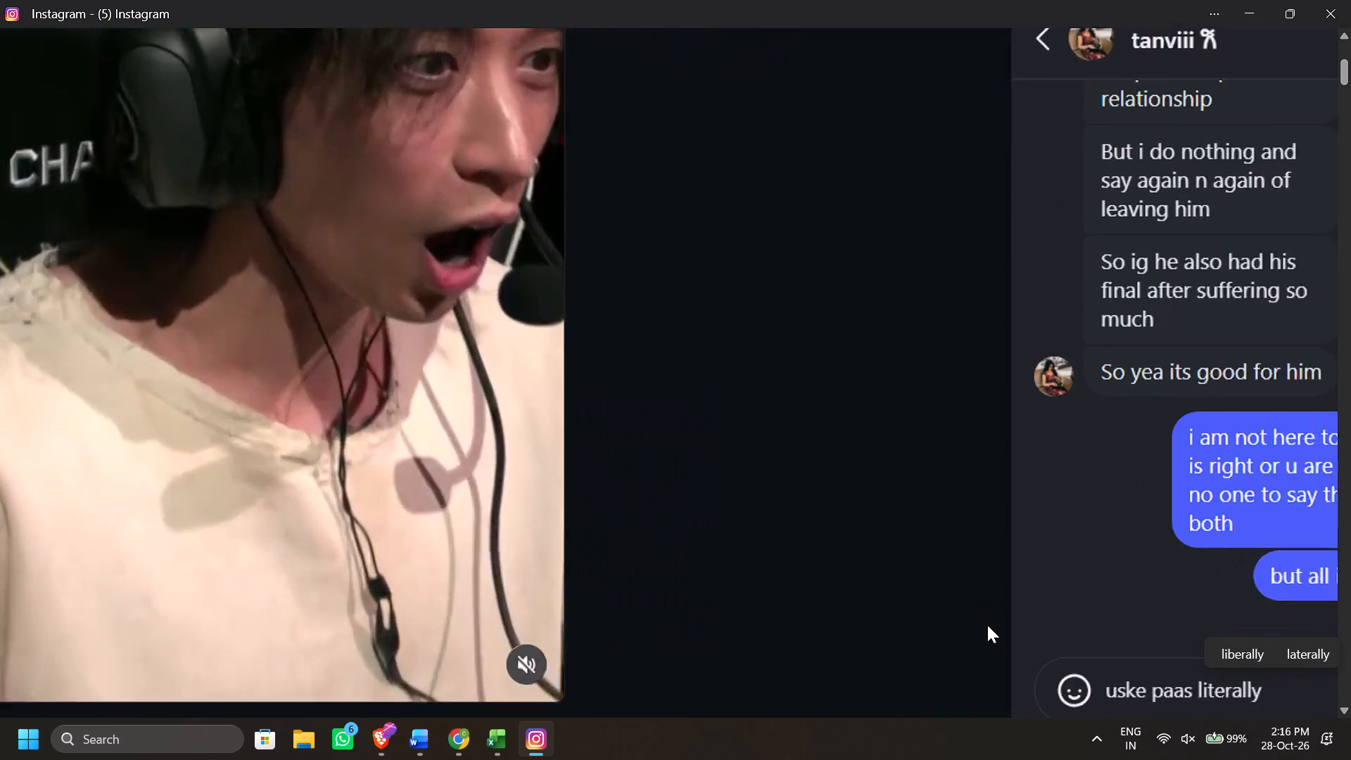
scroll(987, 625, "left", 1)
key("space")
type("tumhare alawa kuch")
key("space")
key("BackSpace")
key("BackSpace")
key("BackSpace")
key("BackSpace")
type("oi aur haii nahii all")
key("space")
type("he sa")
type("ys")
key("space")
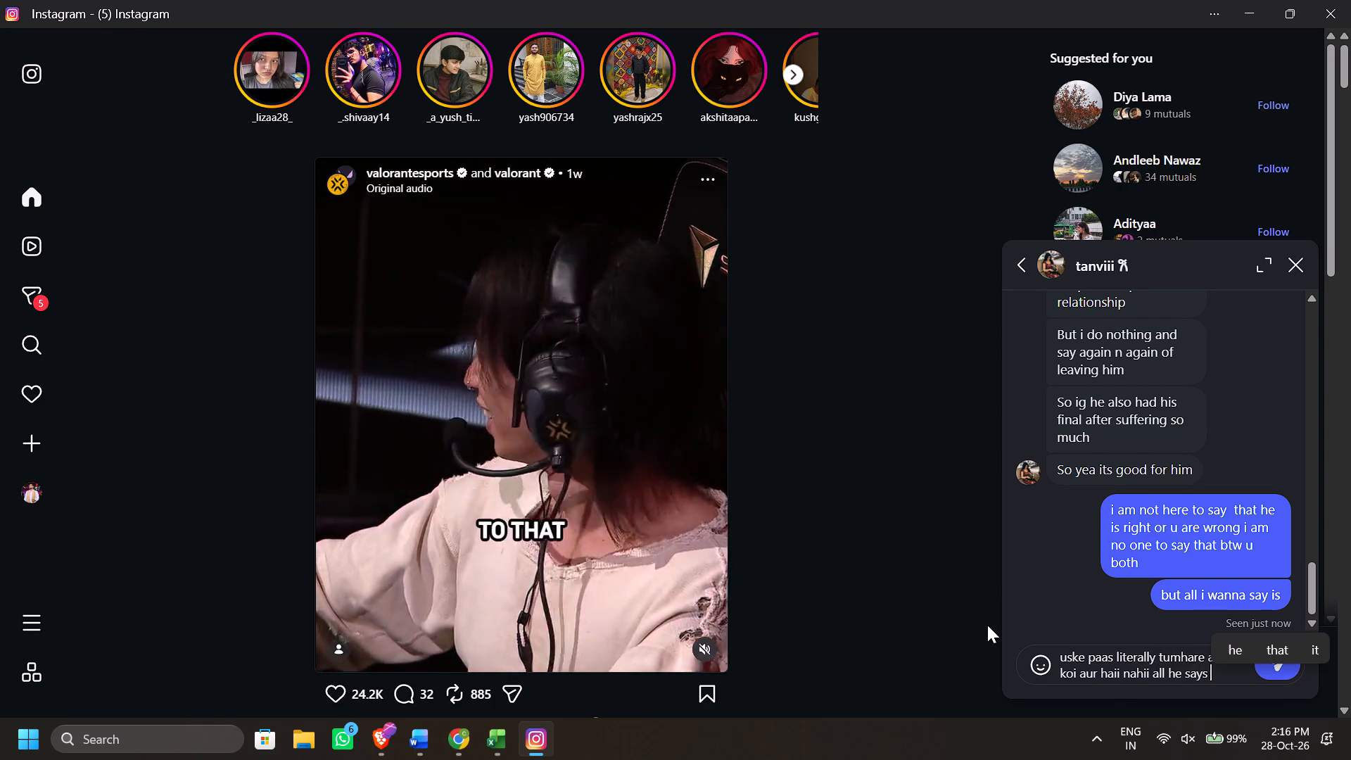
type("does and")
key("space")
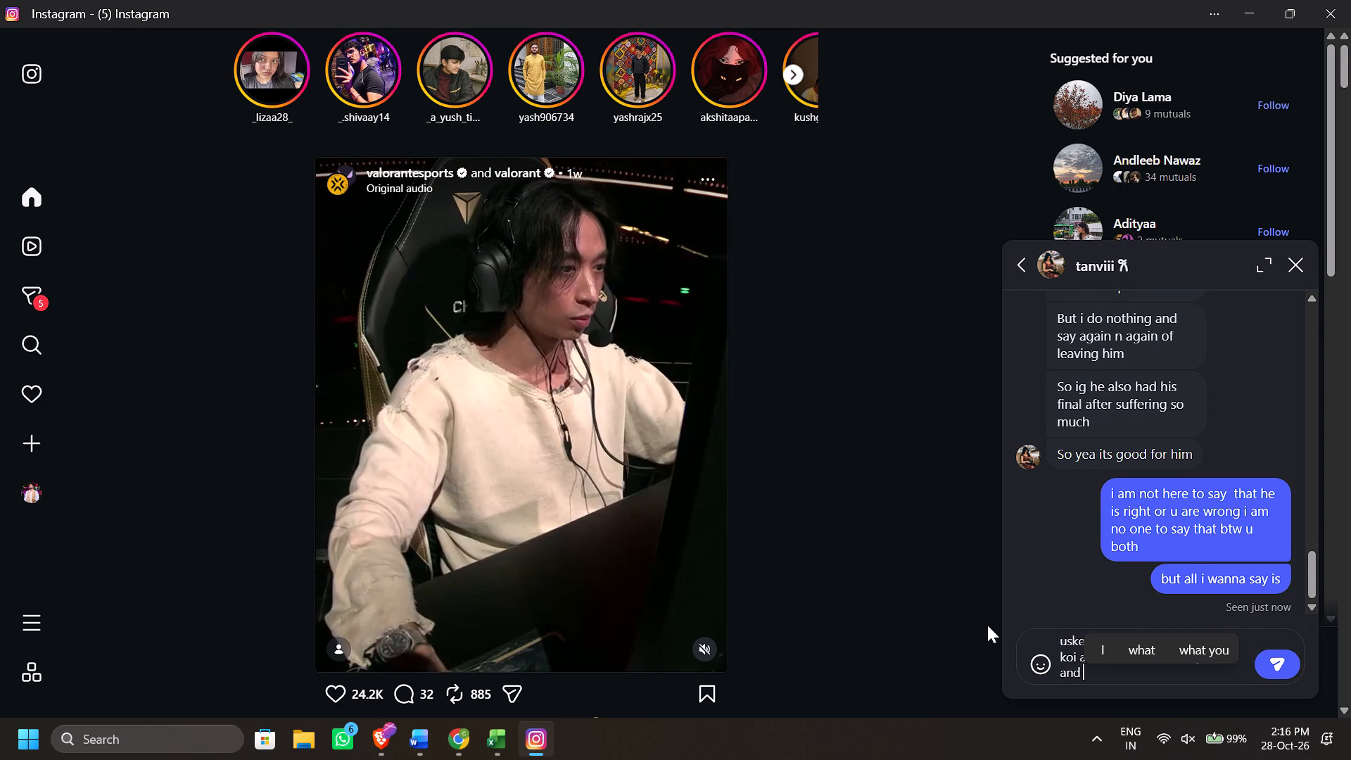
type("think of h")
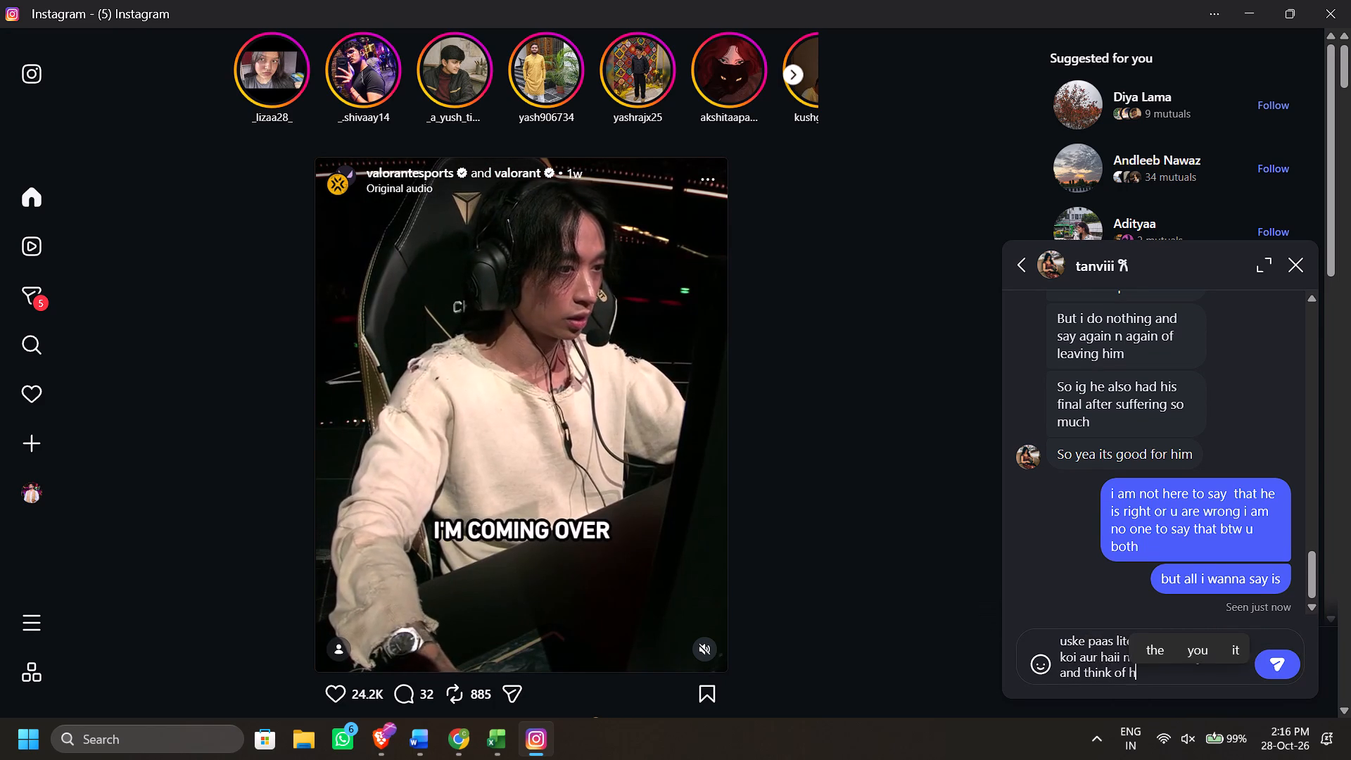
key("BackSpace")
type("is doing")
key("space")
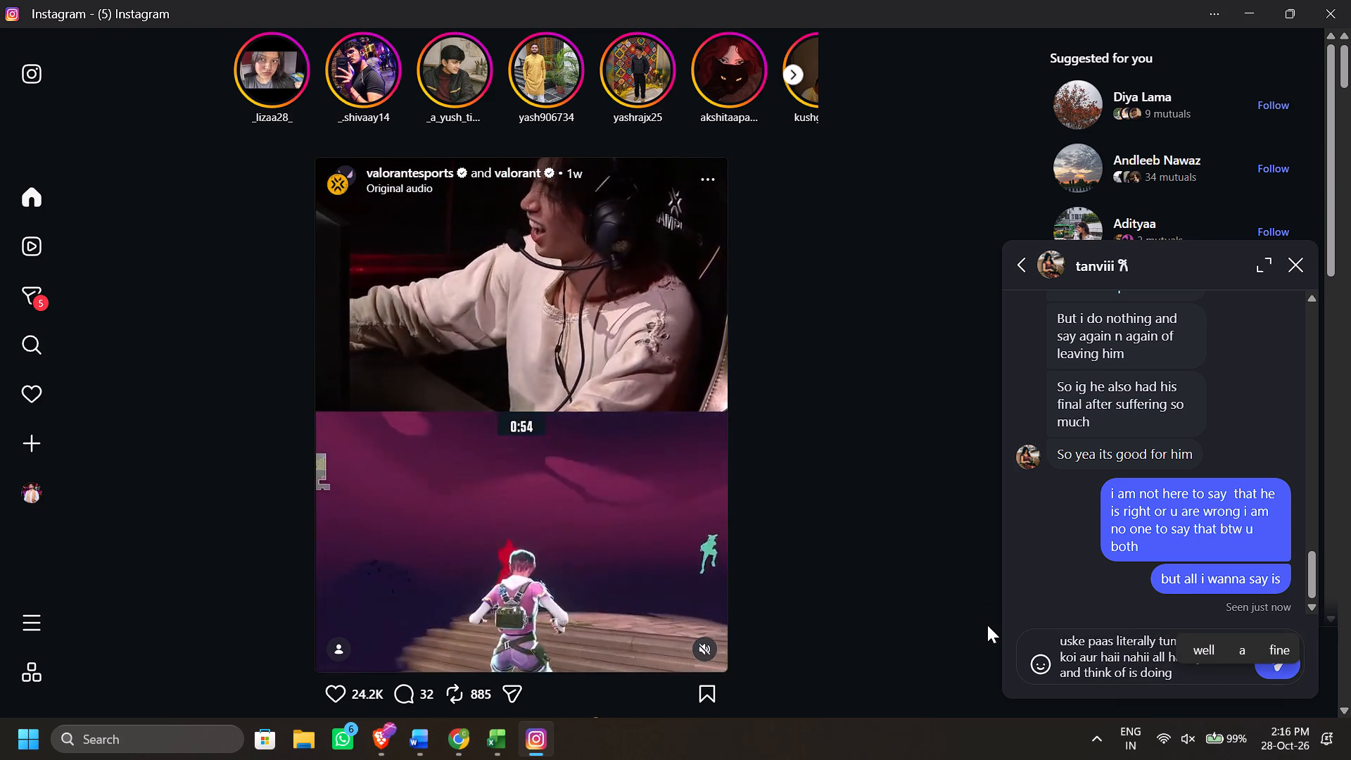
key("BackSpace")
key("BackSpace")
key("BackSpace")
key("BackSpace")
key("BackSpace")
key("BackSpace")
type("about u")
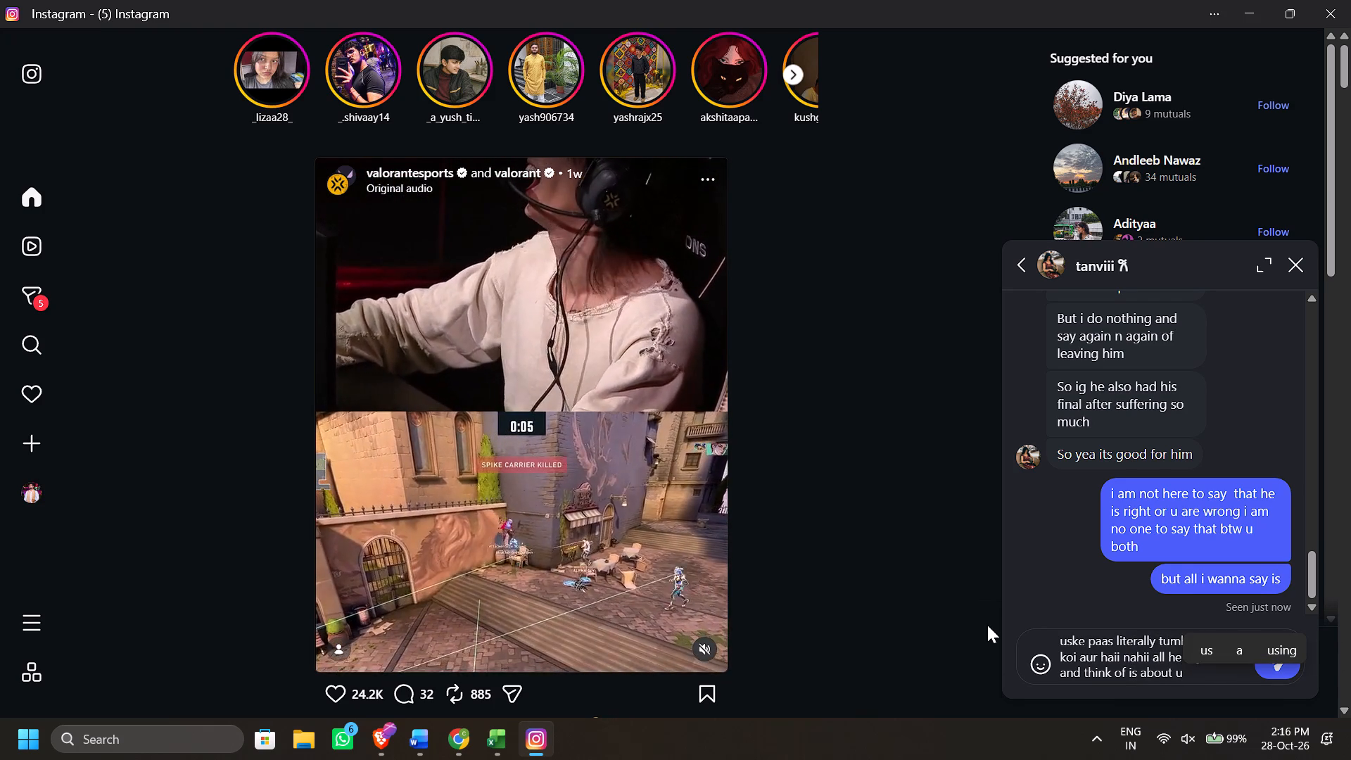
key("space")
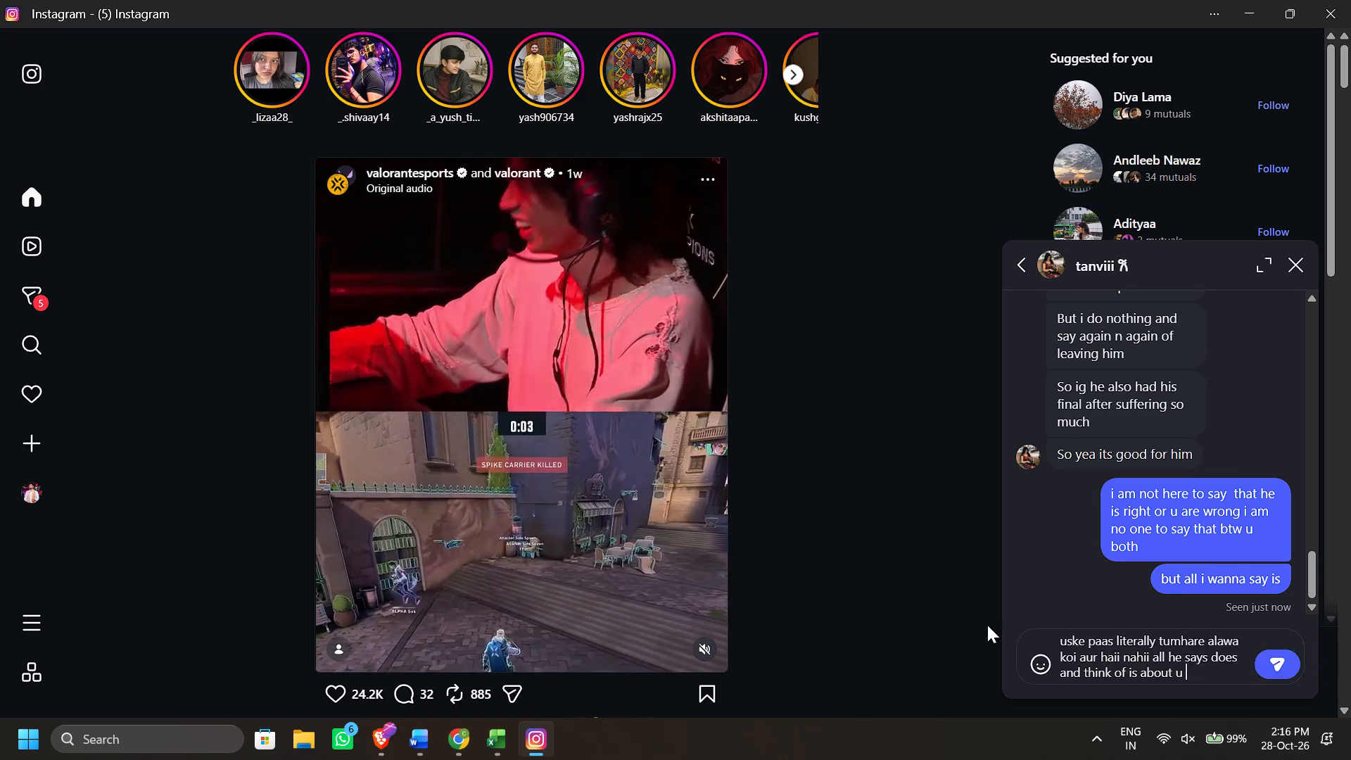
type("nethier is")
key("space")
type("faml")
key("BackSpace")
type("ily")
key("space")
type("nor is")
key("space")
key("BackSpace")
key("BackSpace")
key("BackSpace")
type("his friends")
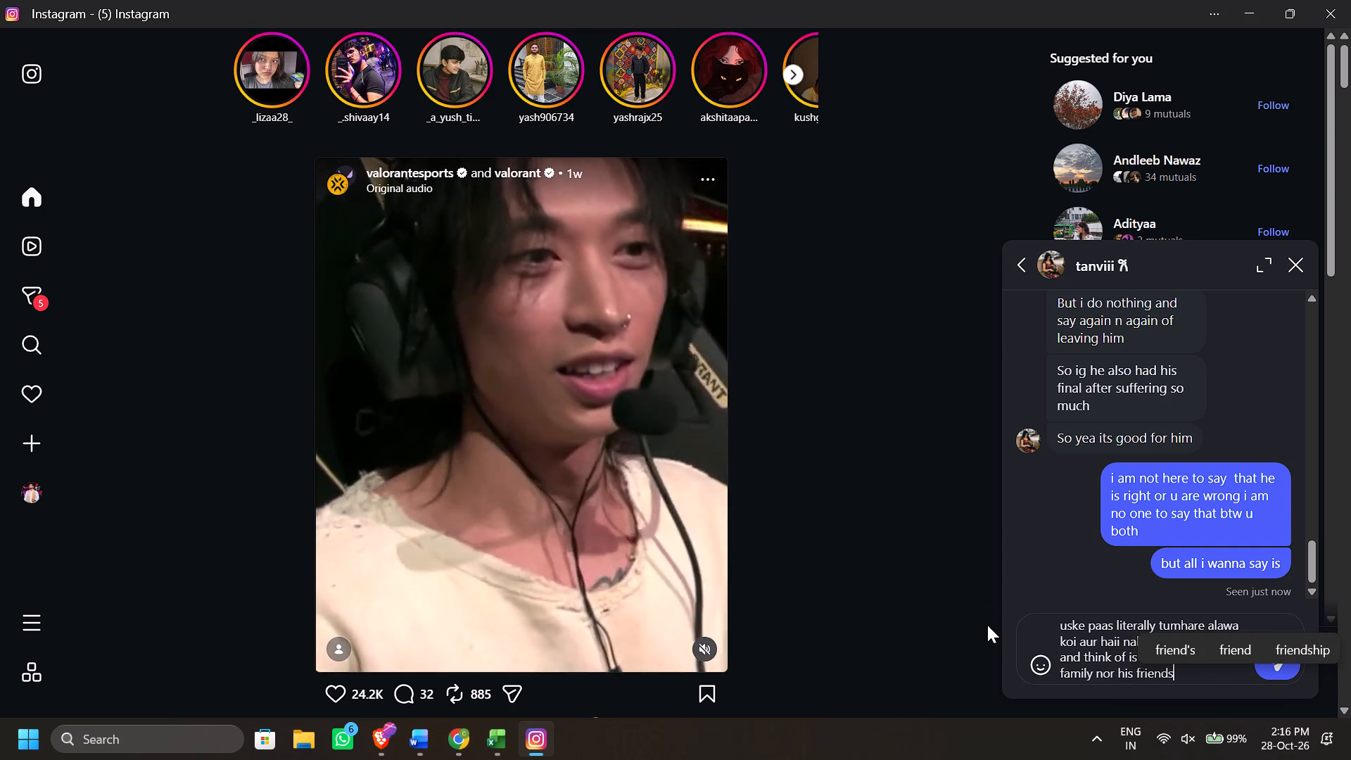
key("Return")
Send the follow-up message "so kabhi kabhi he goes unpredictable and all" in the same chat.
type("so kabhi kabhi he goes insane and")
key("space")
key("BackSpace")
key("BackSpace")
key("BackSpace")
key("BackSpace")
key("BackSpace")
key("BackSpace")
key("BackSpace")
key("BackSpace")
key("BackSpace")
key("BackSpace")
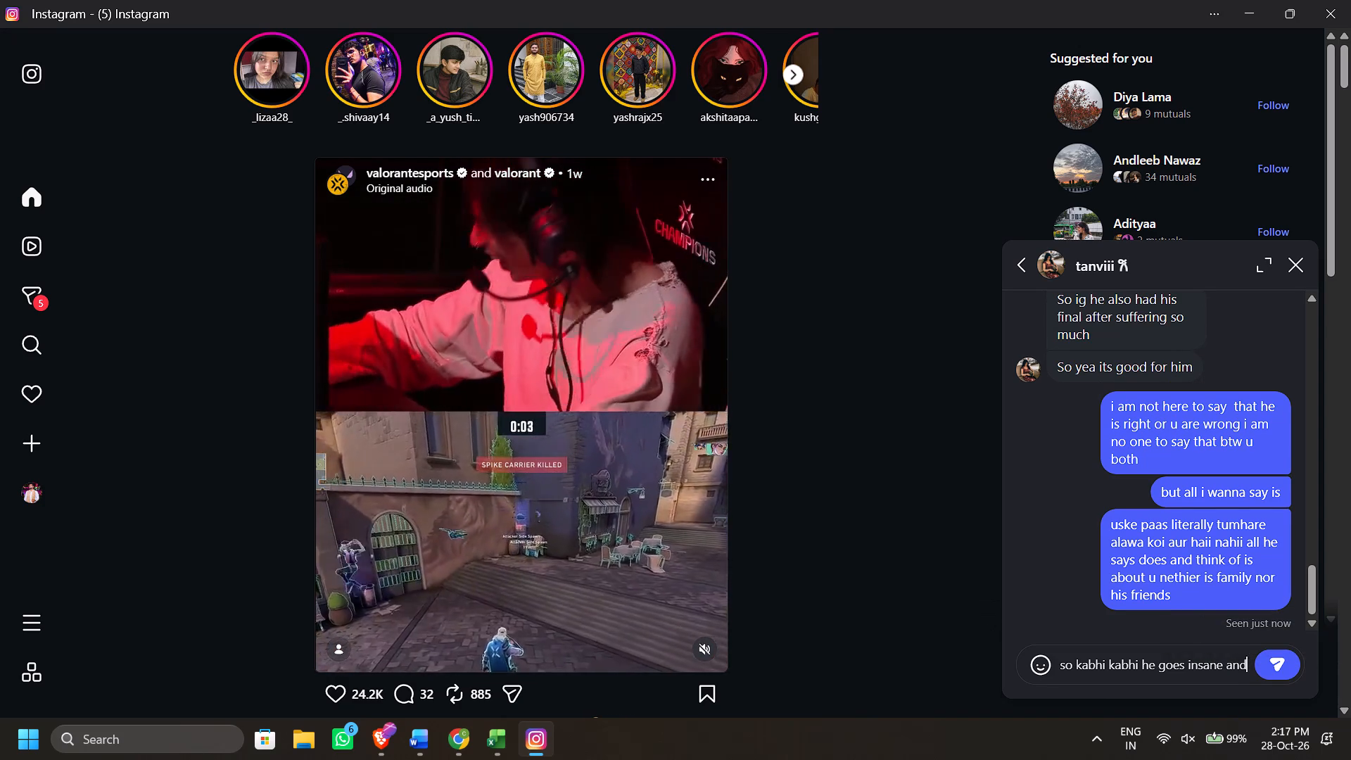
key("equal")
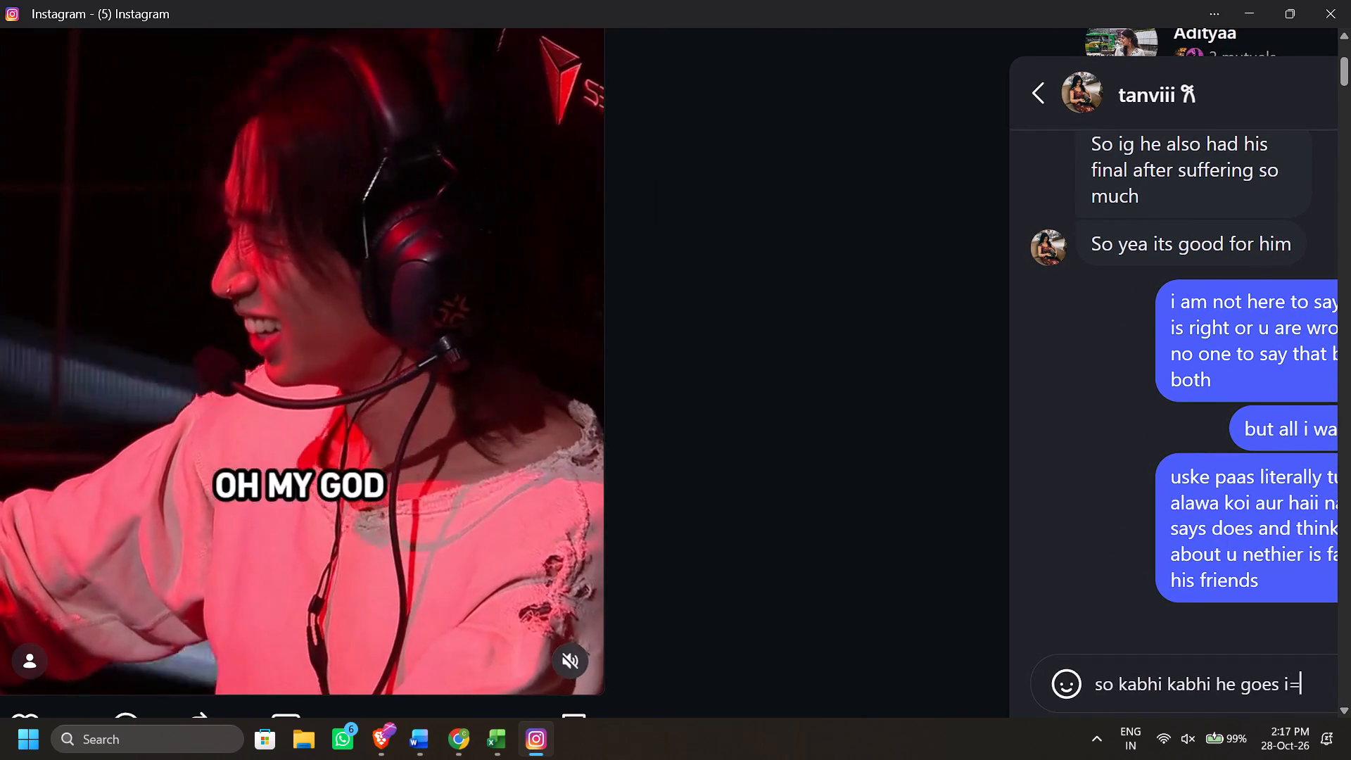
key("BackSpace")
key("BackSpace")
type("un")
scroll(987, 625, "left", 2)
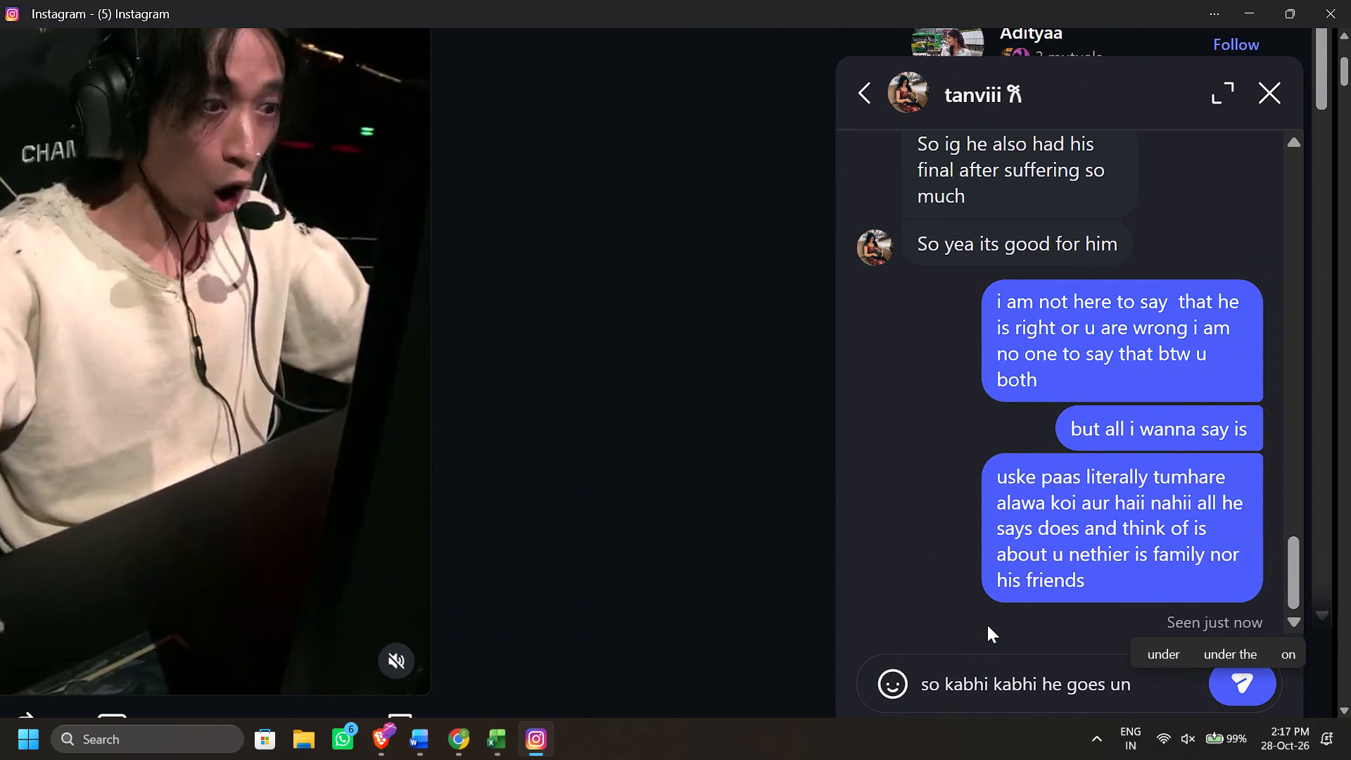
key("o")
key("BackSpace")
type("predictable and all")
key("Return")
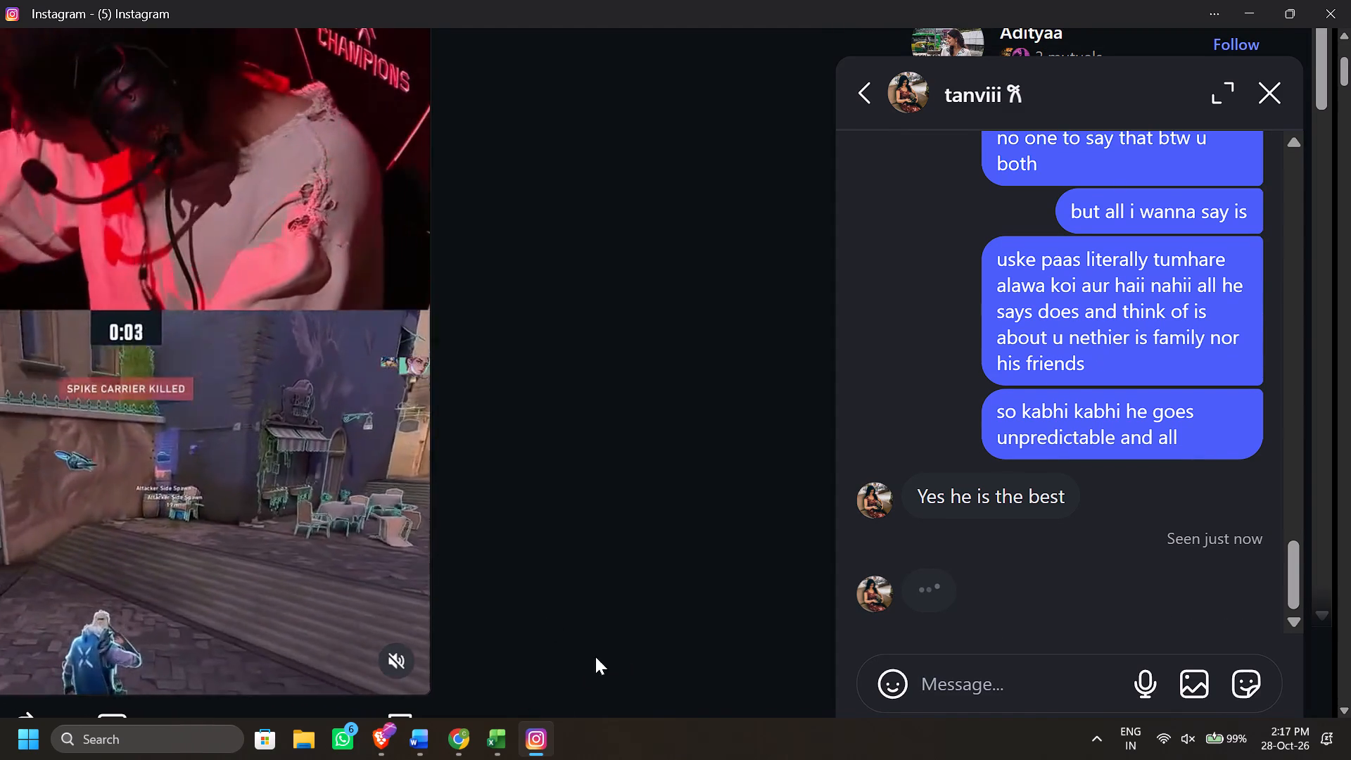
Switch to the What-if Analysis for BYME workbook in Excel.
left_click(490, 744)
left_click(548, 604)
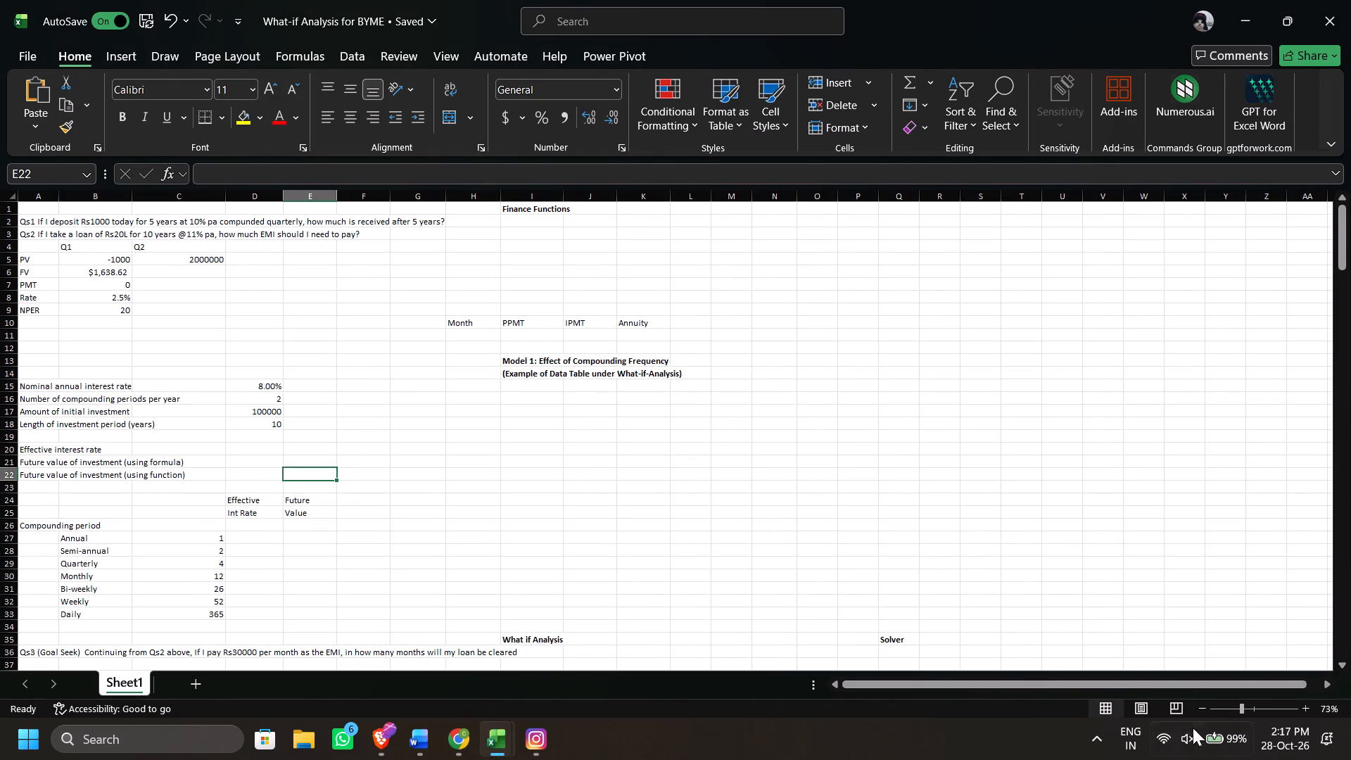
Raise the screen brightness to its maximum in the system quick settings, then dismiss them and return to the worksheet.
left_click(1206, 746)
left_click_drag(1206, 579, 1350, 600)
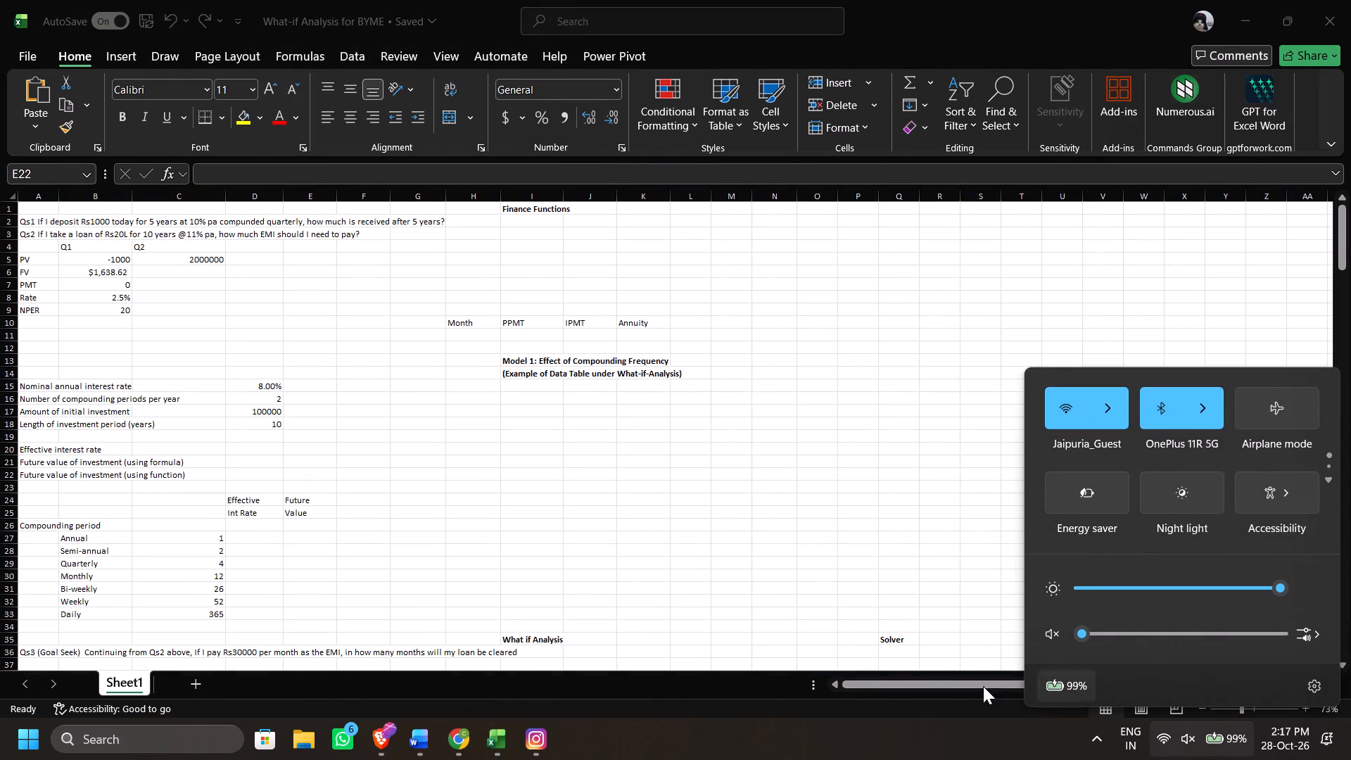
left_click_drag(445, 289, 470, 274)
left_click(470, 274)
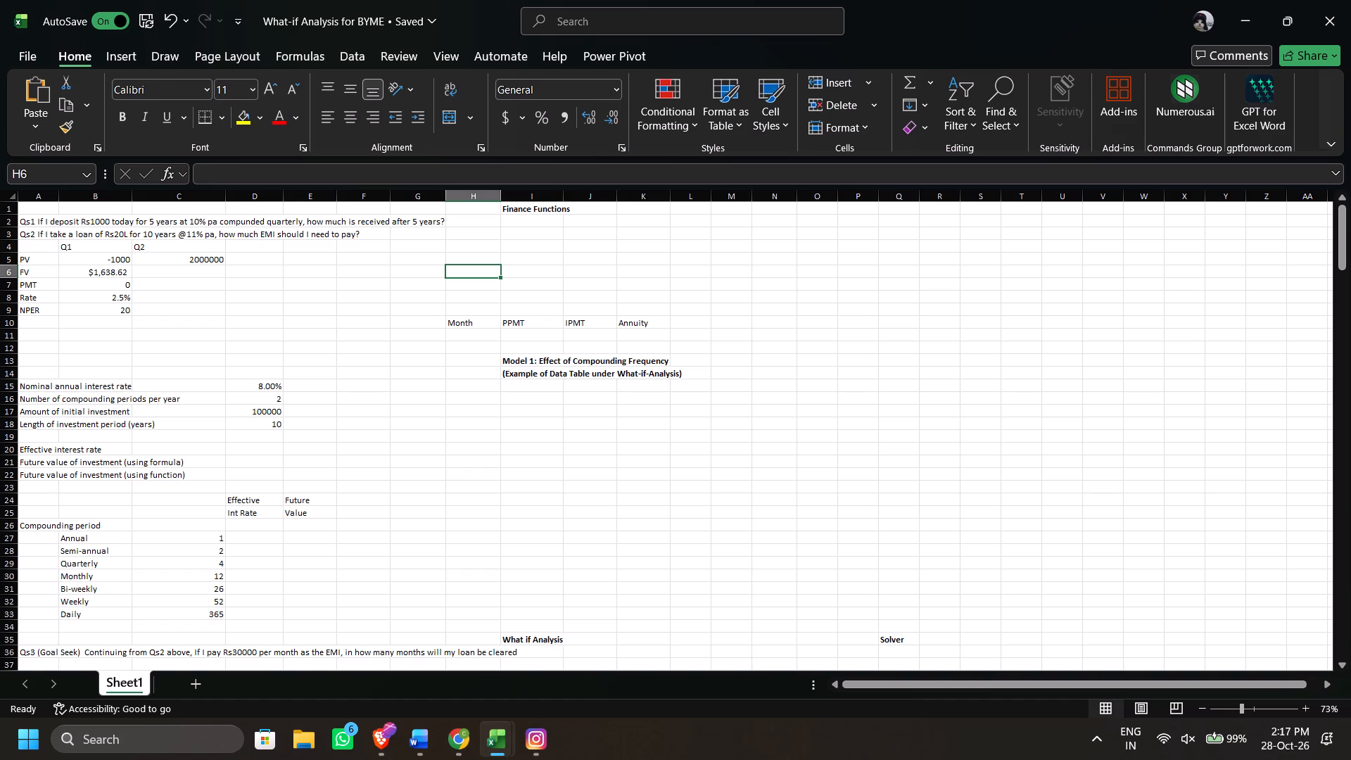
Enlarge the worksheet view to 160% to read the two finance questions and the Q1 and Q2 input table.
scroll(222, 295, "right", 1)
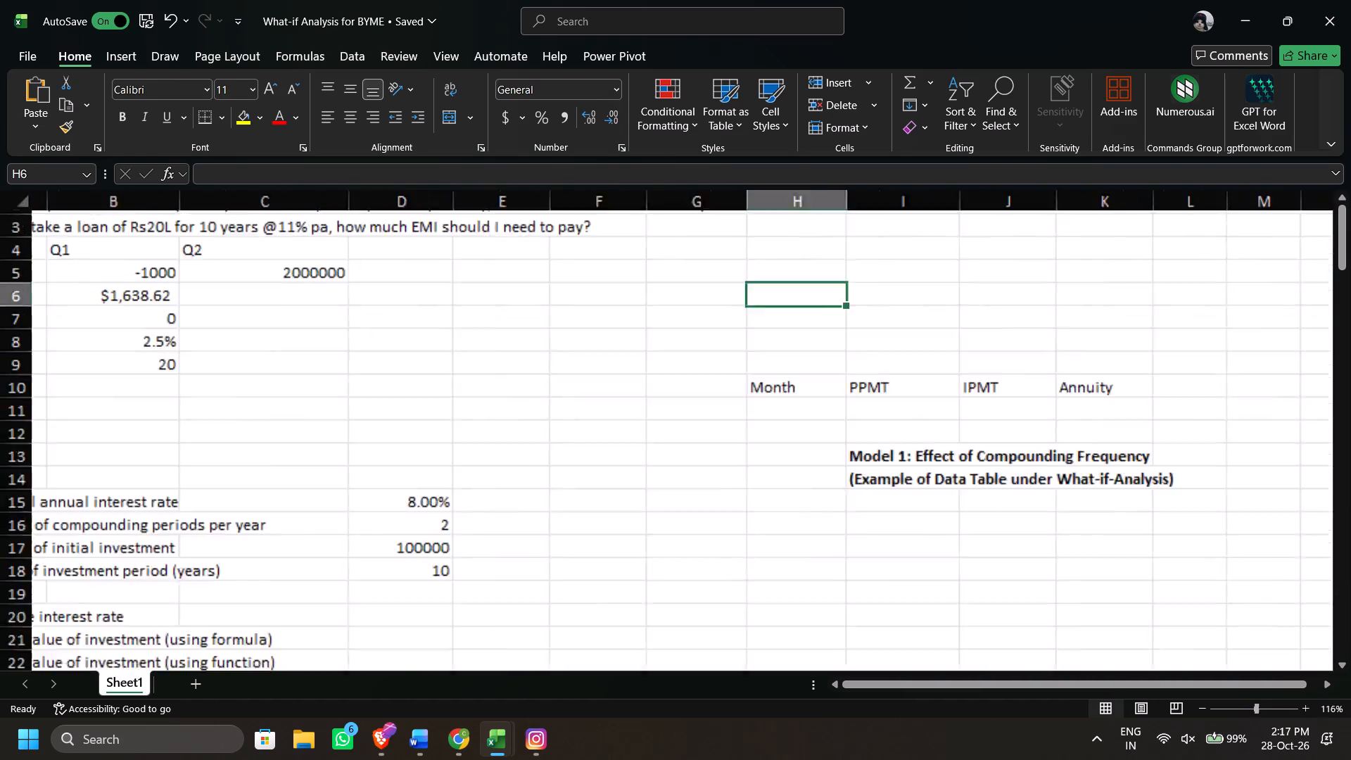
scroll(92, 255, "right", 1)
scroll(92, 255, "up", 1)
scroll(92, 255, "right", 2)
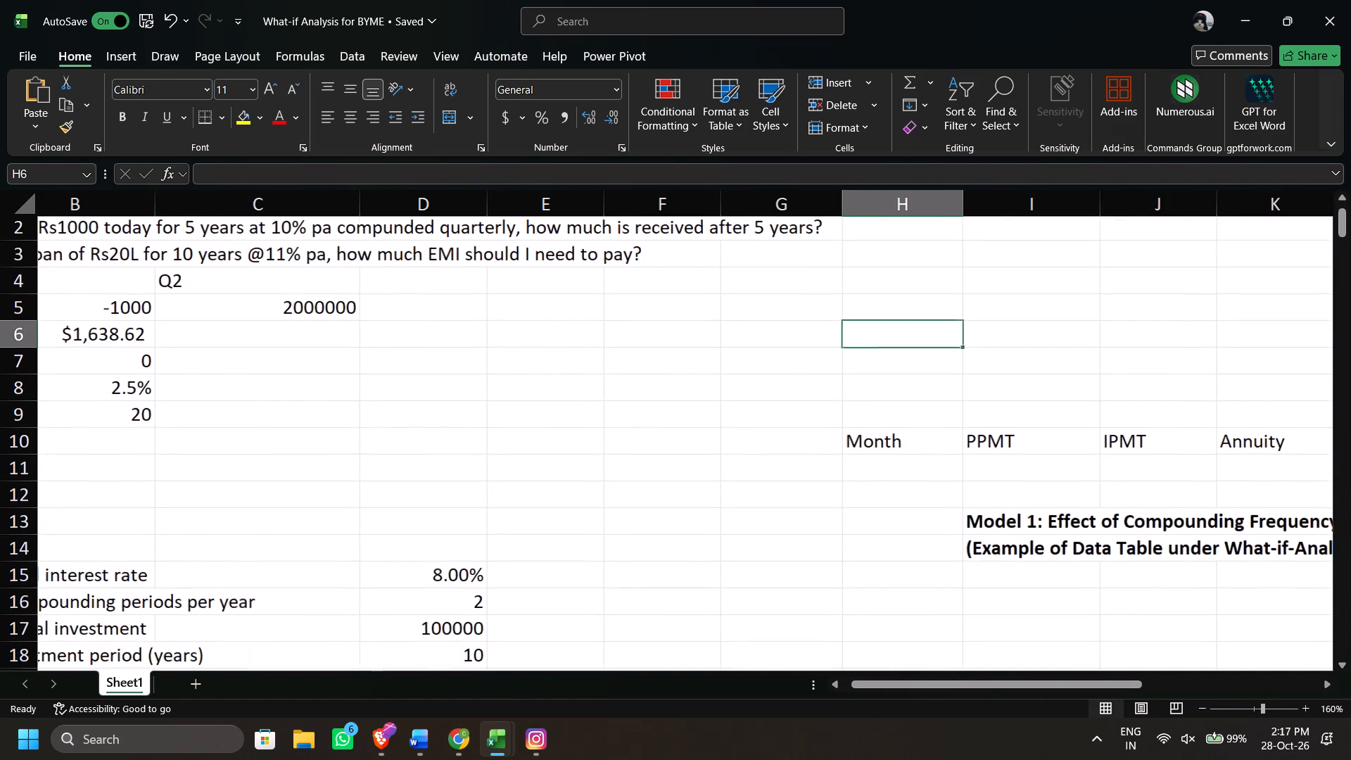
scroll(373, 348, "right", 2)
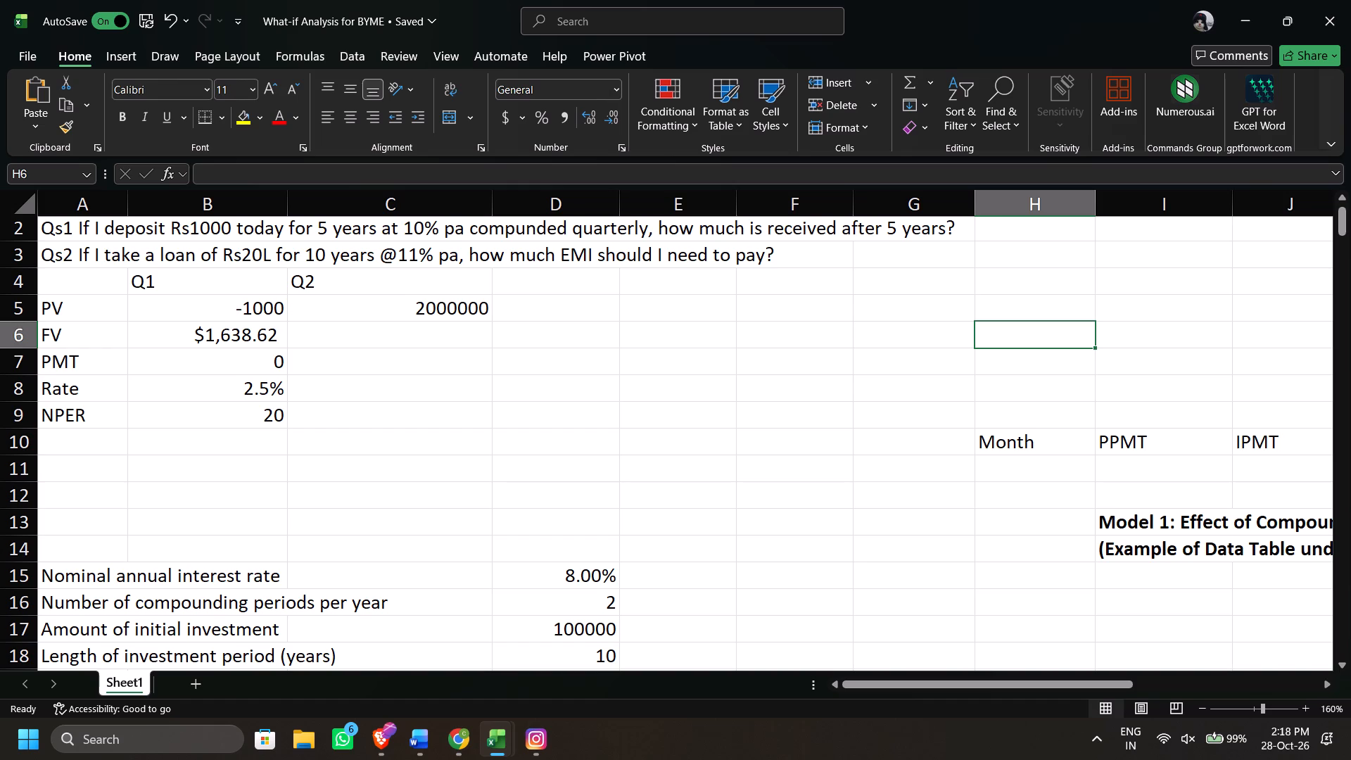
Add the row label EIR in cell A11, below the NPER row.
left_click(324, 441)
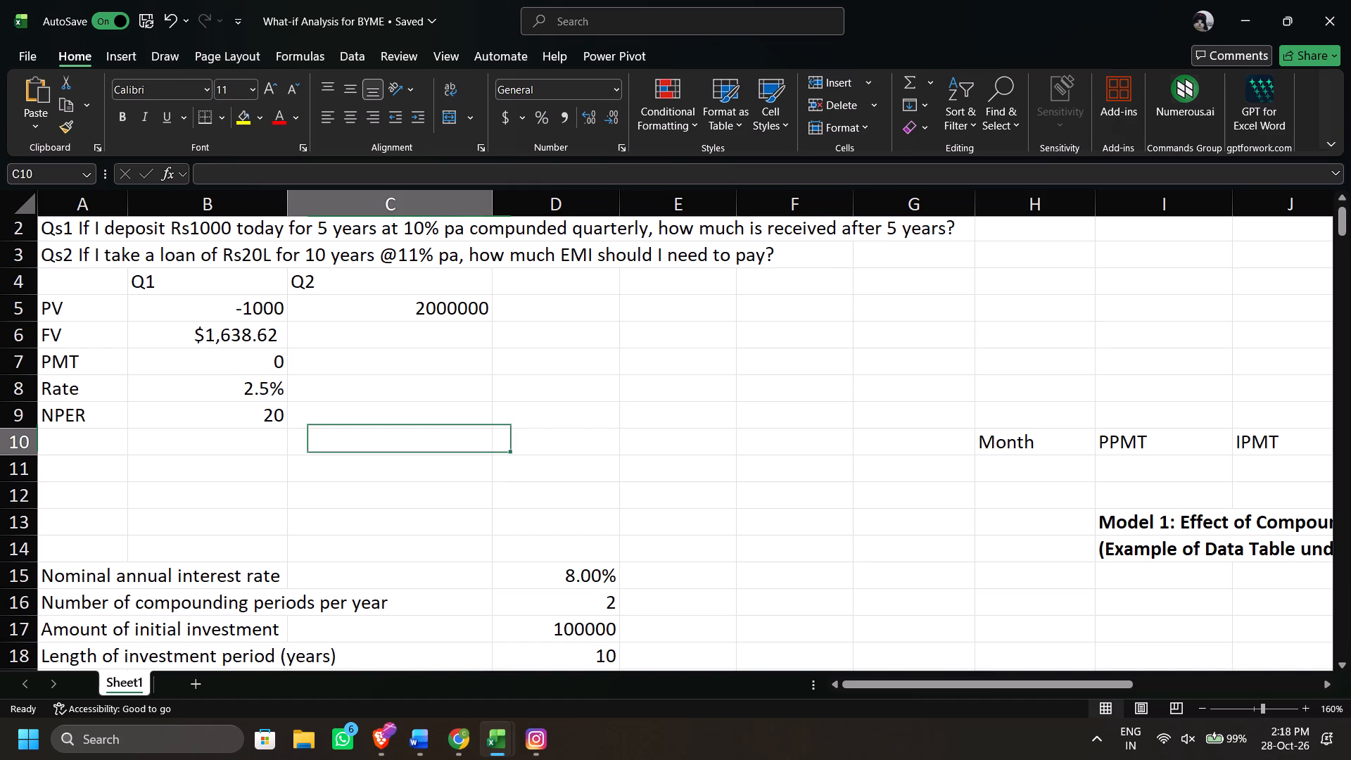
left_click(72, 465)
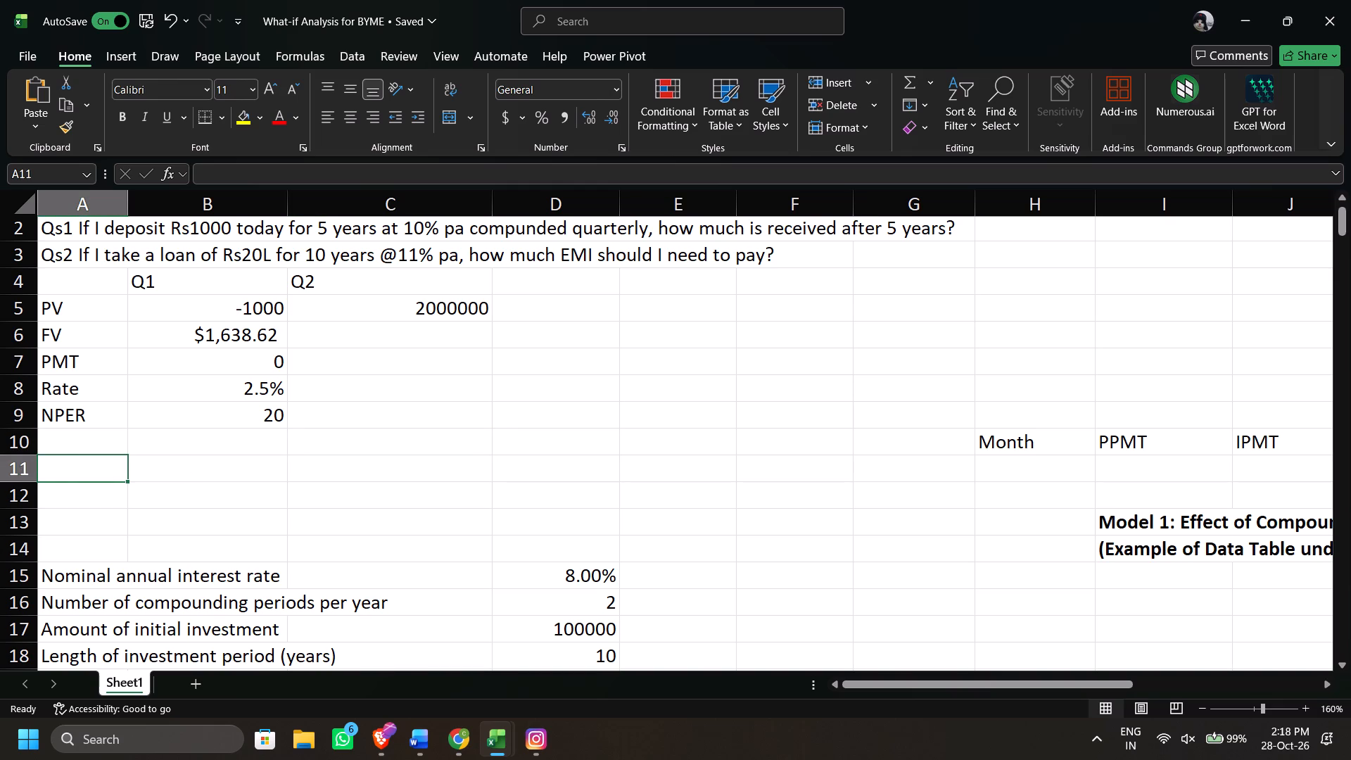
type("EIR")
Enter the effective interest rate formula =((1+B8/4)^4)-1 for Q1 in cell B11.
left_click(231, 464)
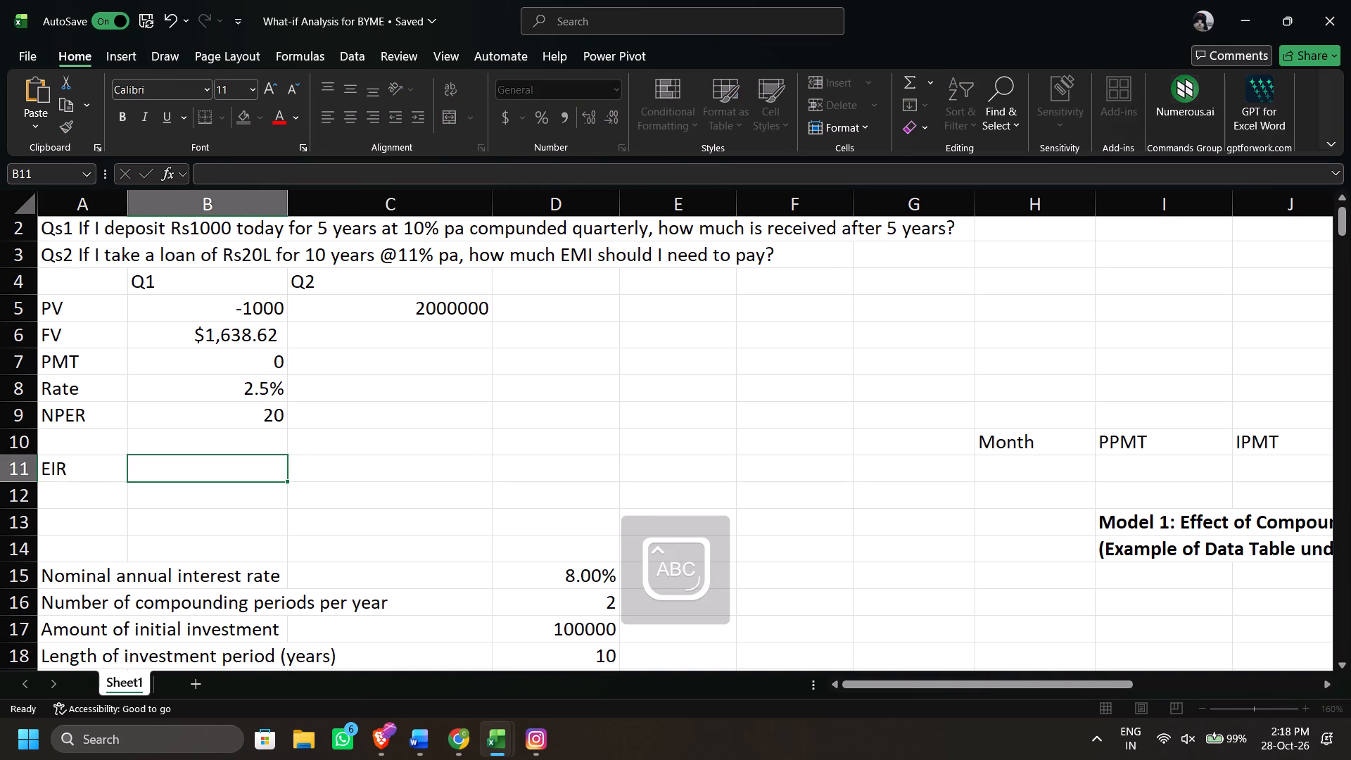
key("equal")
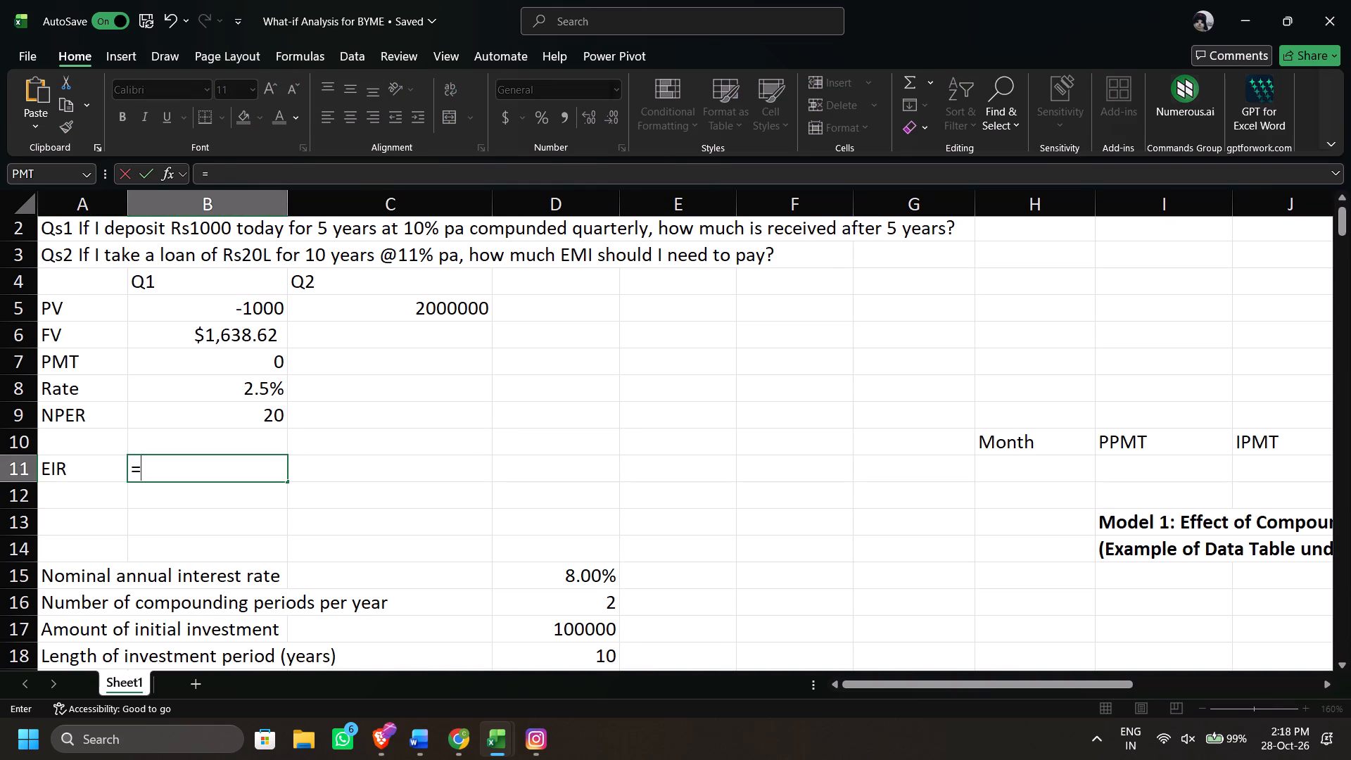
type("(!")
key("BackSpace")
key("1")
key("equal")
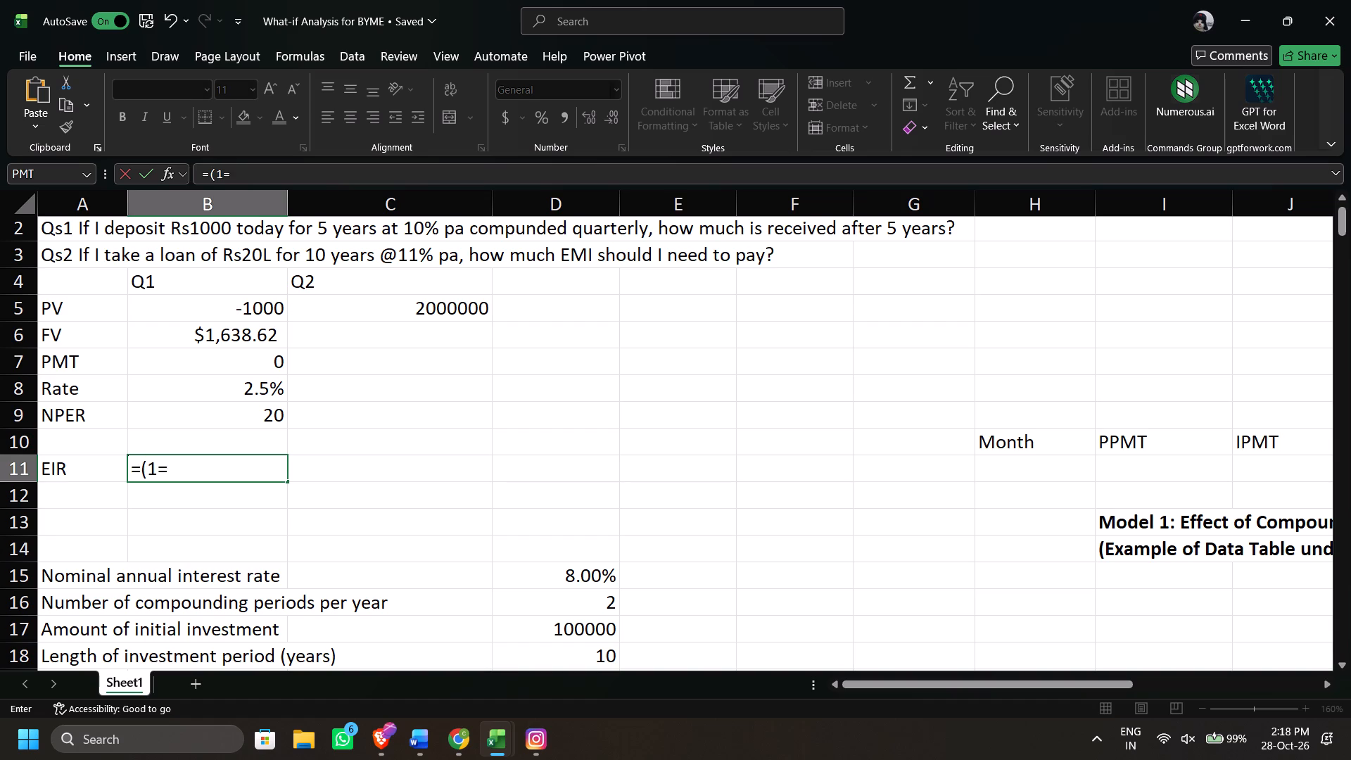
key("BackSpace")
key("shift+plus")
left_click(203, 387)
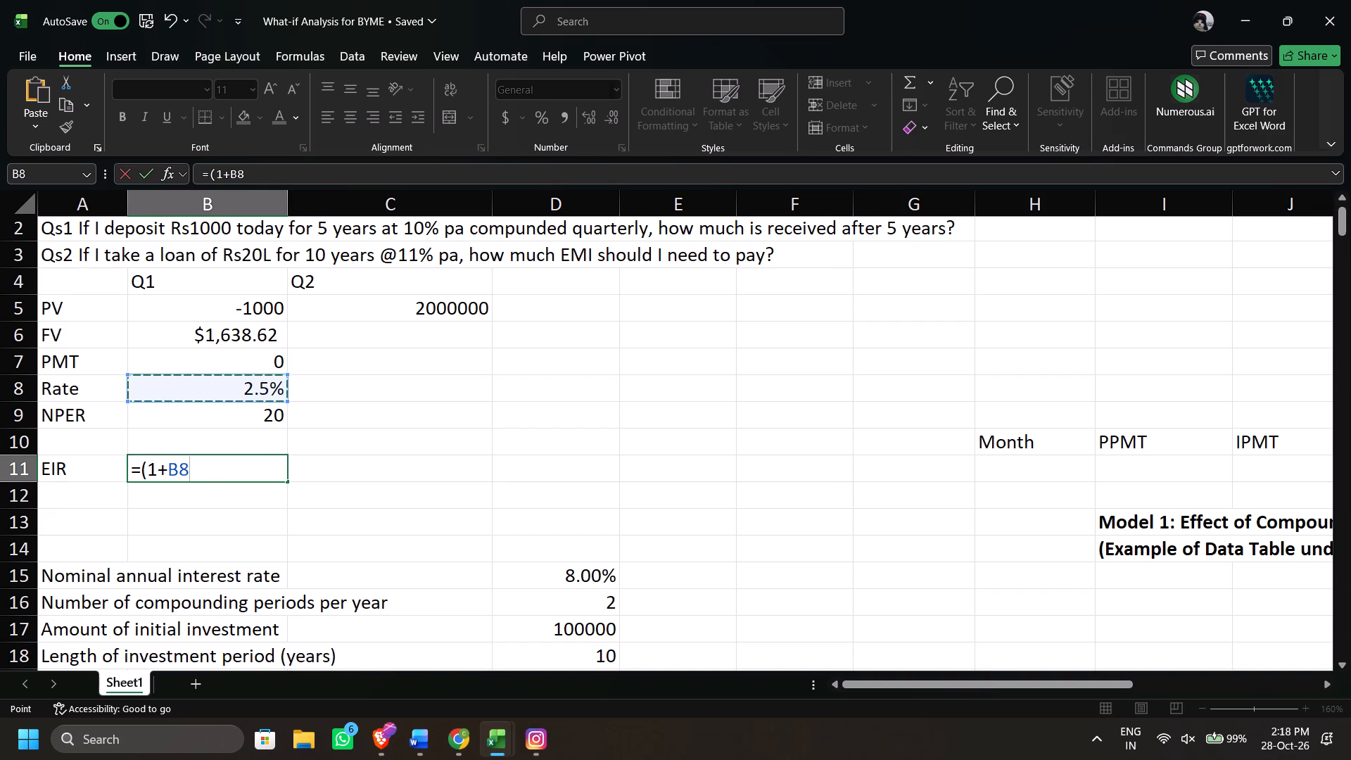
key("slash")
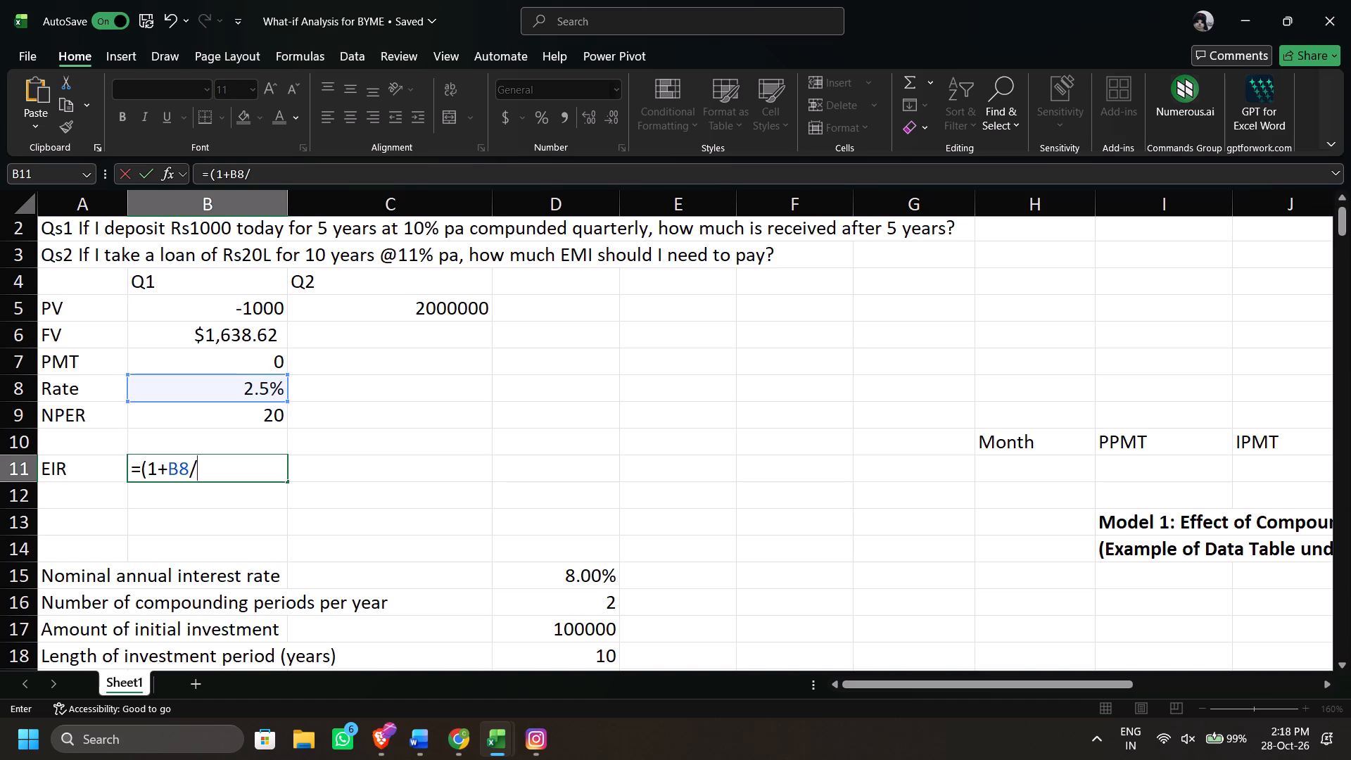
key("4")
key("shift+parenright")
key("shift+asciicircum")
key("4")
key("shift+parenright")
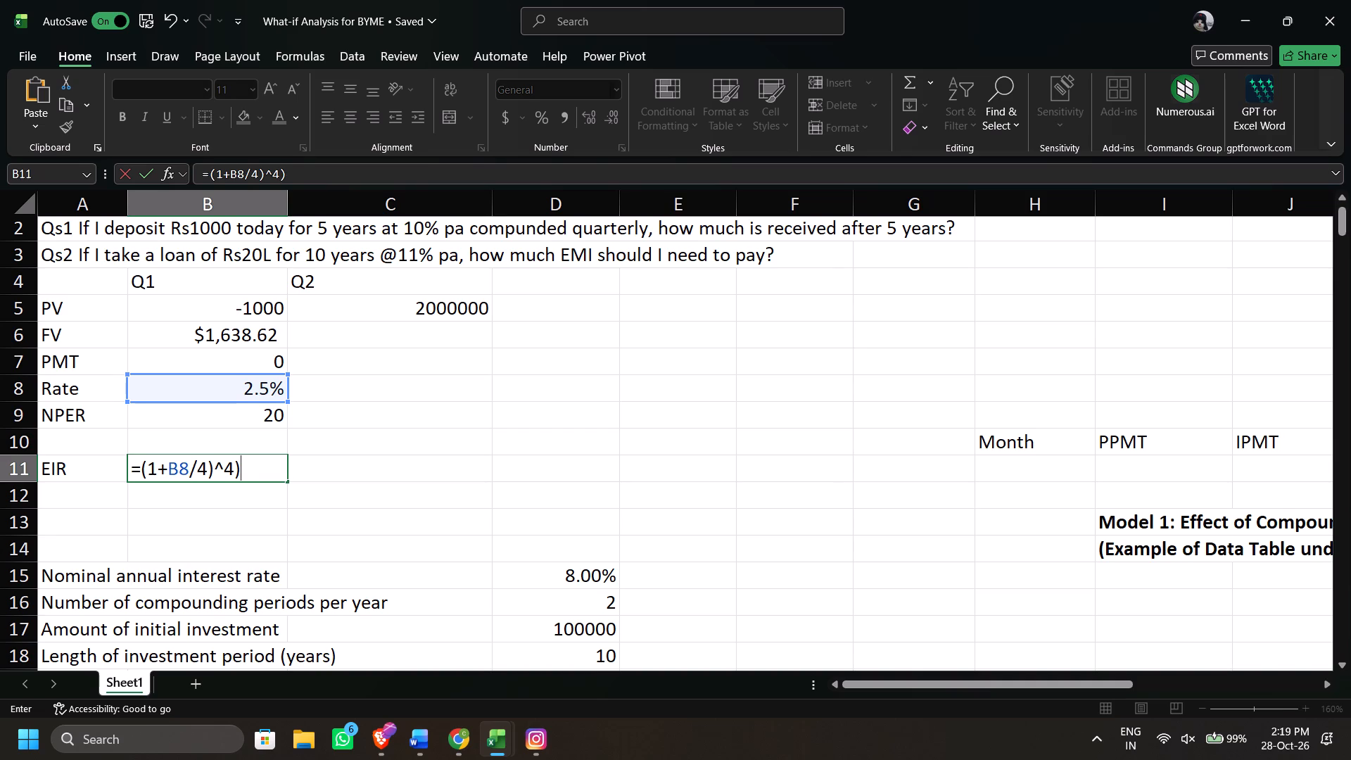
left_click(137, 466)
key("shift+parenleft")
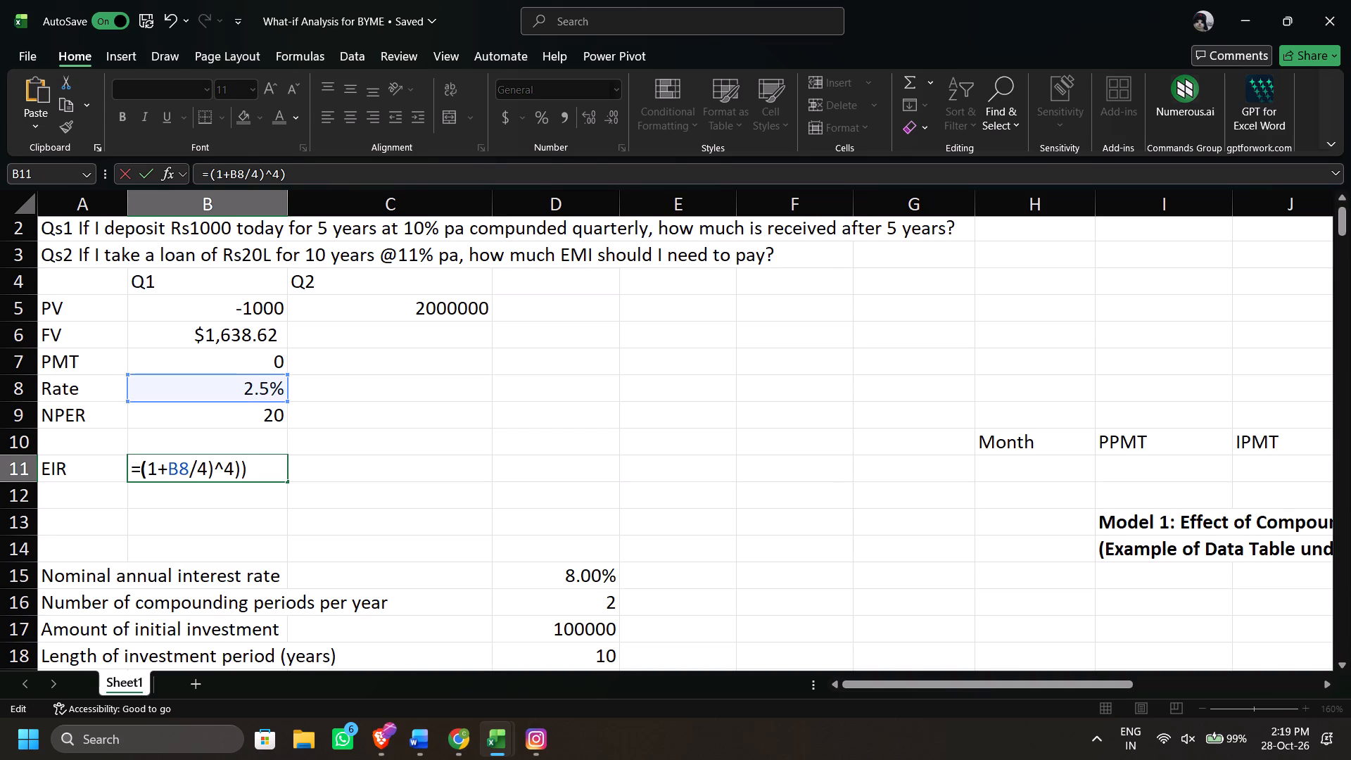
left_click(266, 467)
type("-1")
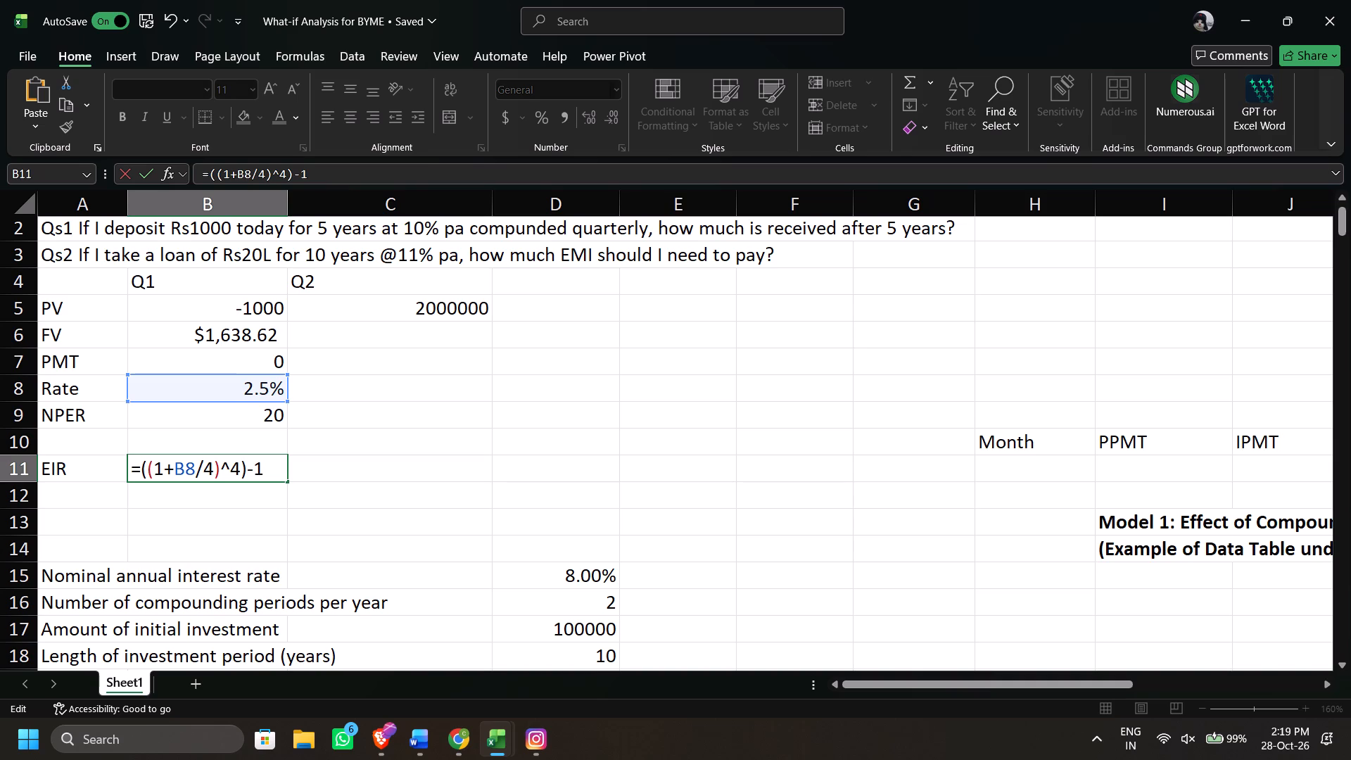
key("Return")
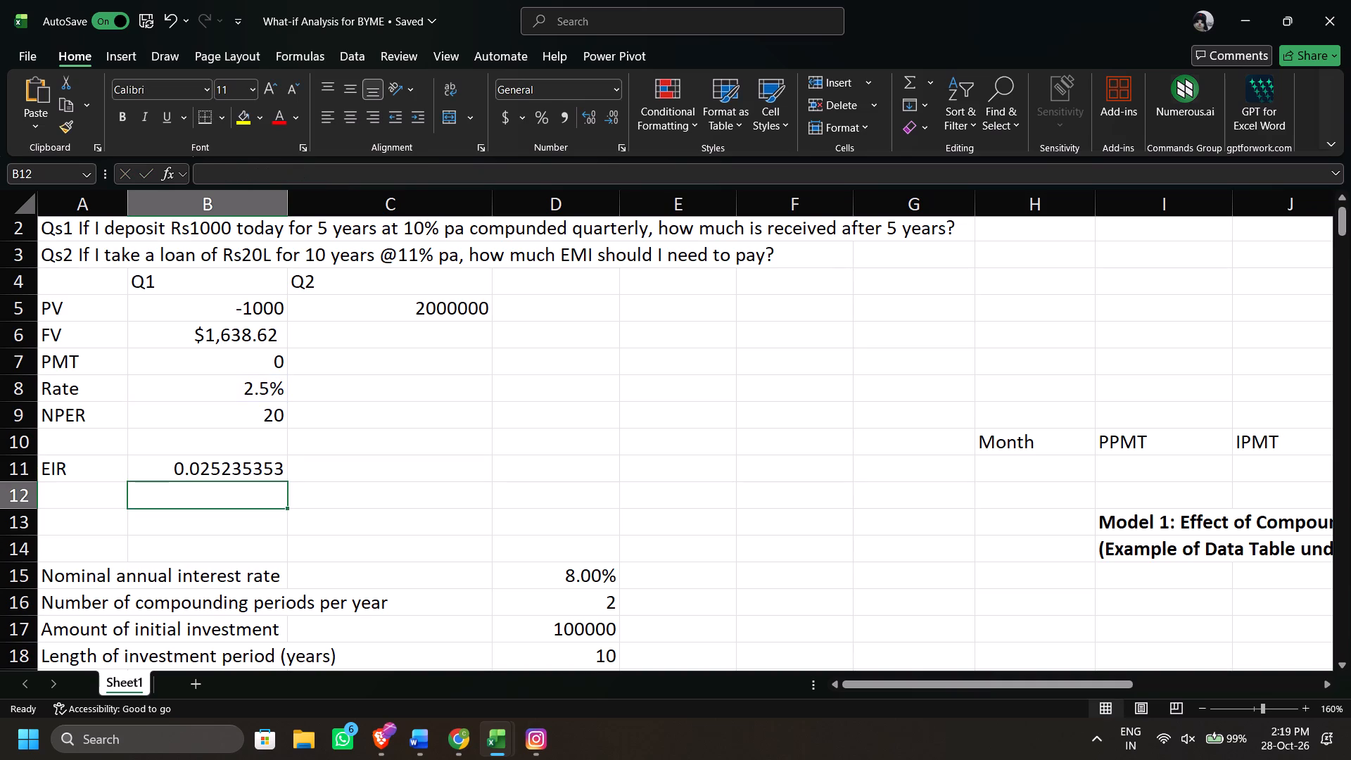
Remove the redundant outer brackets from the EIR formula in B11 so it reads =(1+B8/4)^4-1.
left_click(266, 467)
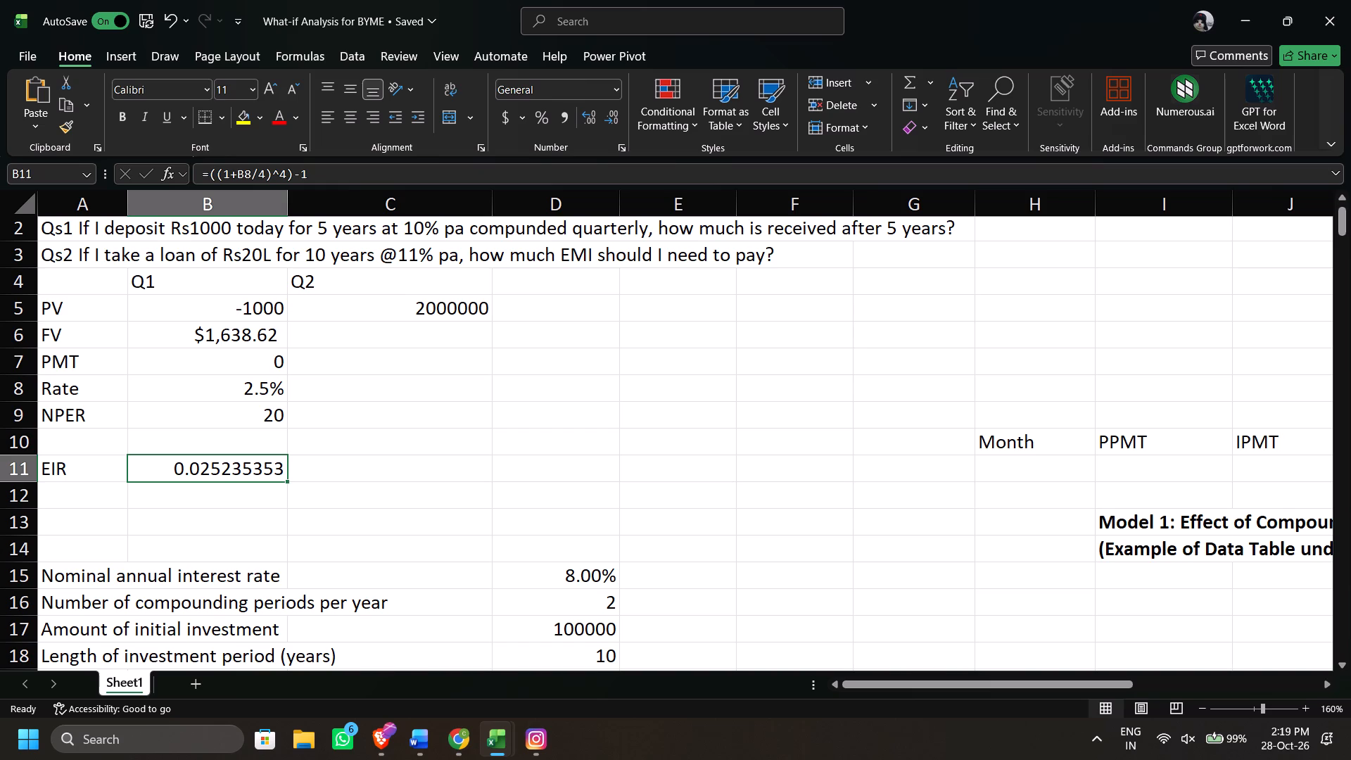
left_click(298, 172)
left_click(295, 172)
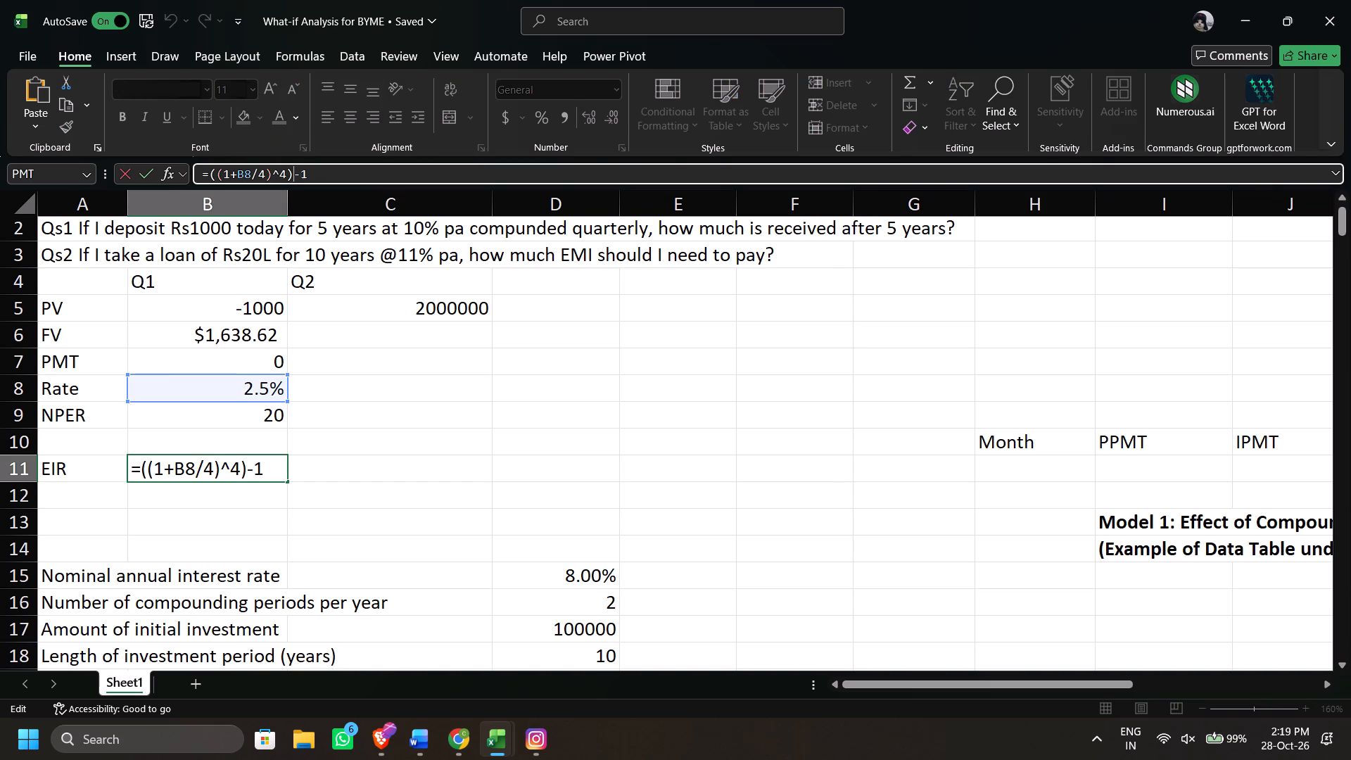
key("BackSpace")
left_click(222, 175)
key("Left")
key("Left")
key("Right")
key("BackSpace")
key("Return")
left_click(250, 474)
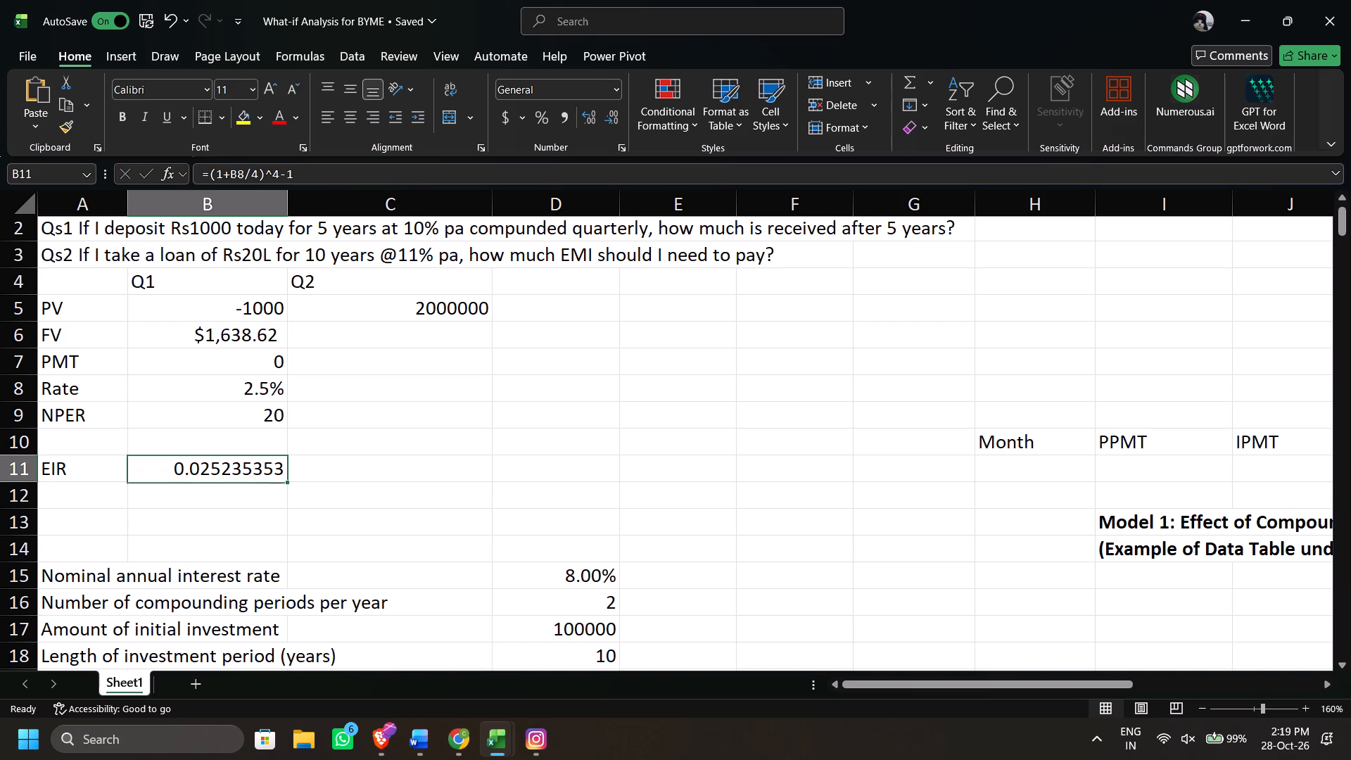
Review the formulas behind the EIR in cell B11 and the Q1 rate in cell B8.
left_click(288, 347)
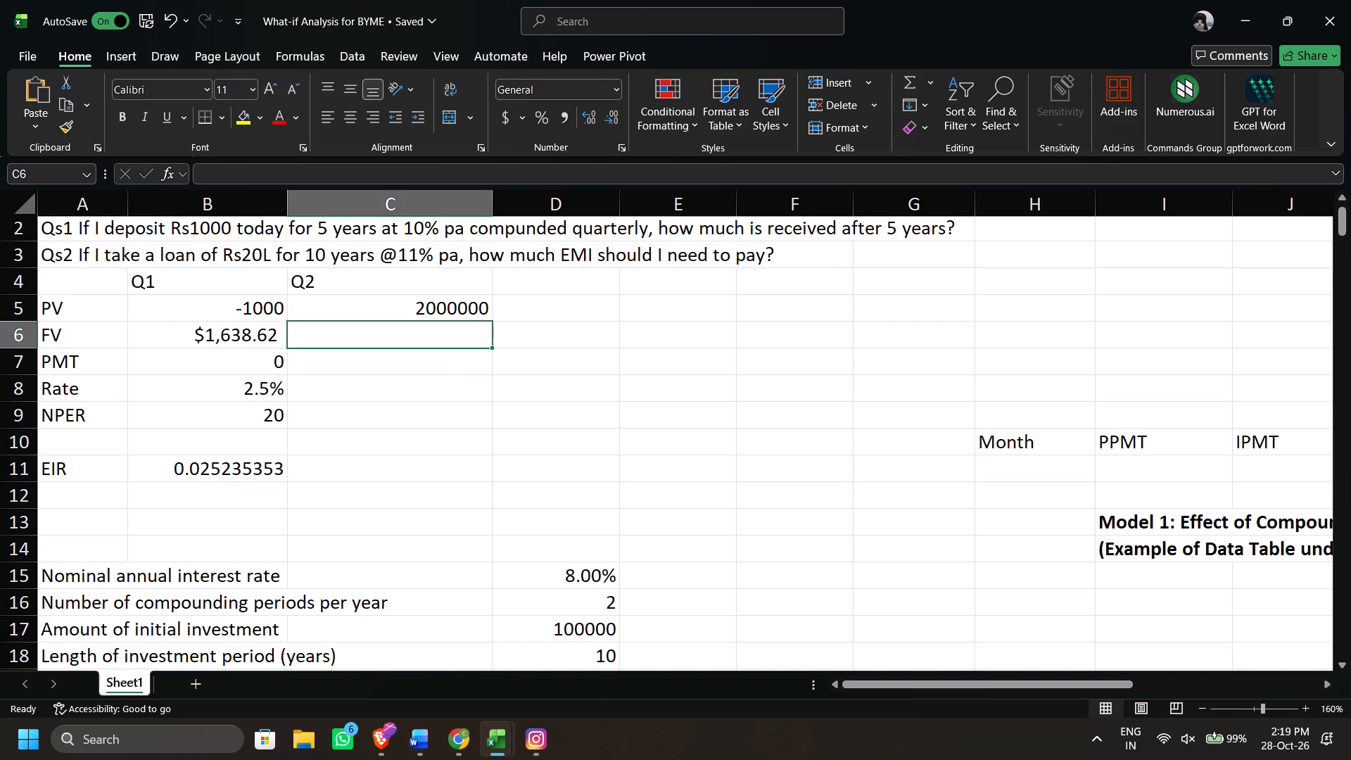
double_click(208, 483)
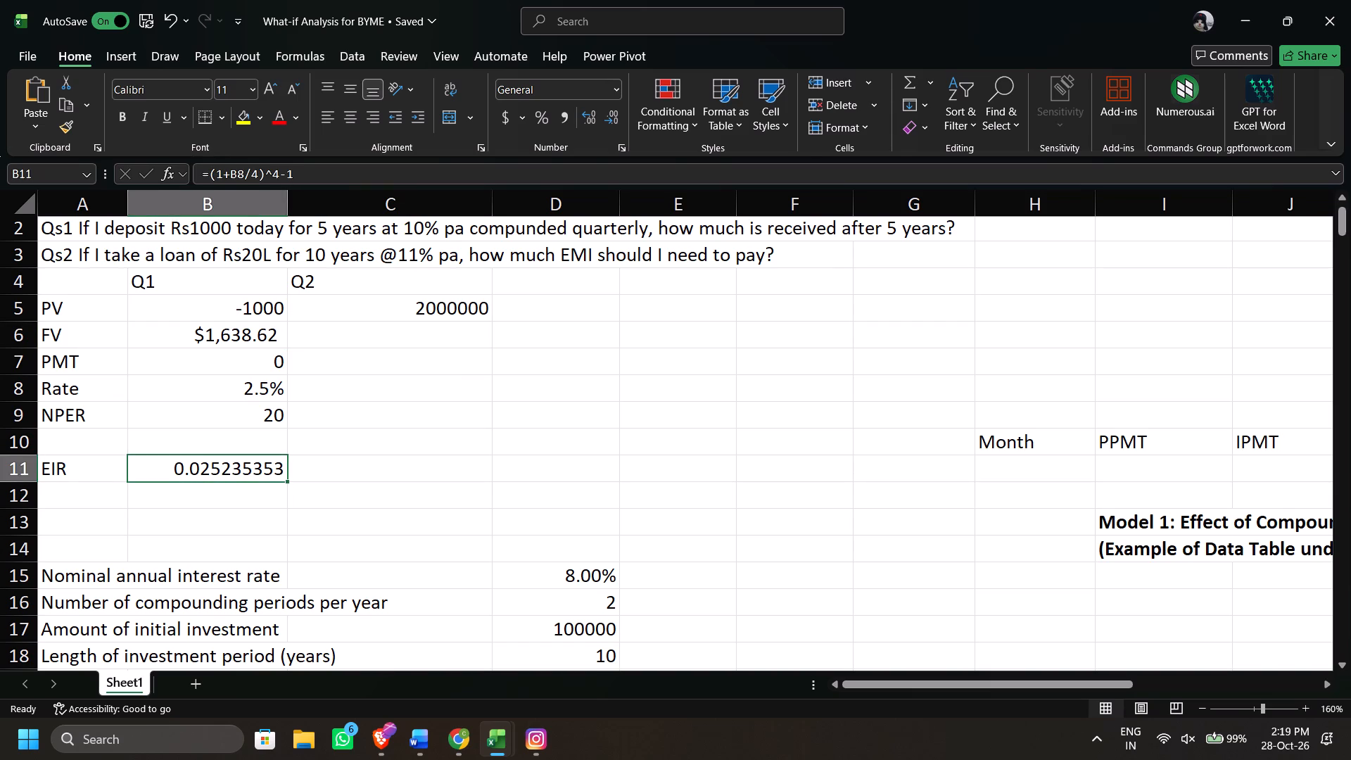
left_click(261, 386)
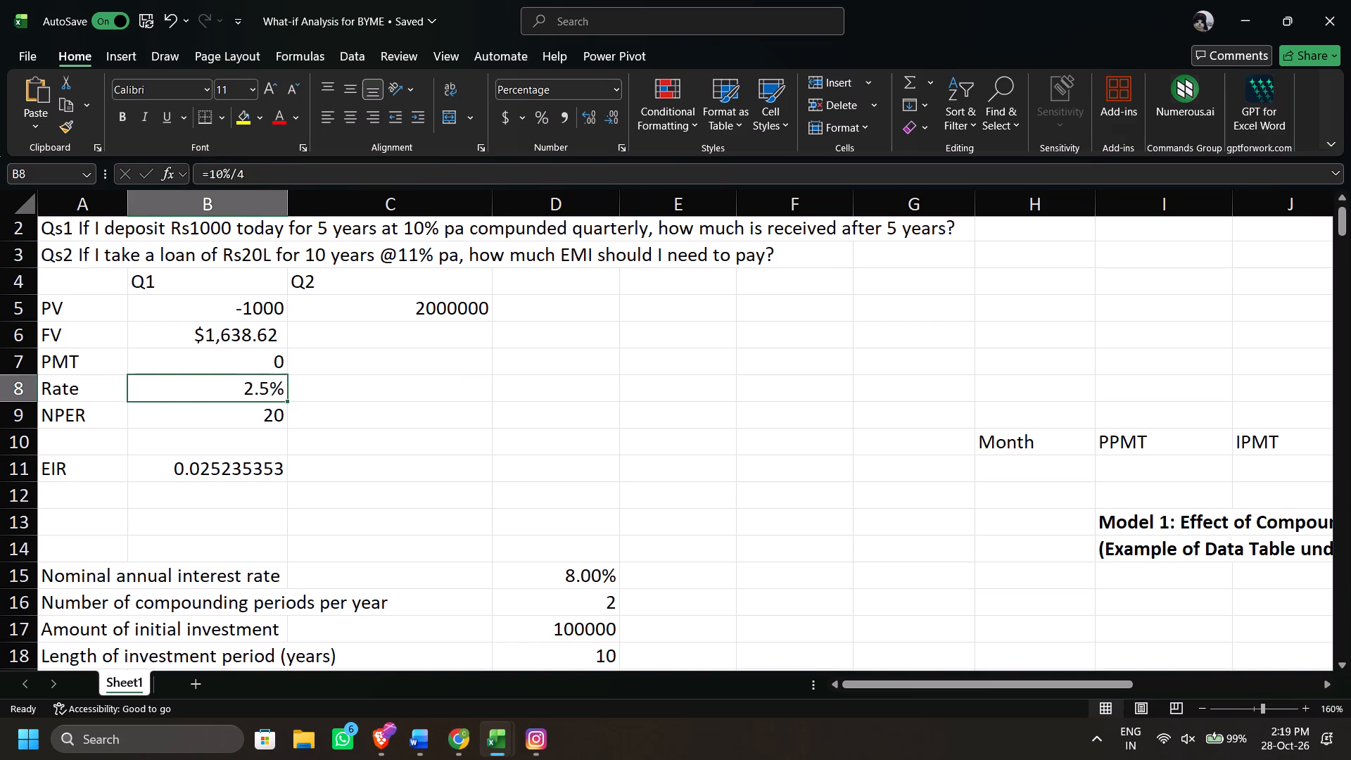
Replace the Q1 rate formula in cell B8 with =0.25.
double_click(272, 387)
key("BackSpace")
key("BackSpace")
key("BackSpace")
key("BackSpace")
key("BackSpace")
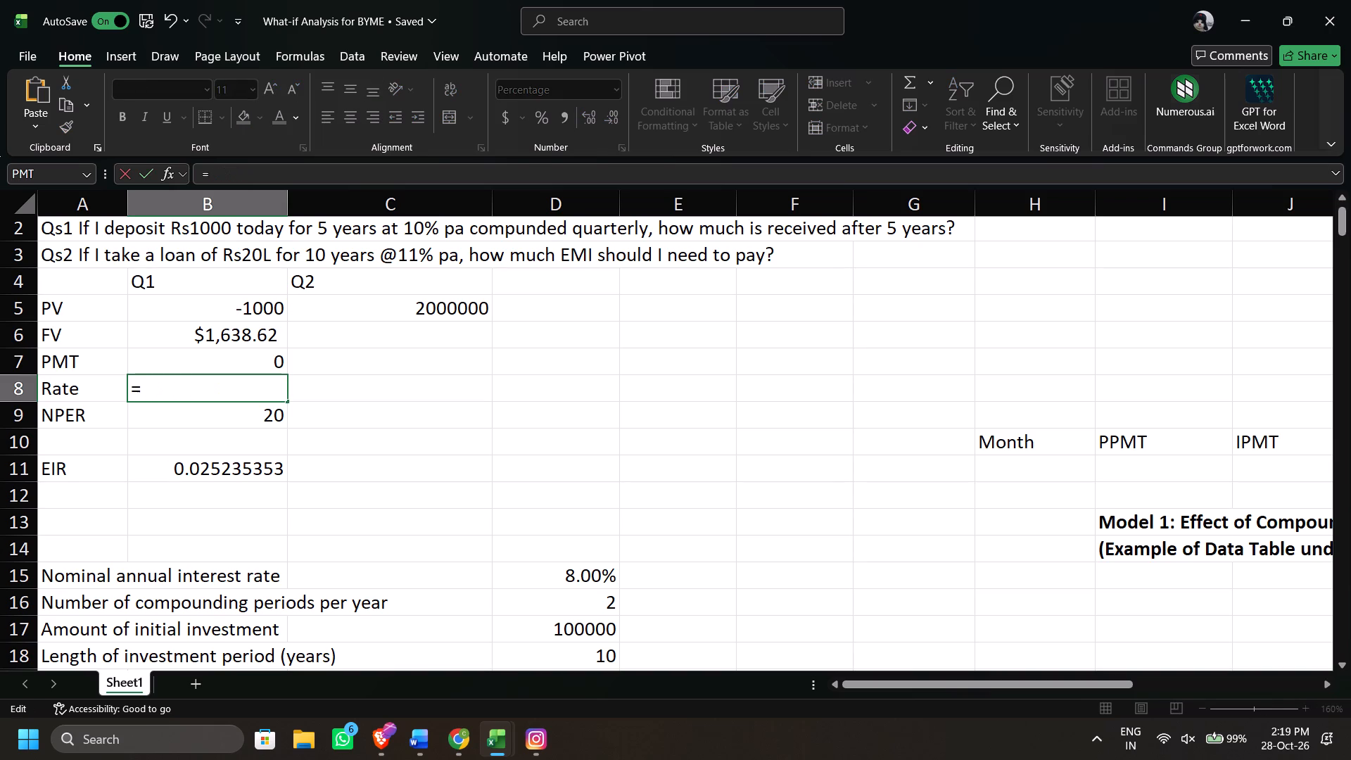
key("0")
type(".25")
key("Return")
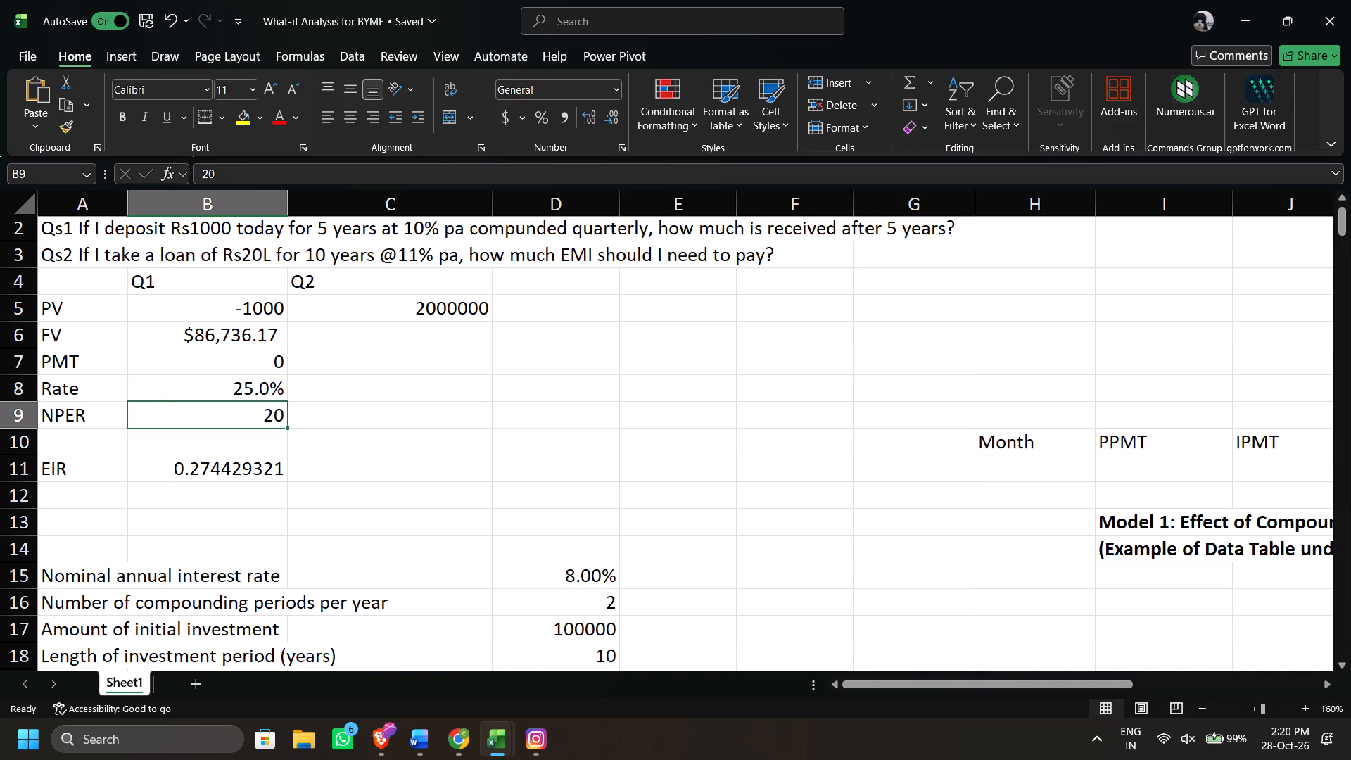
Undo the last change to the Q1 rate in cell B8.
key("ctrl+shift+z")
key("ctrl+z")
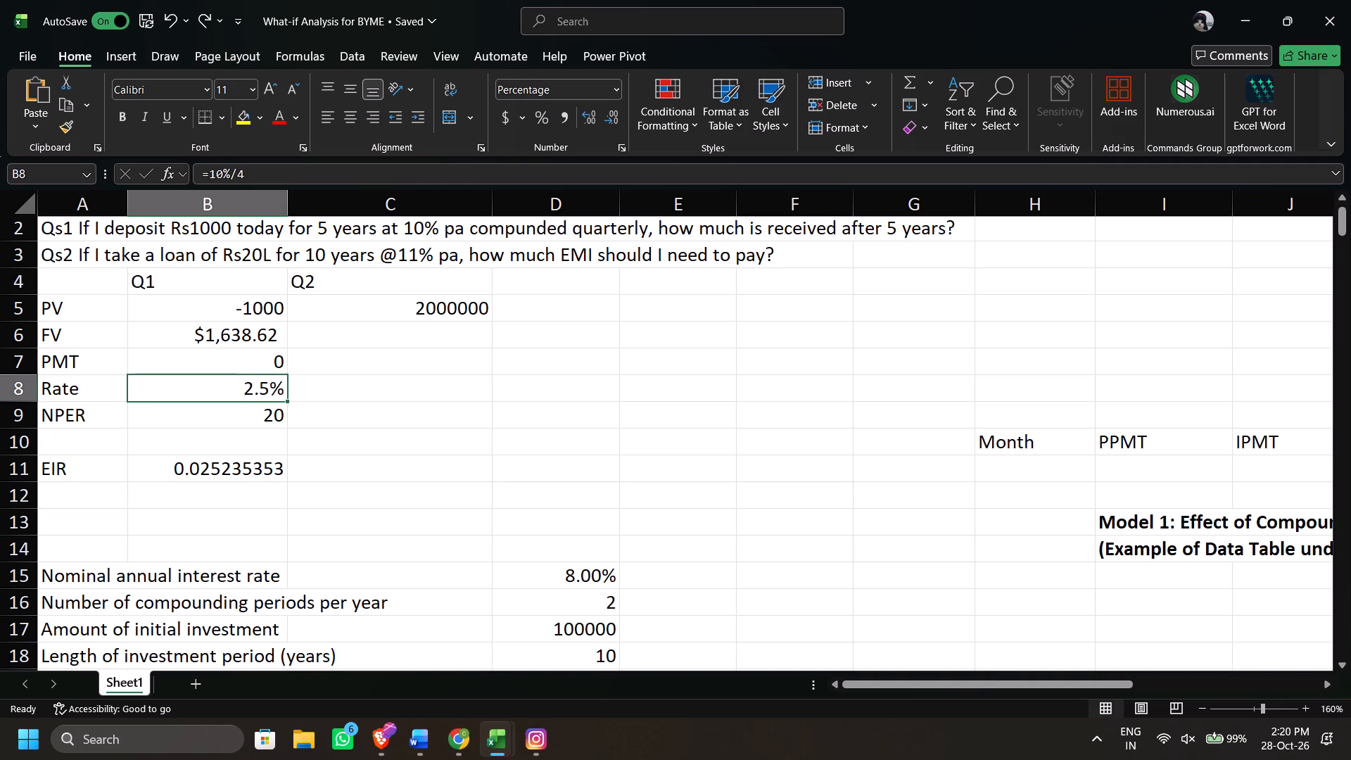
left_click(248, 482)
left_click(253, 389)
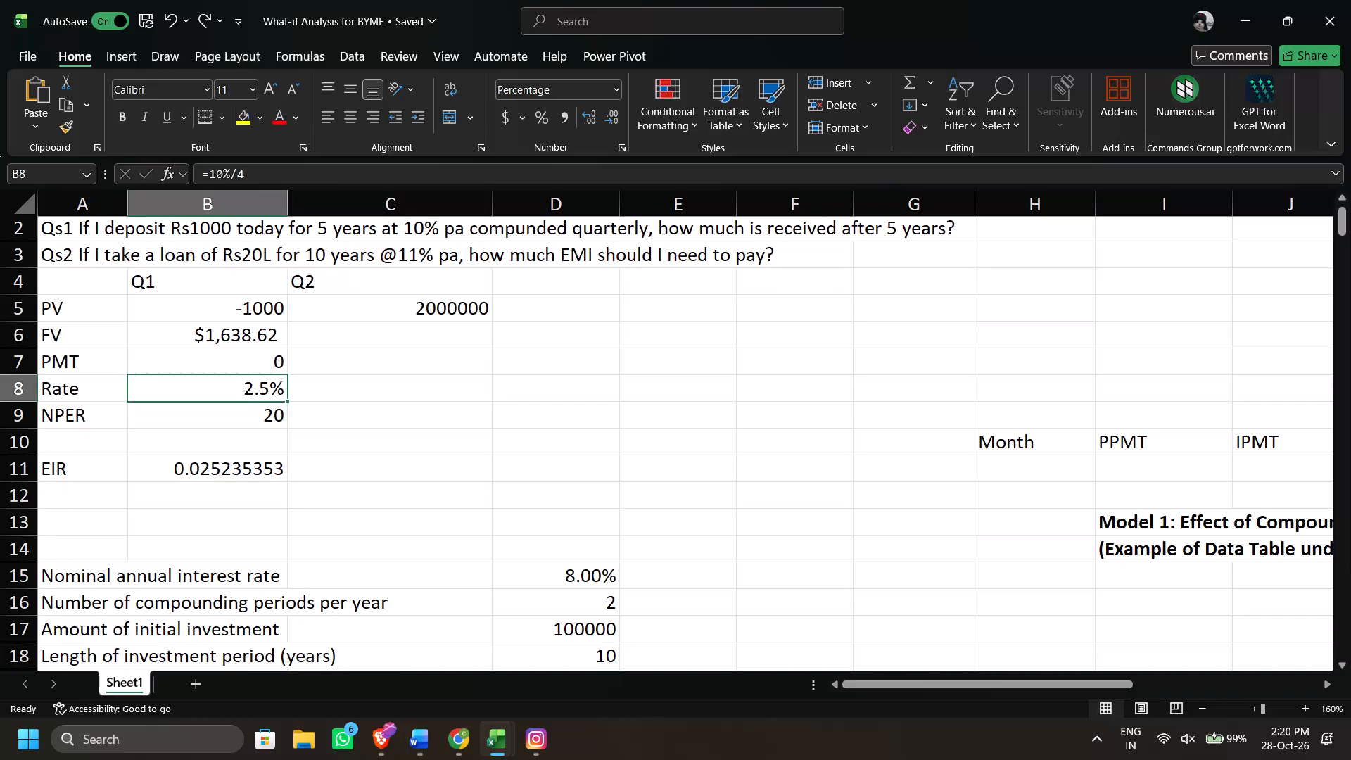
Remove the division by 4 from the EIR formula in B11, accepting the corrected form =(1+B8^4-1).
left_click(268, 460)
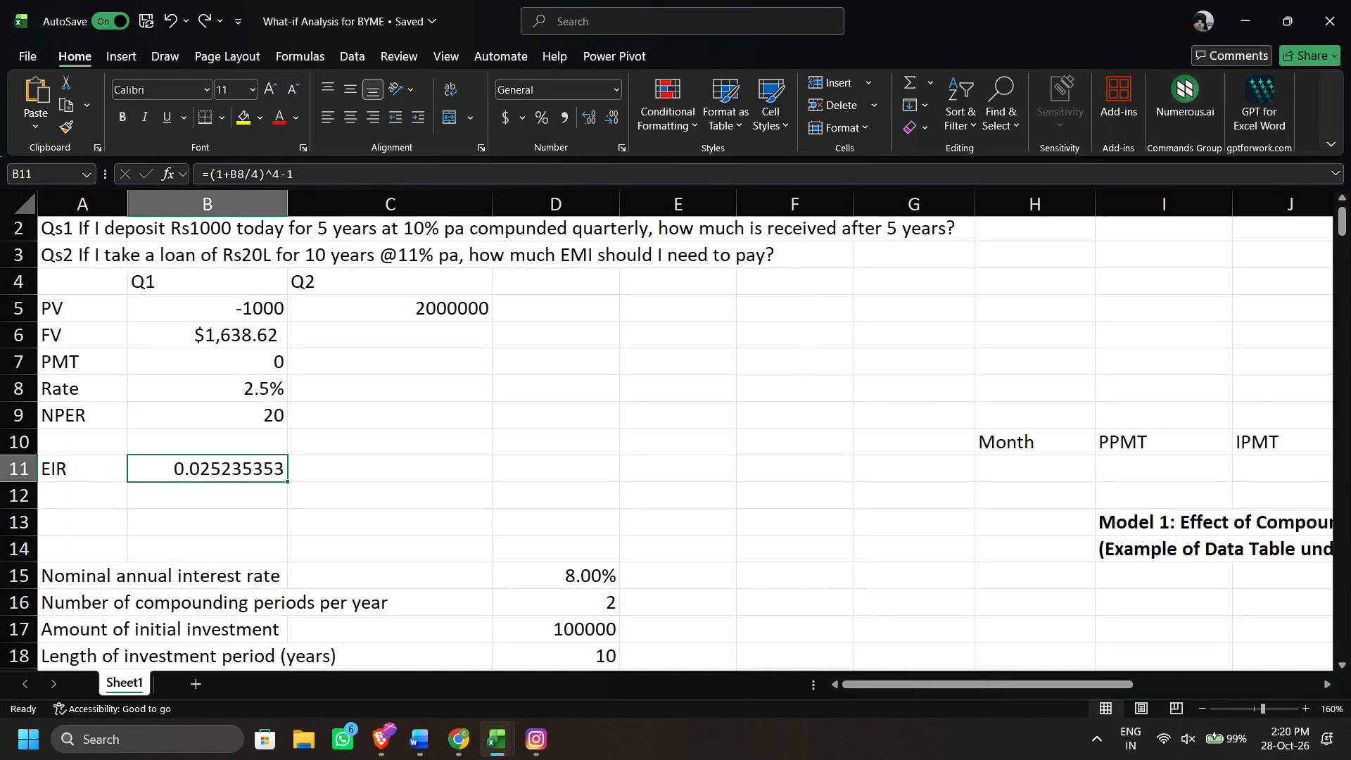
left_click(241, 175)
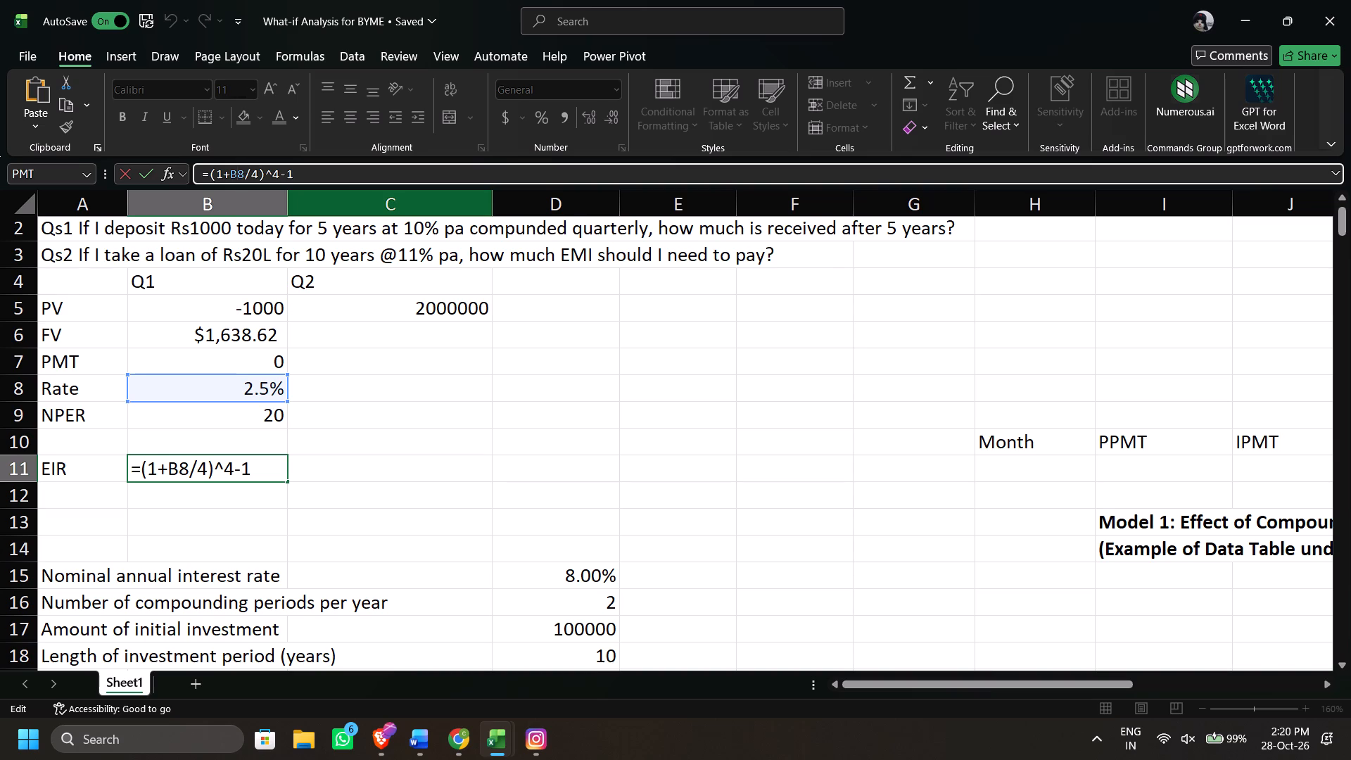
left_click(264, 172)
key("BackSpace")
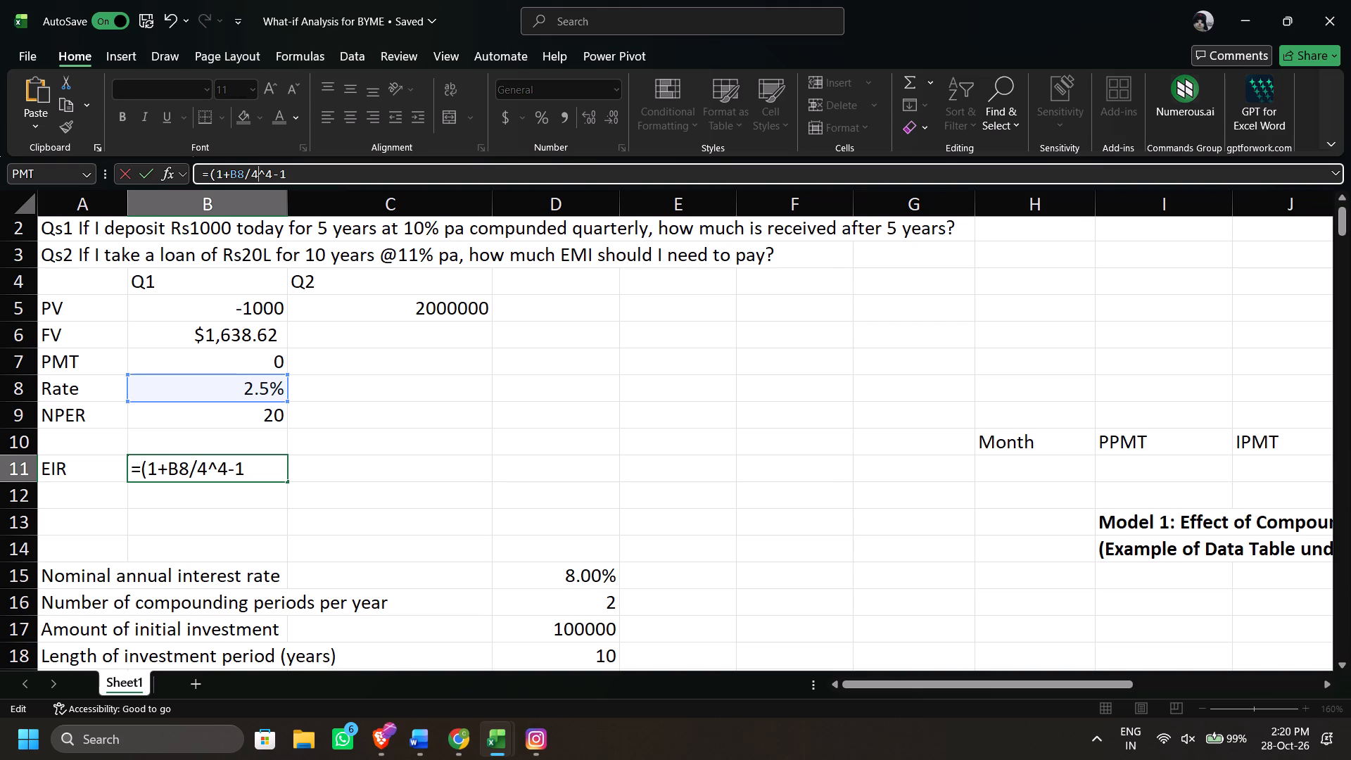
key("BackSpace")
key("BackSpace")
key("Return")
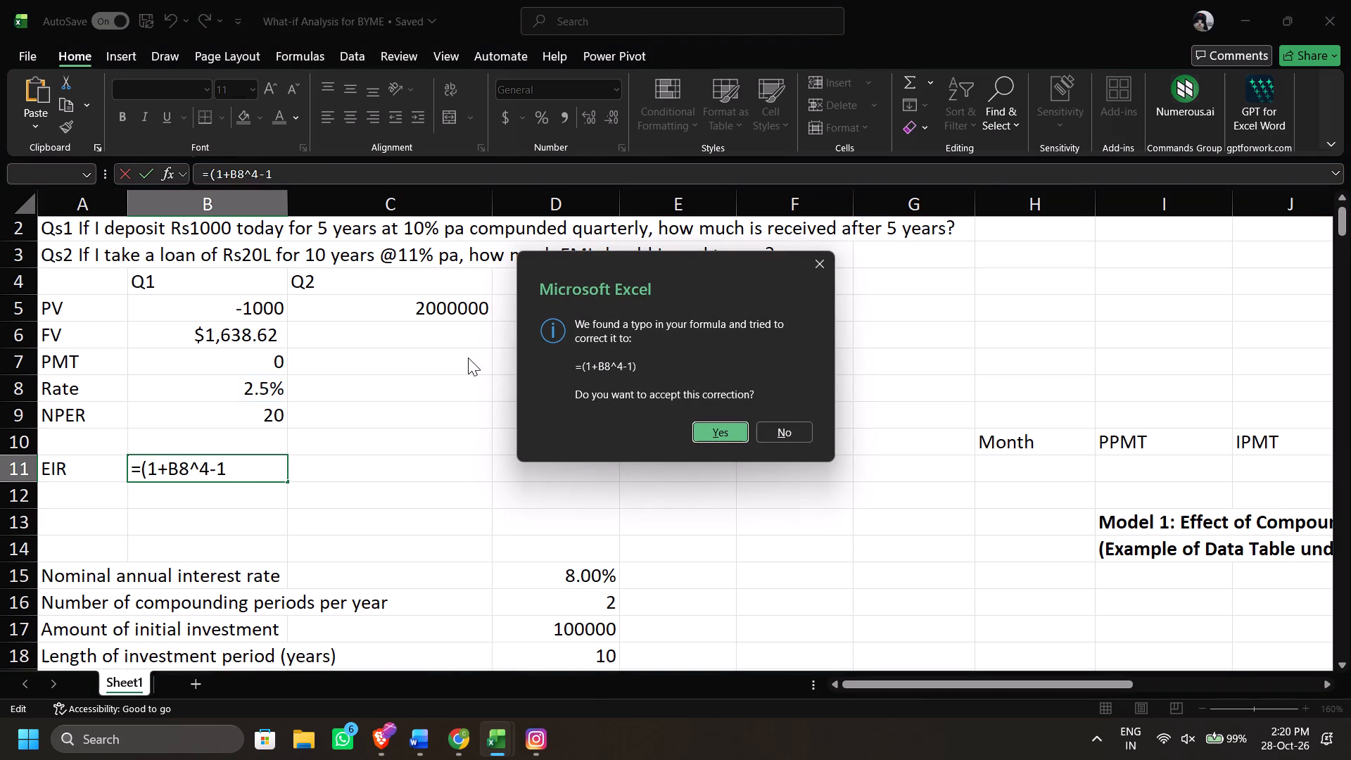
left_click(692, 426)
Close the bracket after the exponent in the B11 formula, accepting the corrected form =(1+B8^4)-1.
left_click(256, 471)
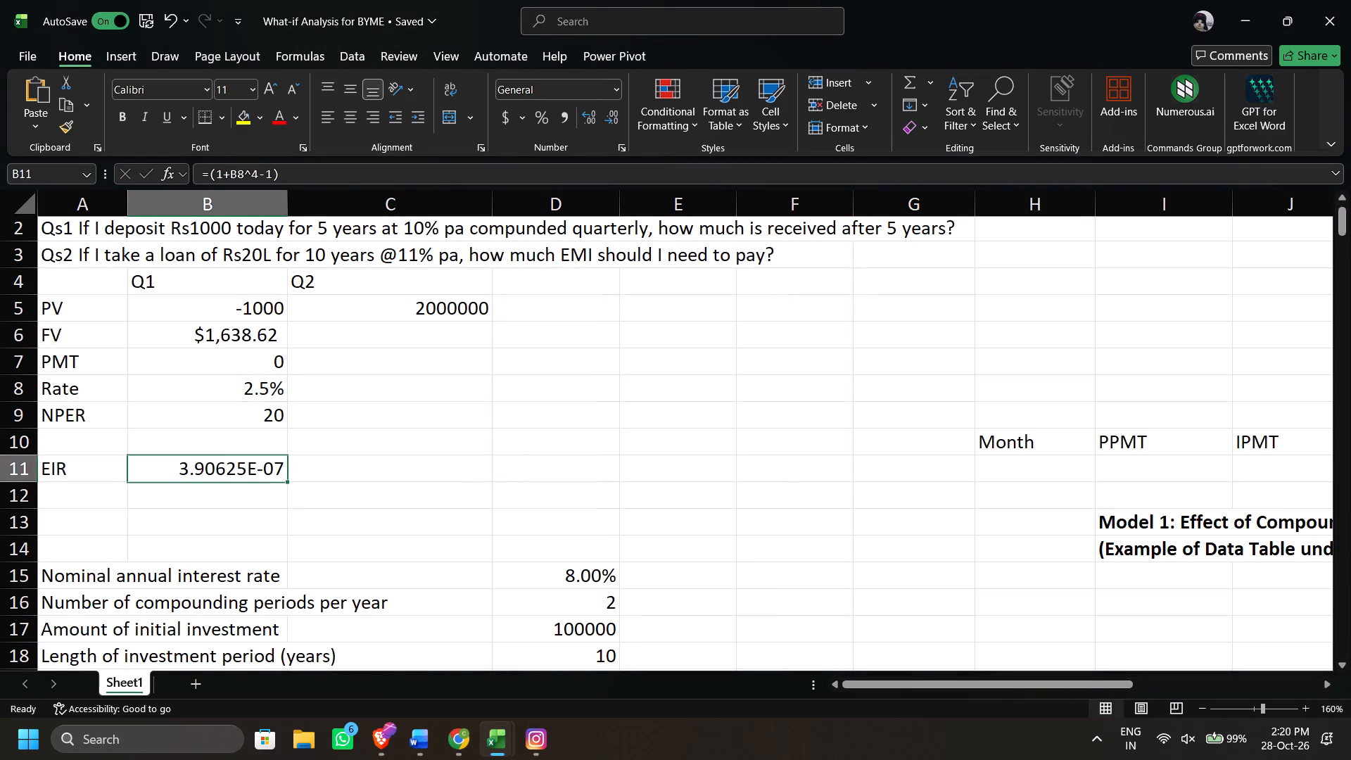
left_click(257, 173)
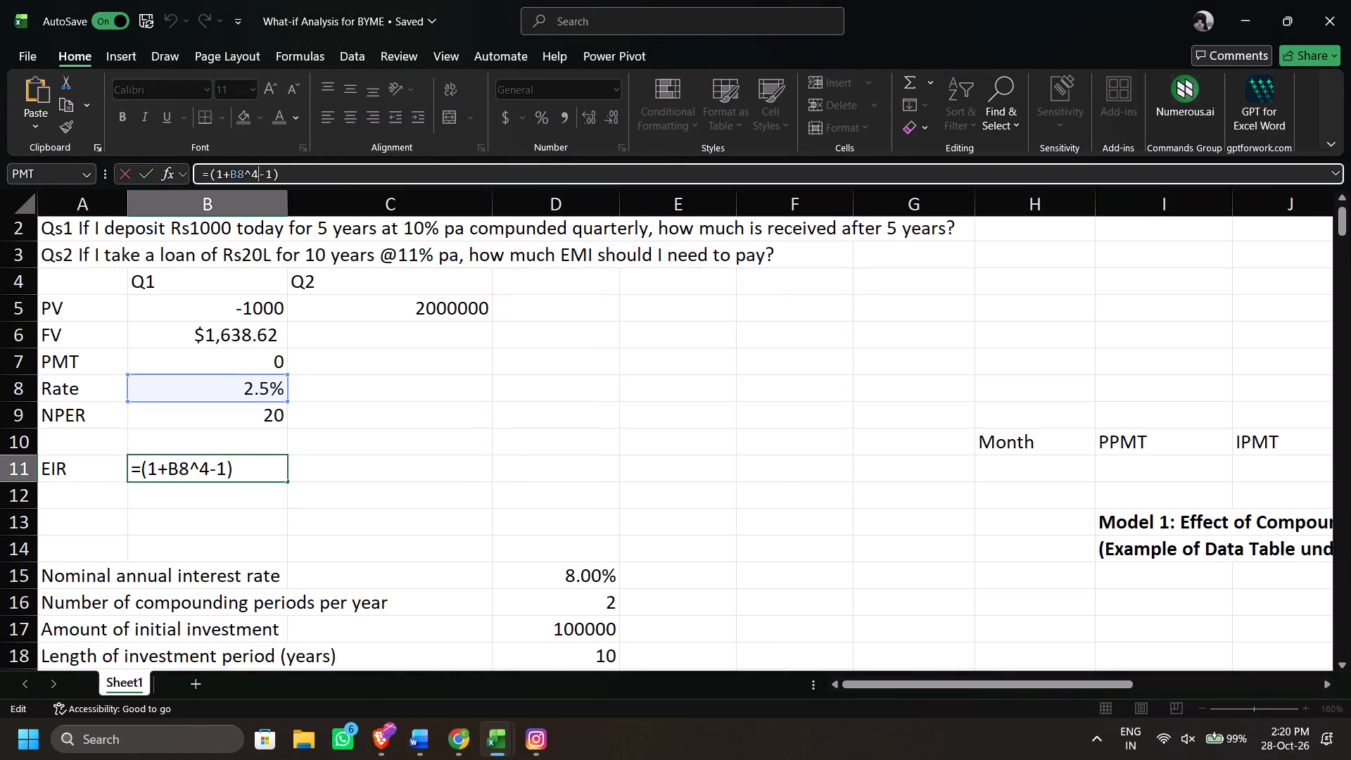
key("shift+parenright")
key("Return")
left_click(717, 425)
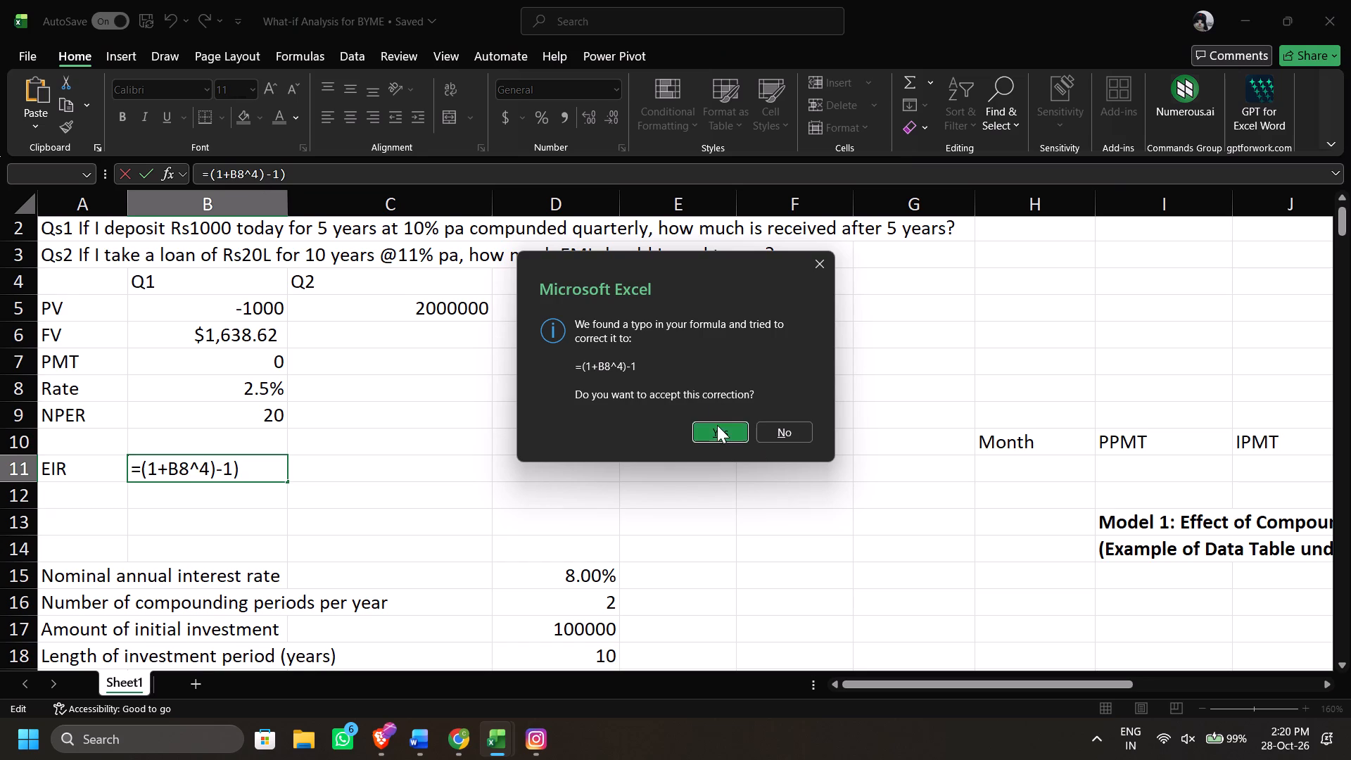
Clear the EIR formula in B11 and rebuild it from scratch, starting with =(1+B8 by referencing the Q1 rate cell.
left_click(278, 483)
left_click(269, 477)
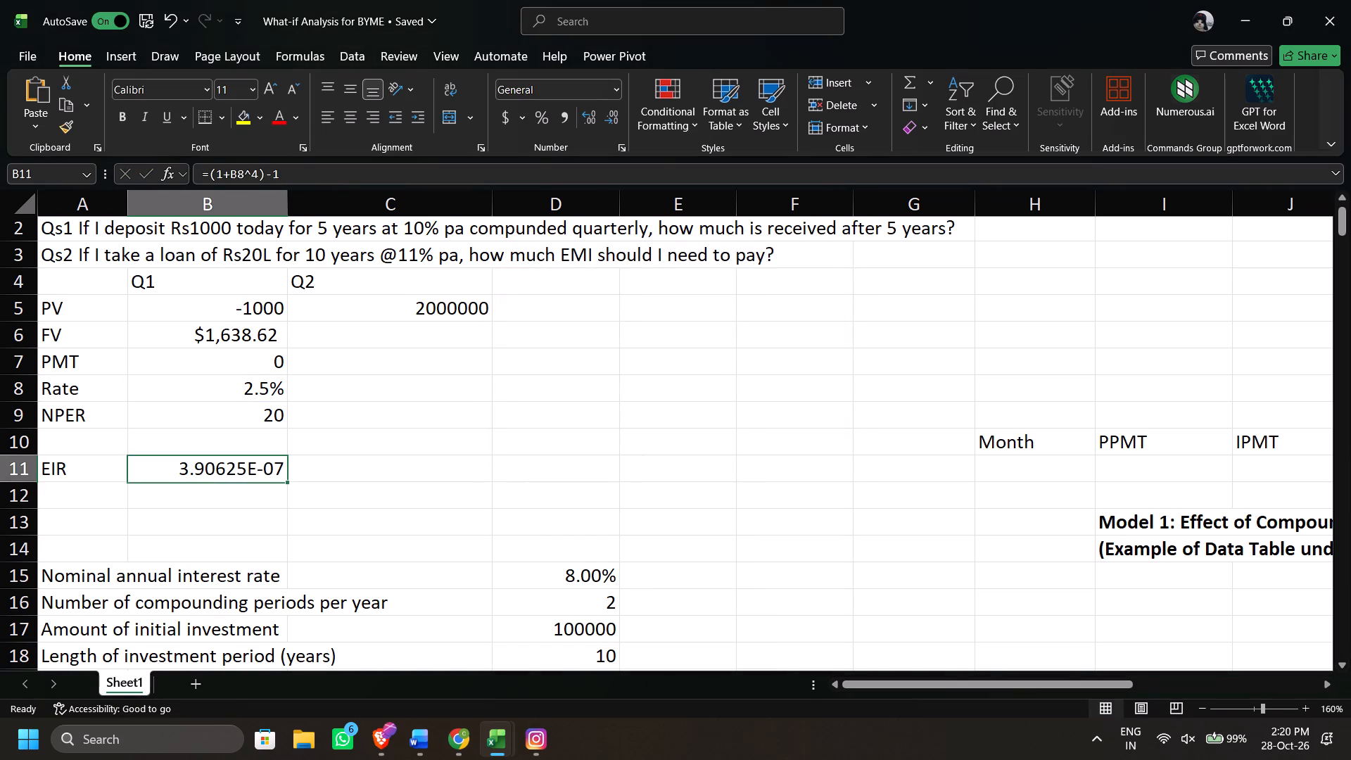
left_click(317, 161)
left_click_drag(317, 165, 137, 163)
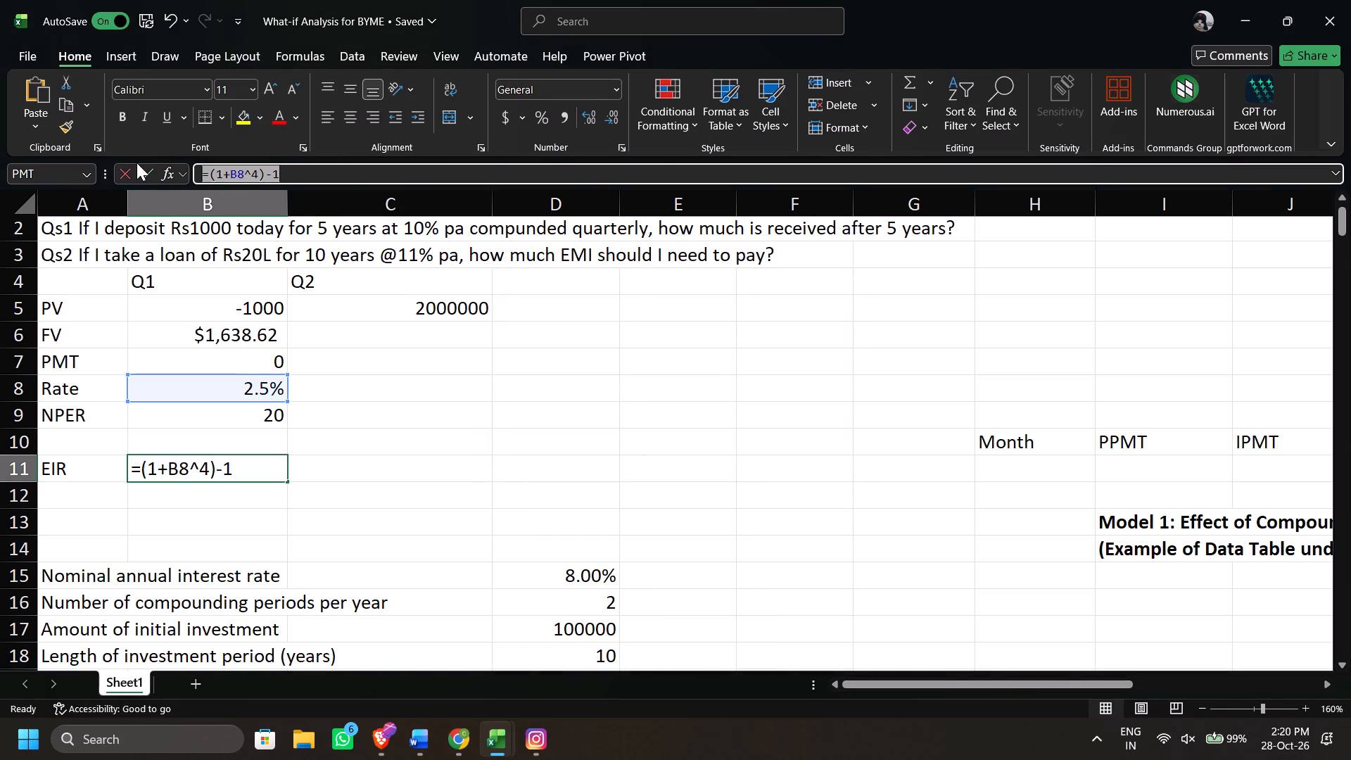
key("BackSpace")
key("equal")
key("1")
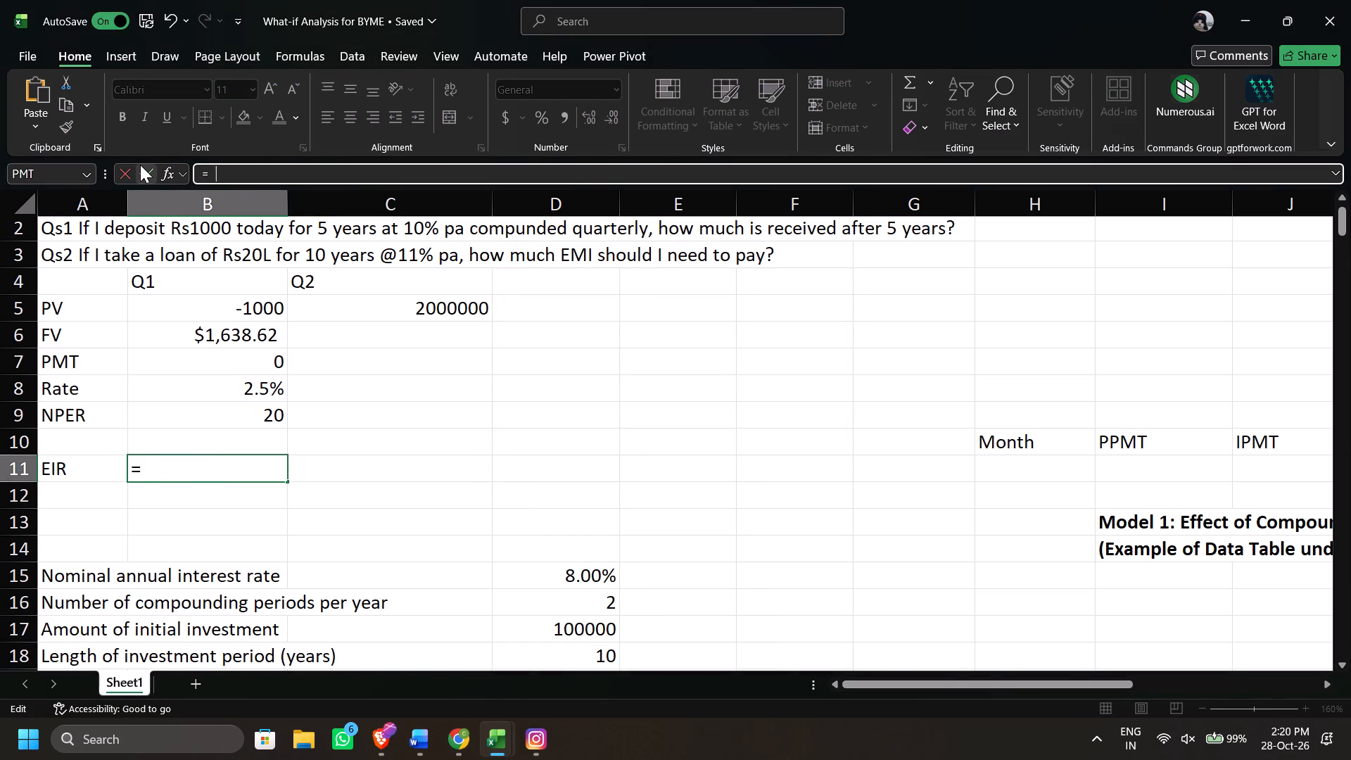
key("shift+plus")
key("Left")
key("Left")
key("Left")
key("Right")
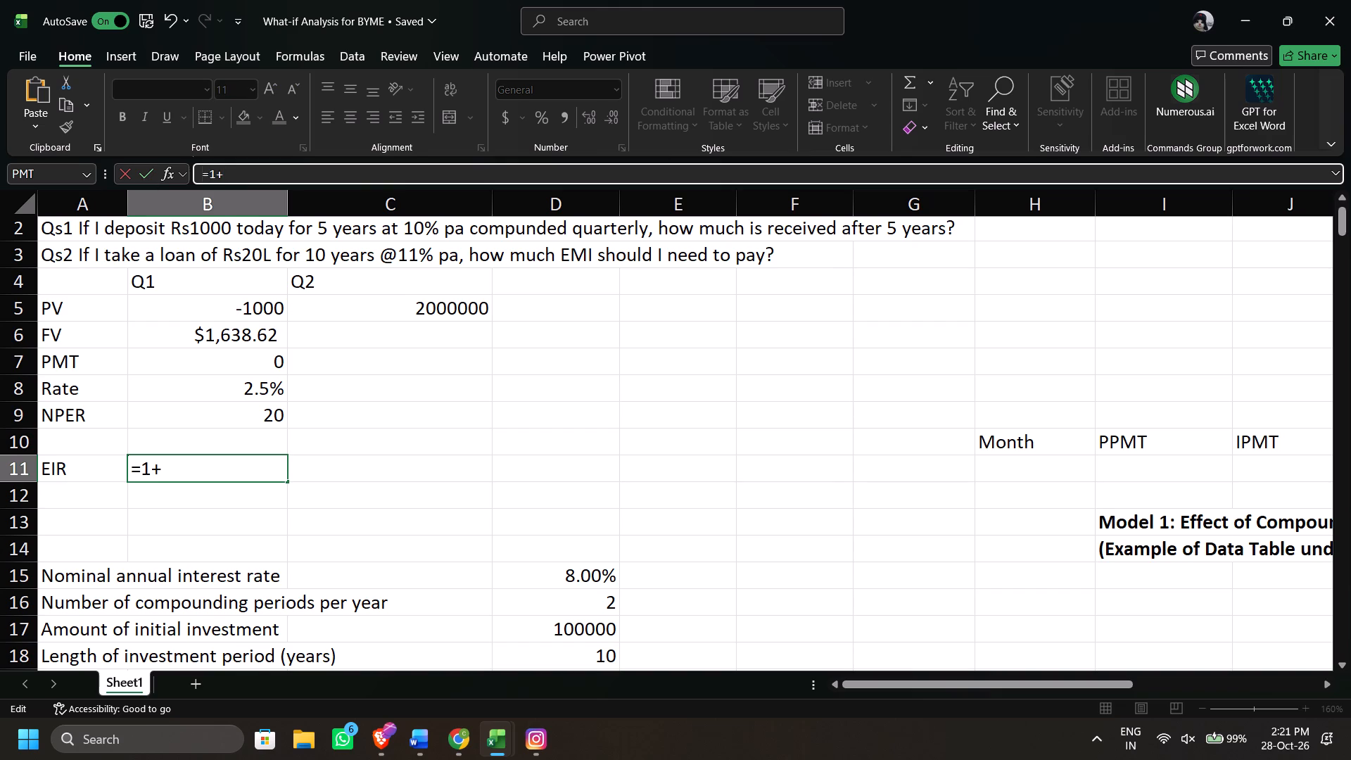
key("shift+parenleft")
left_click(199, 465)
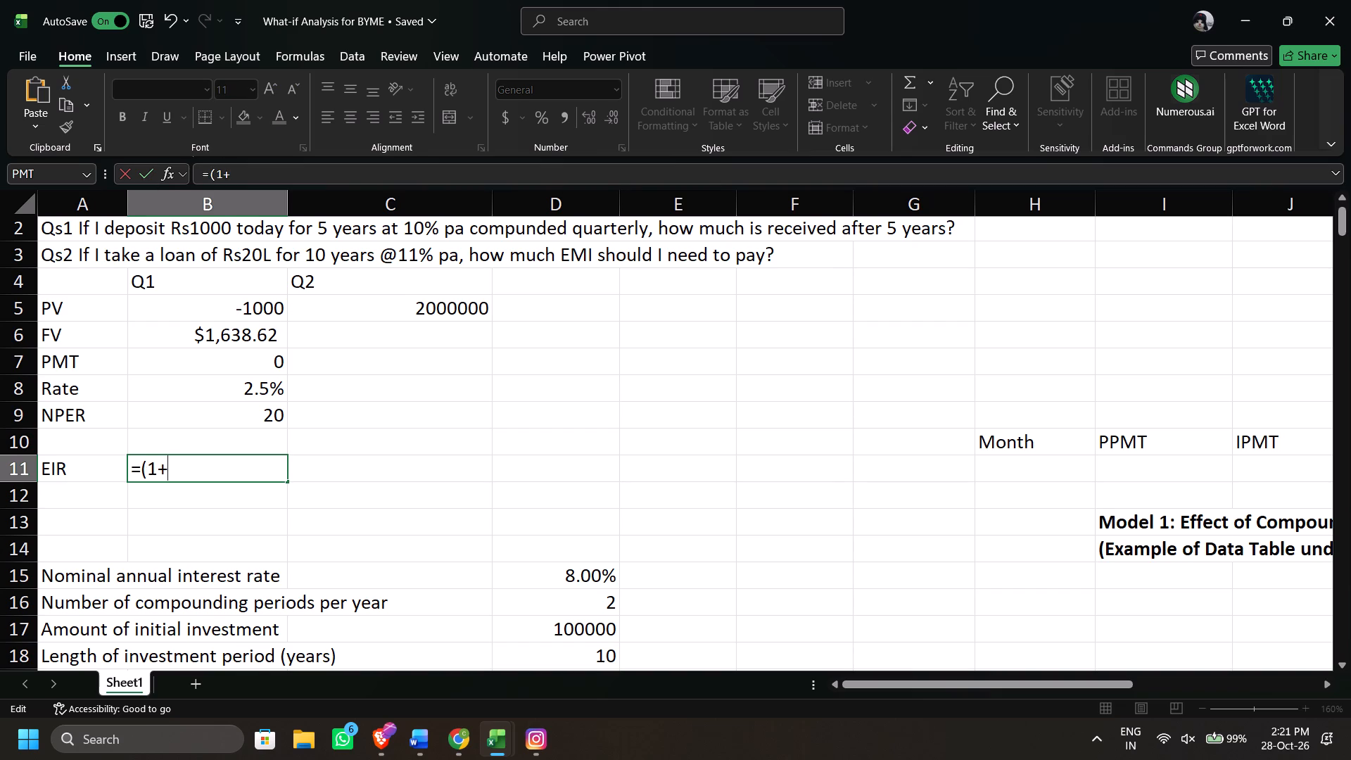
left_click(215, 391)
left_click(229, 466)
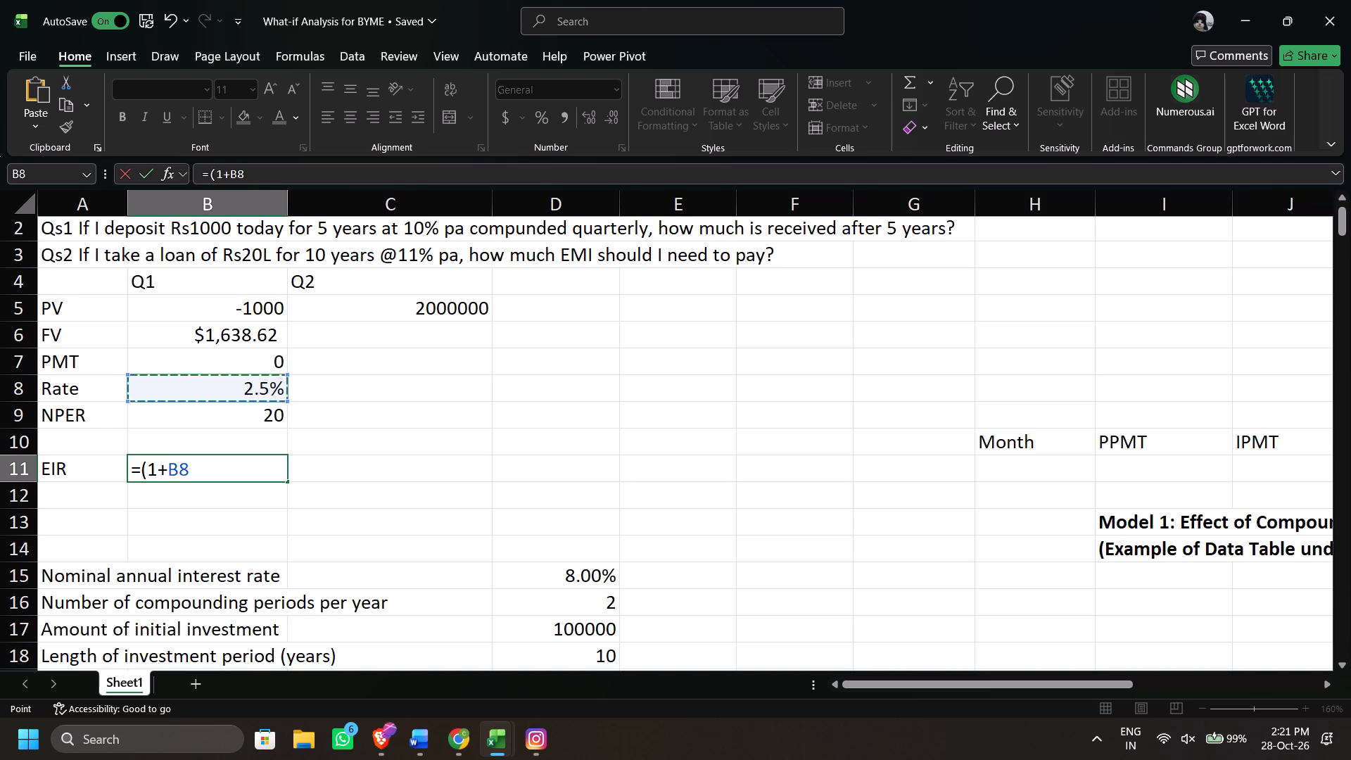
Complete the EIR formula in B11 as =(1+B8)^4-1, then reselect the cell to check it.
key("shift+parenright")
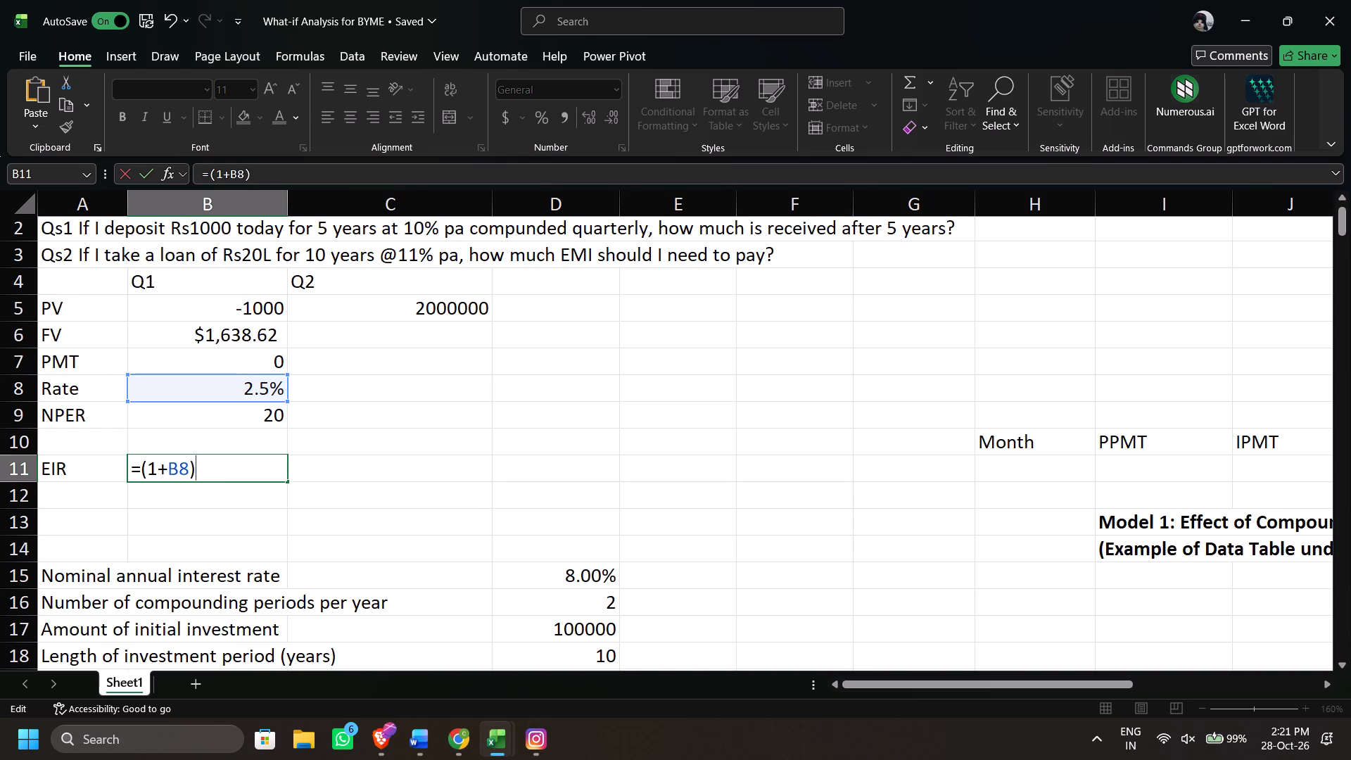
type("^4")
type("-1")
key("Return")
left_click(229, 466)
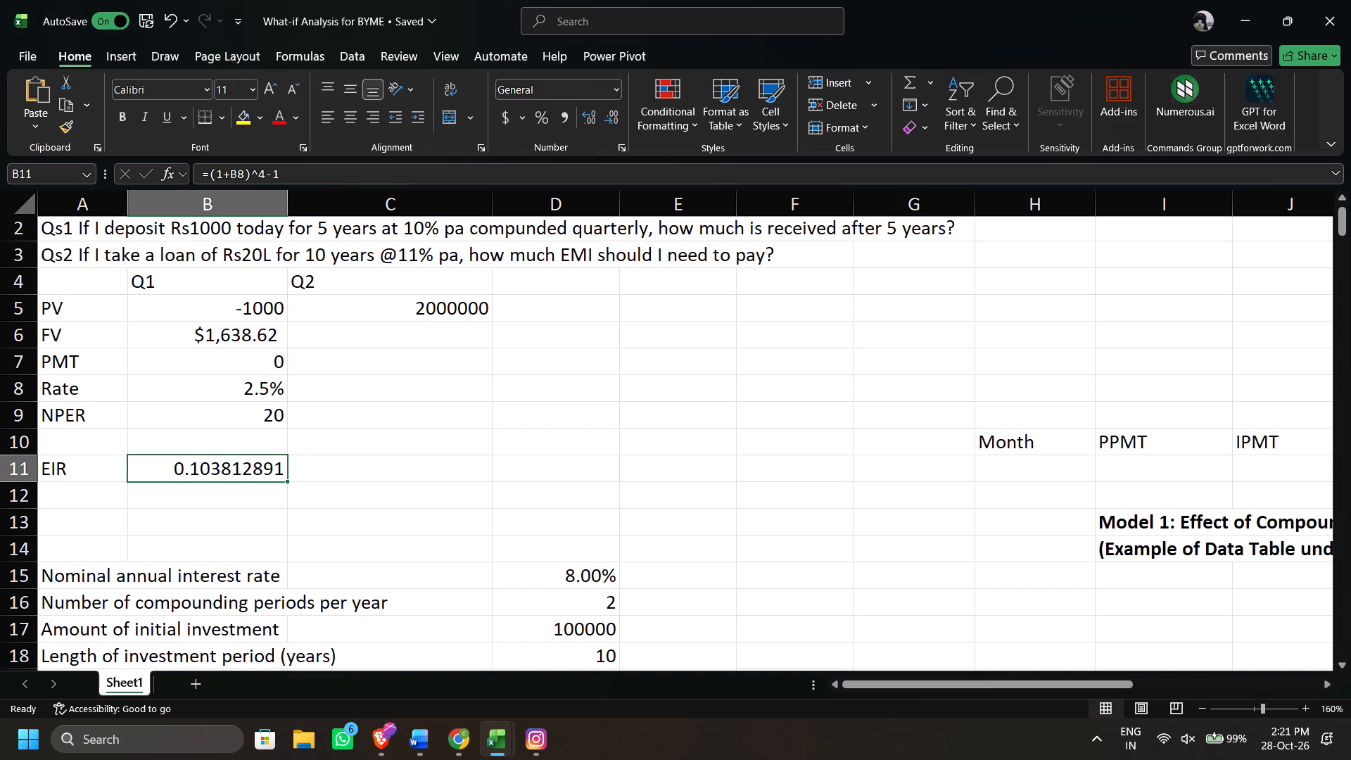
Switch to Instagram and set the display brightness to about one fifth.
left_click(535, 730)
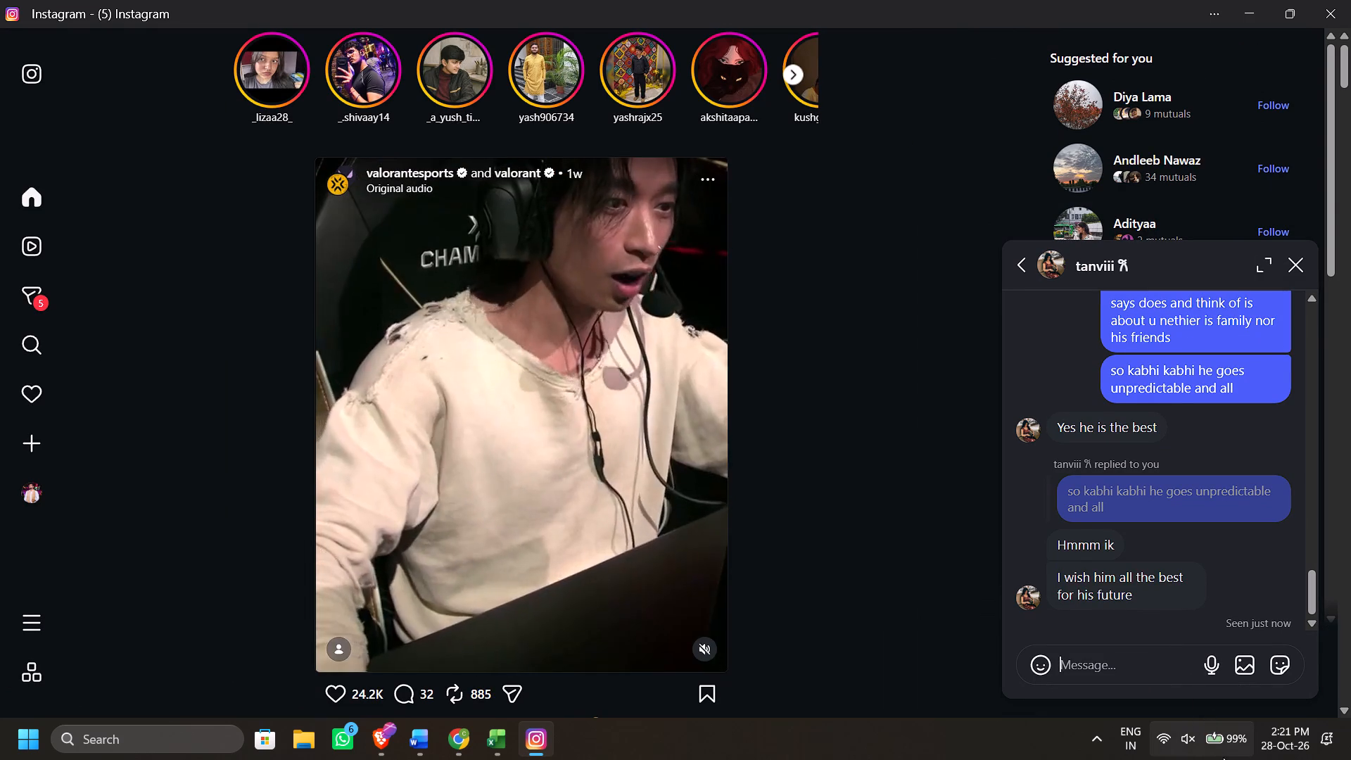
left_click(1223, 759)
left_click(1118, 581)
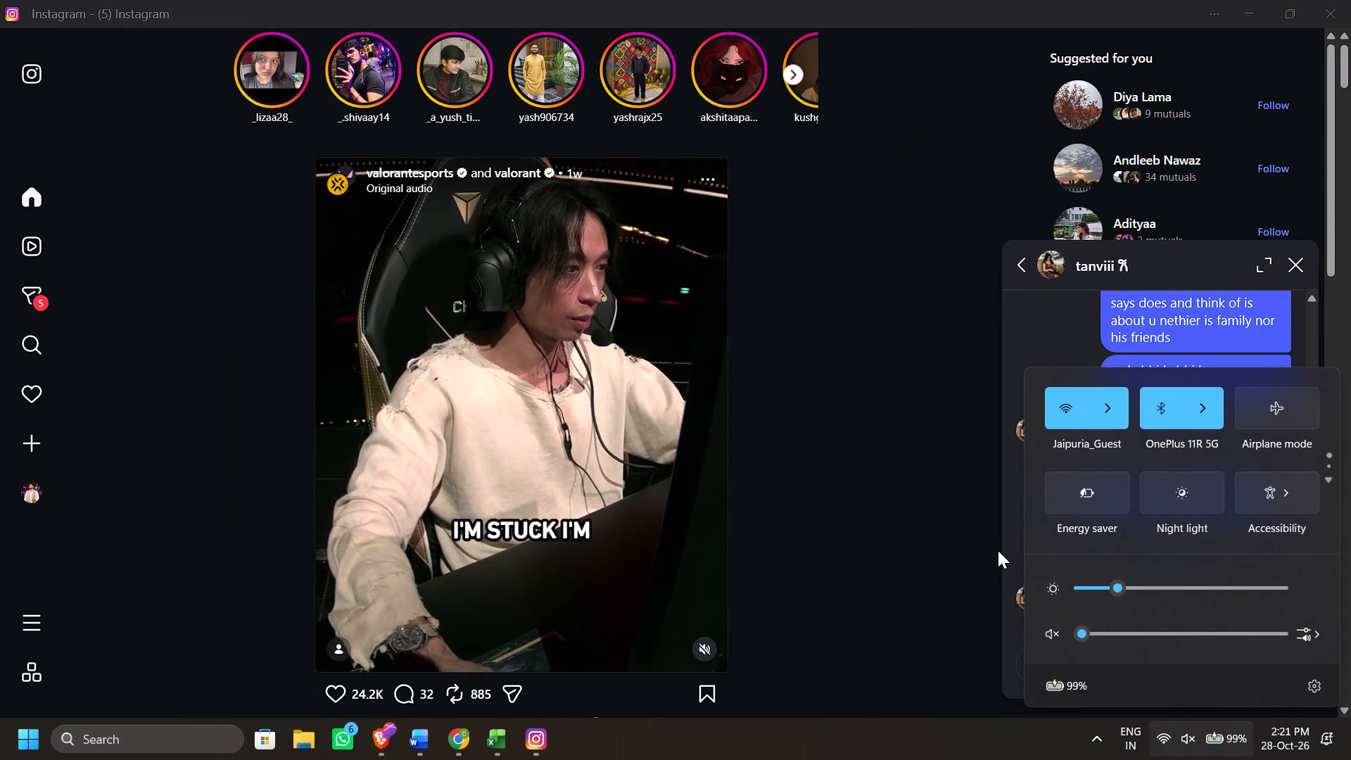
left_click(995, 546)
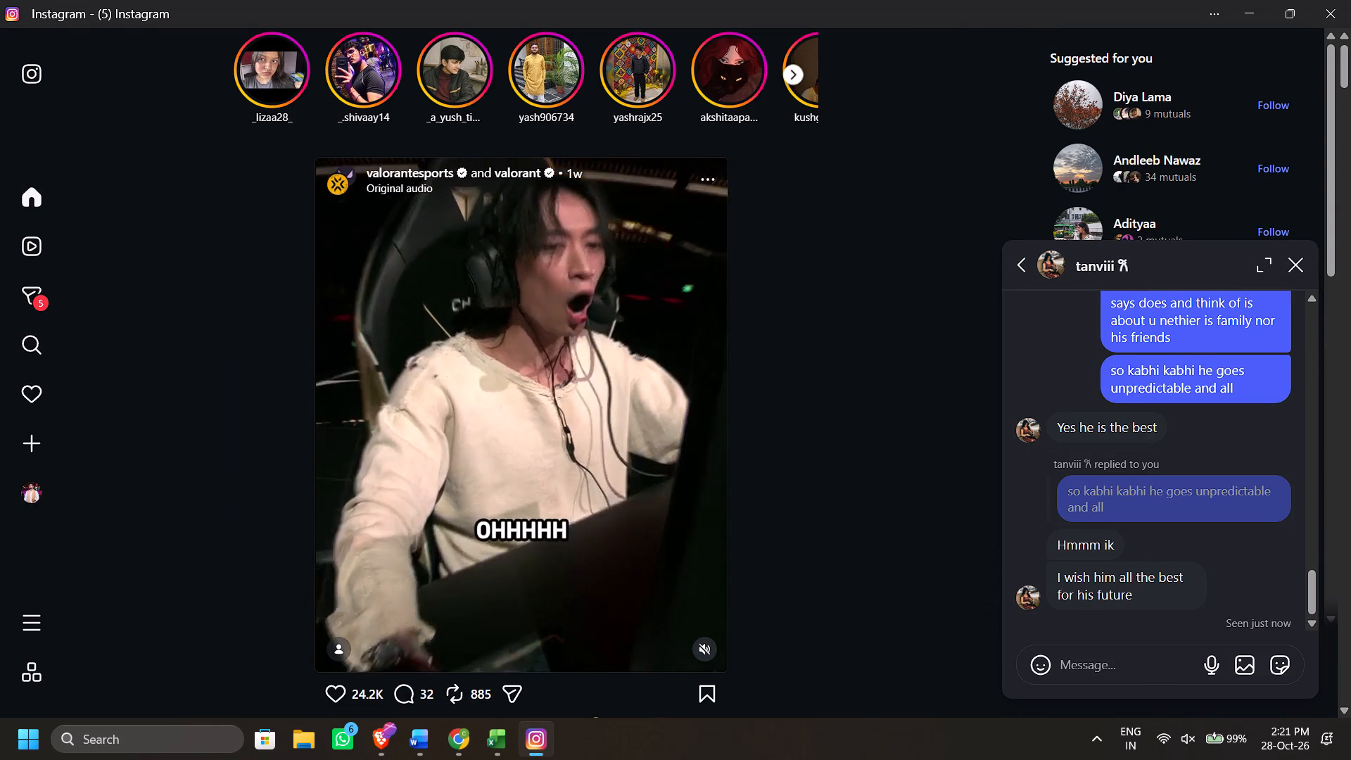
Send the message "Areyy toh breakup is not the solution na yrrr" in the open Instagram chat.
left_click(1148, 670)
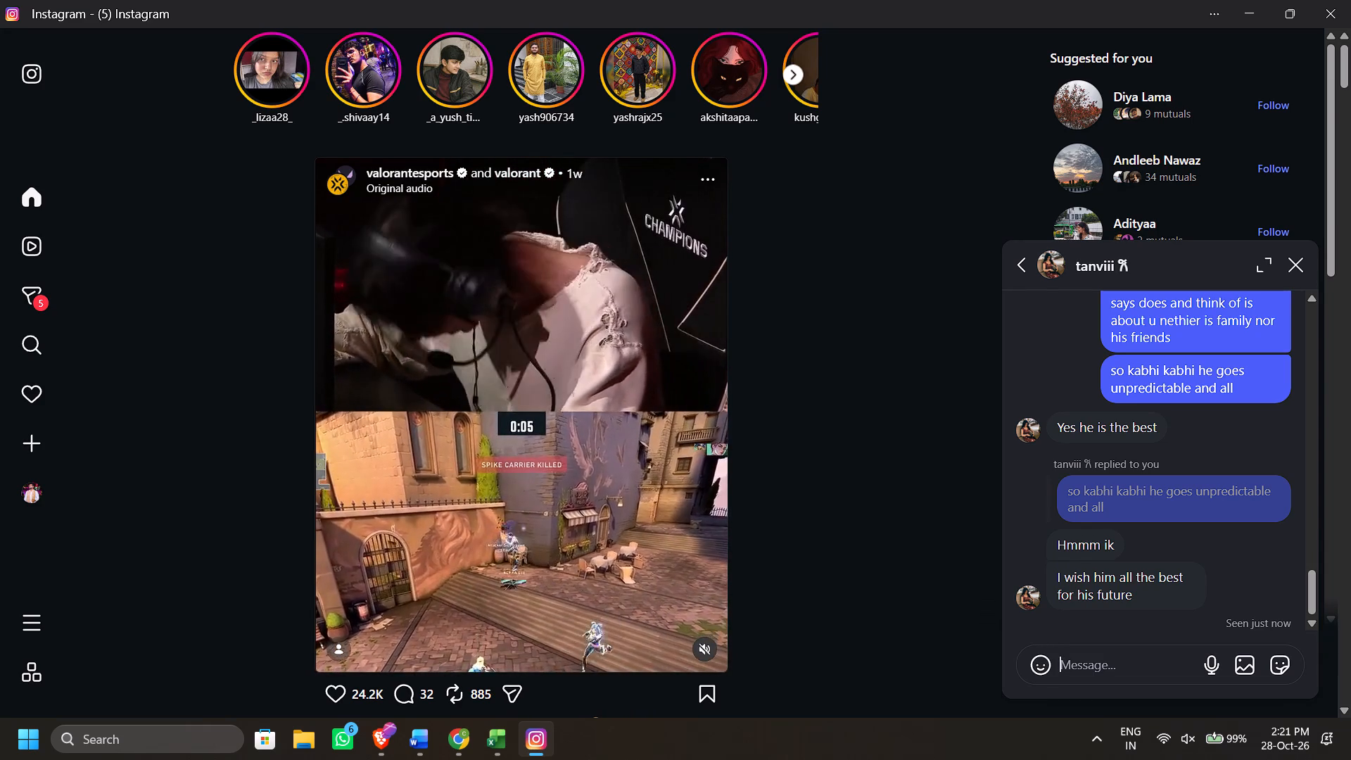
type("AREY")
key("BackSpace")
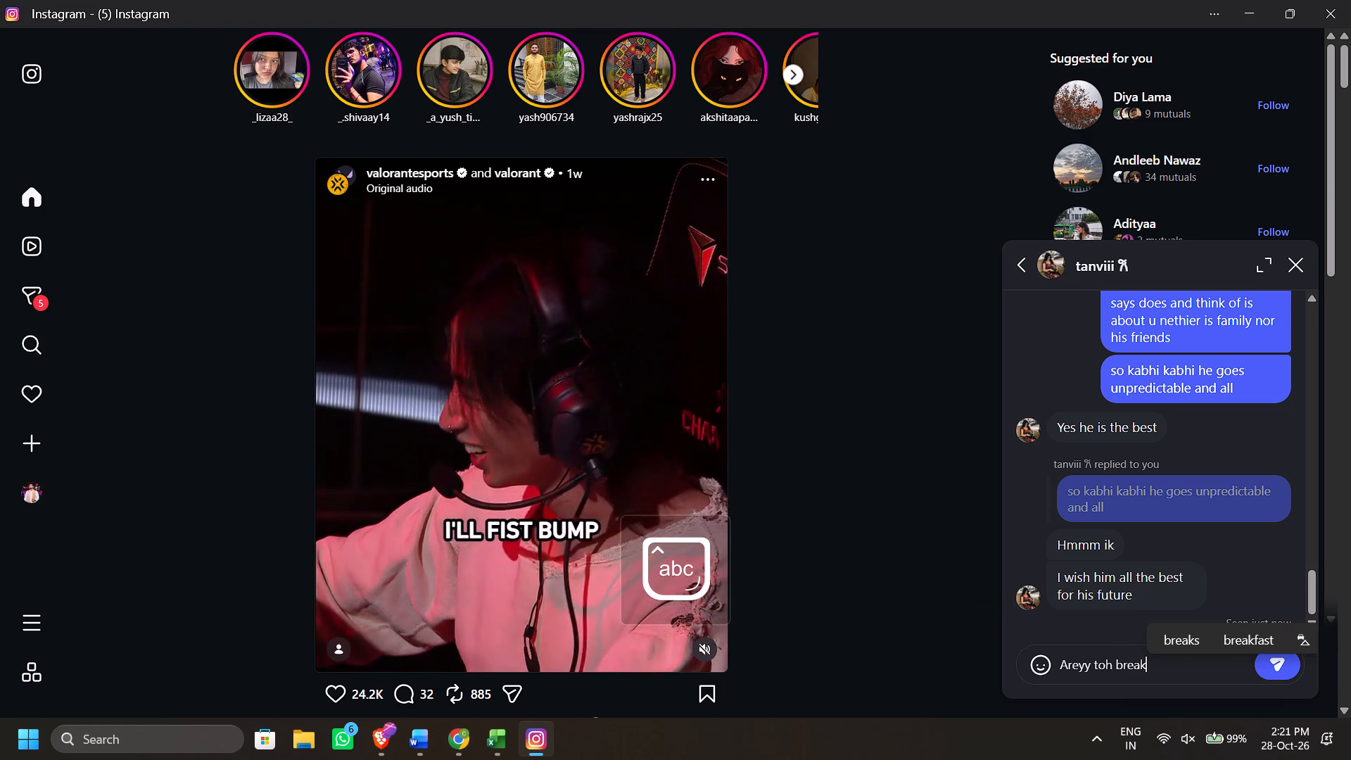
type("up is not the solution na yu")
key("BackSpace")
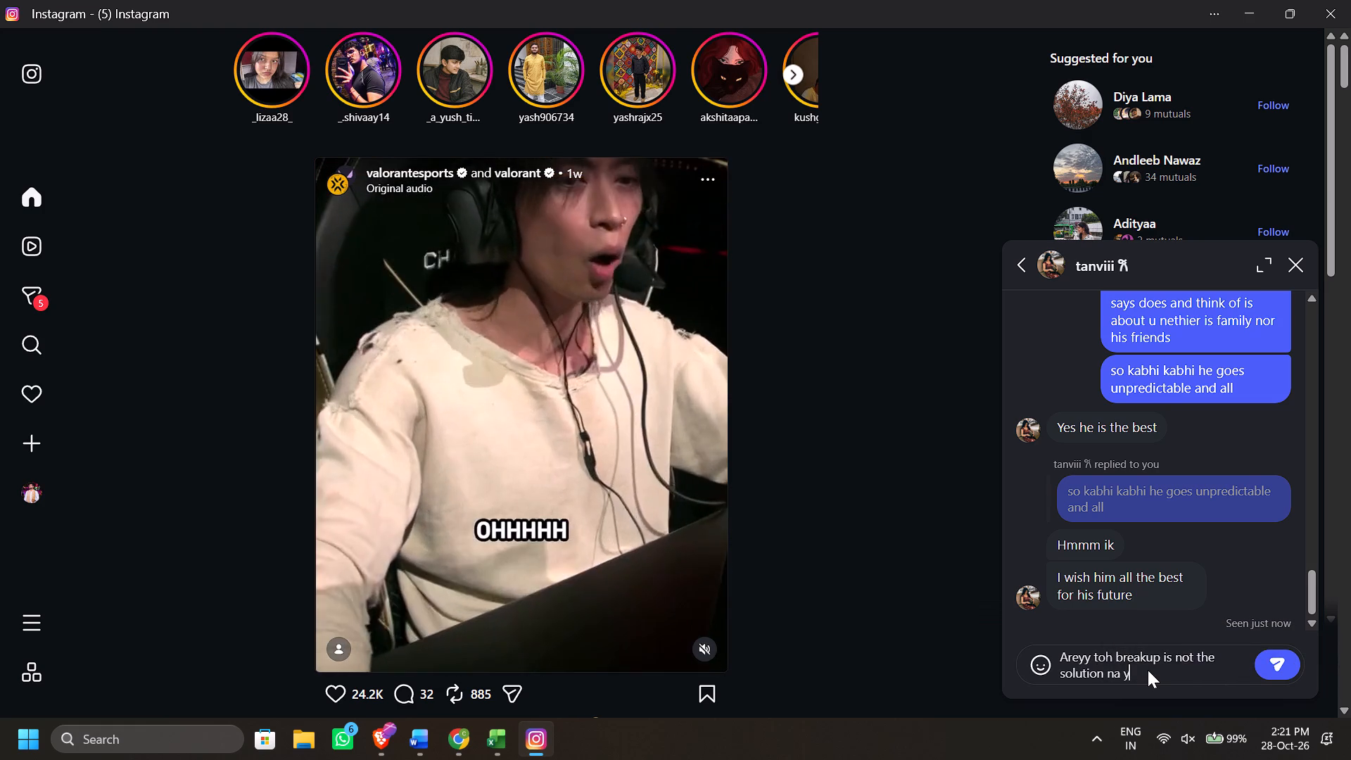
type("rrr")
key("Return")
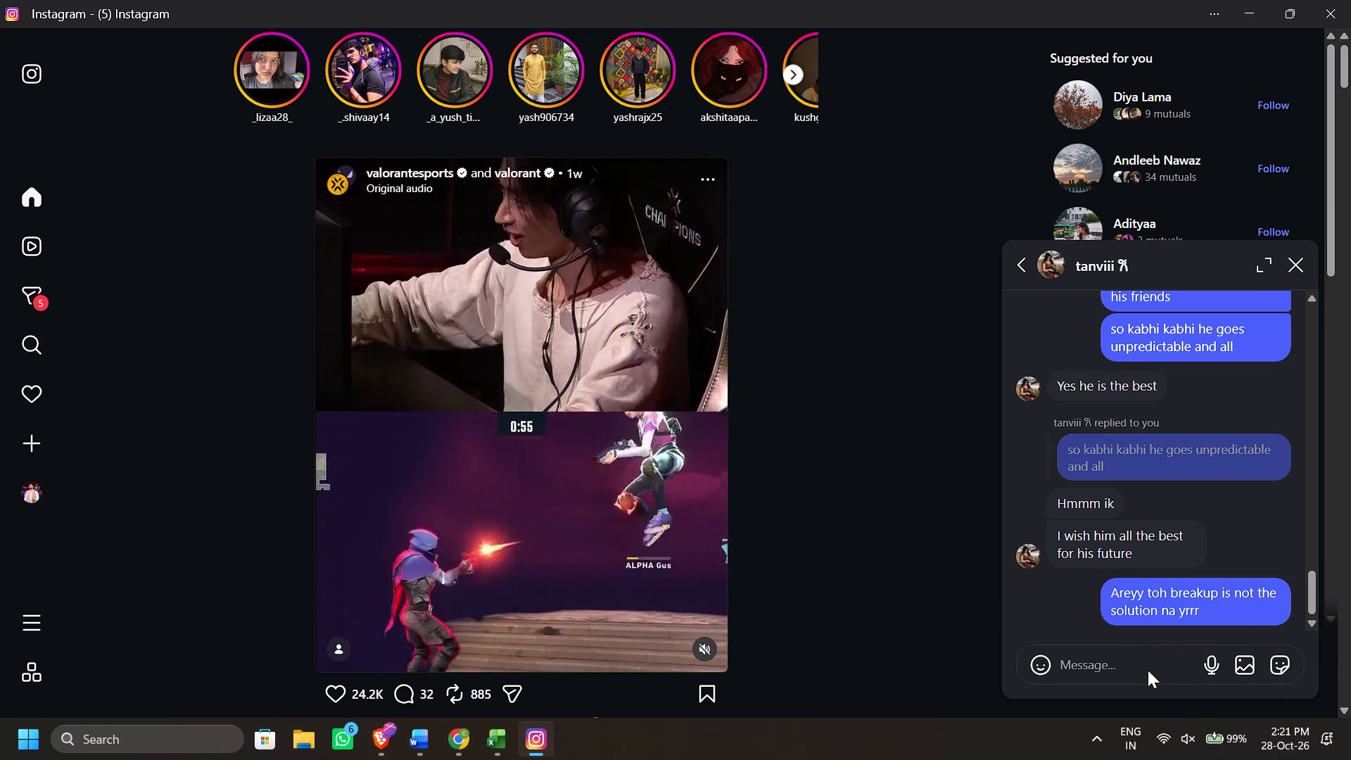
Send a follow-up chat message reading "u both can work together na itne achhe lagte ho saath mein".
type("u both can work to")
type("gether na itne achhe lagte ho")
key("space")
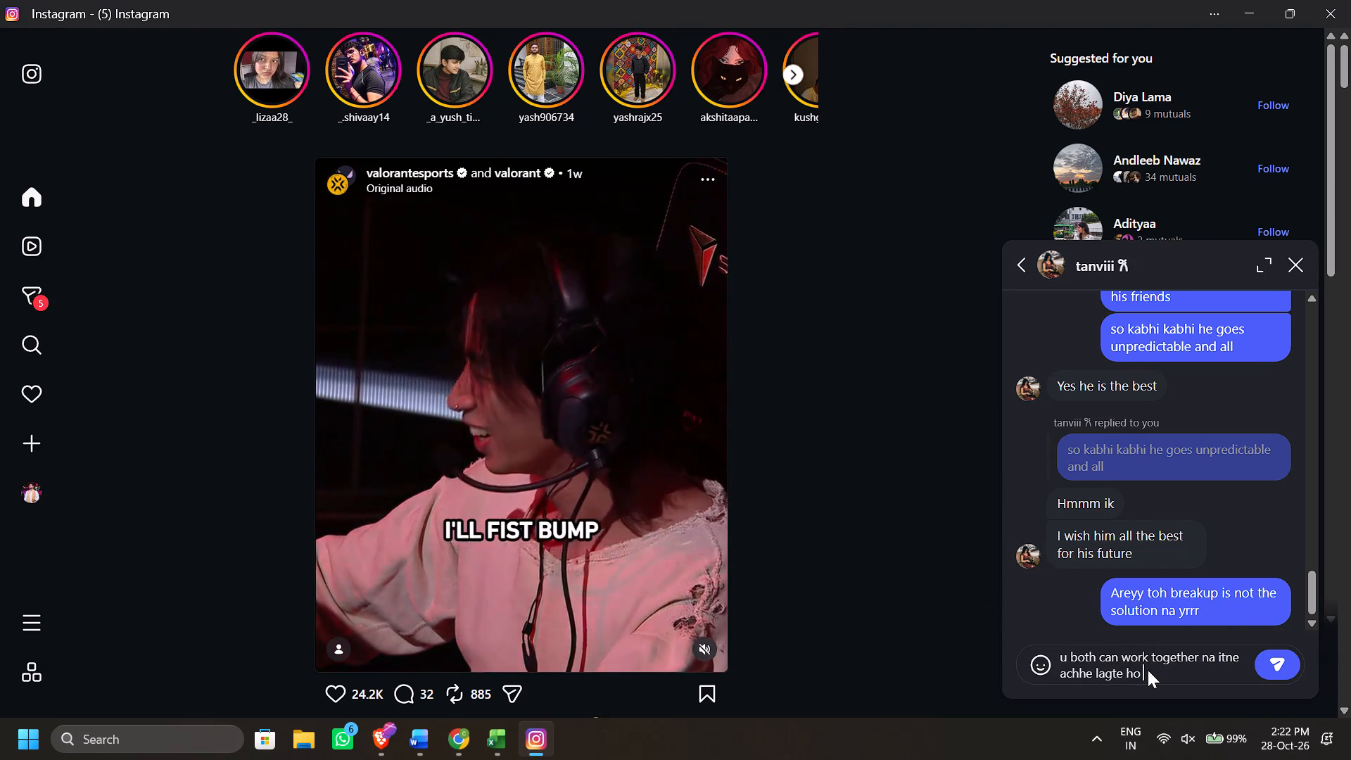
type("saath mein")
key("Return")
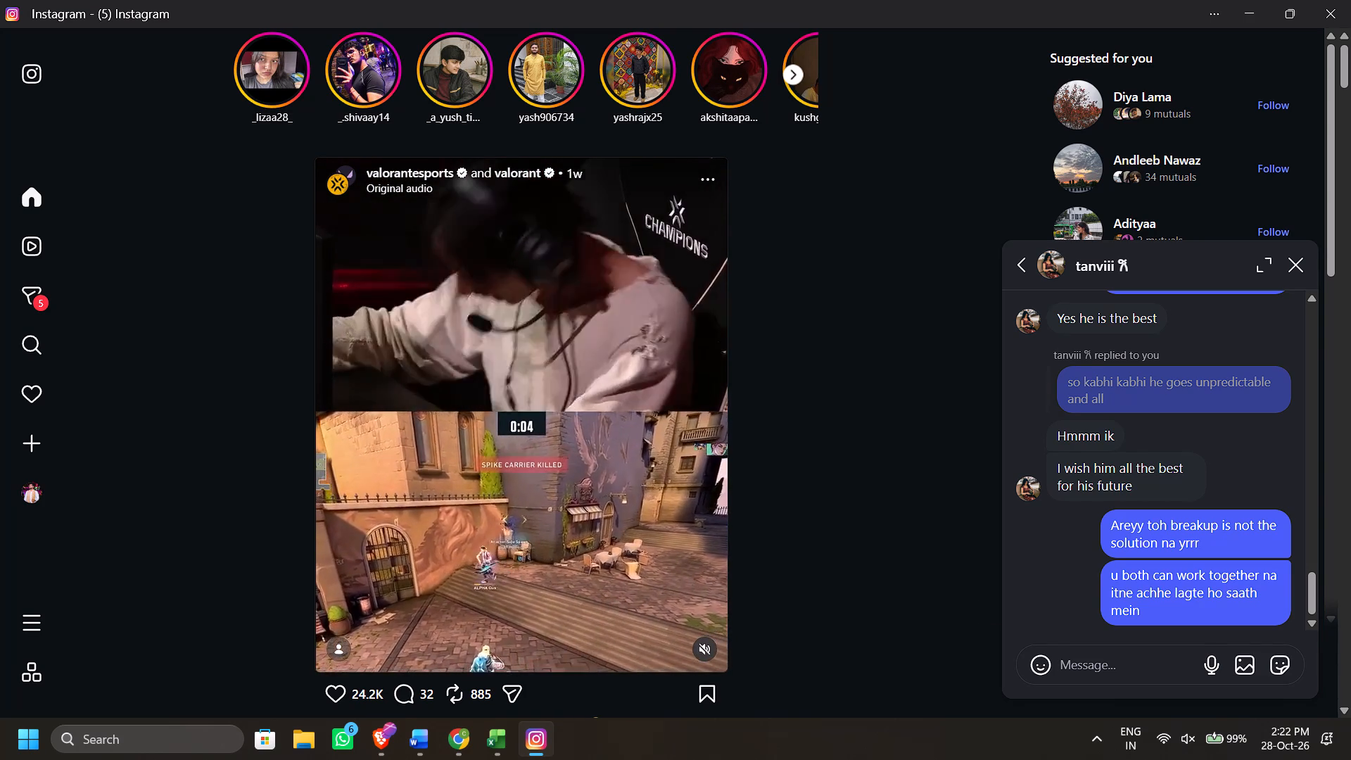
Close Instagram and return to the What-if Analysis workbook in Excel.
left_click(1350, 0)
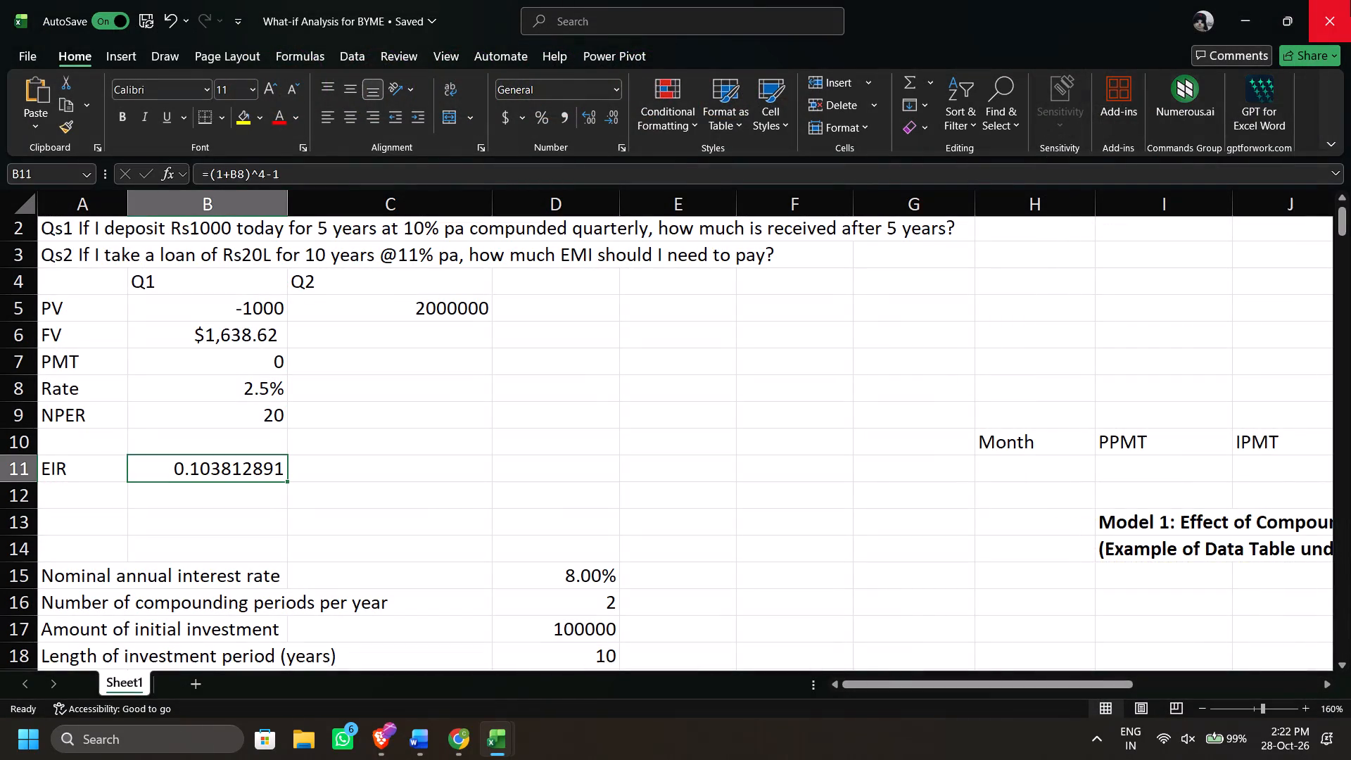
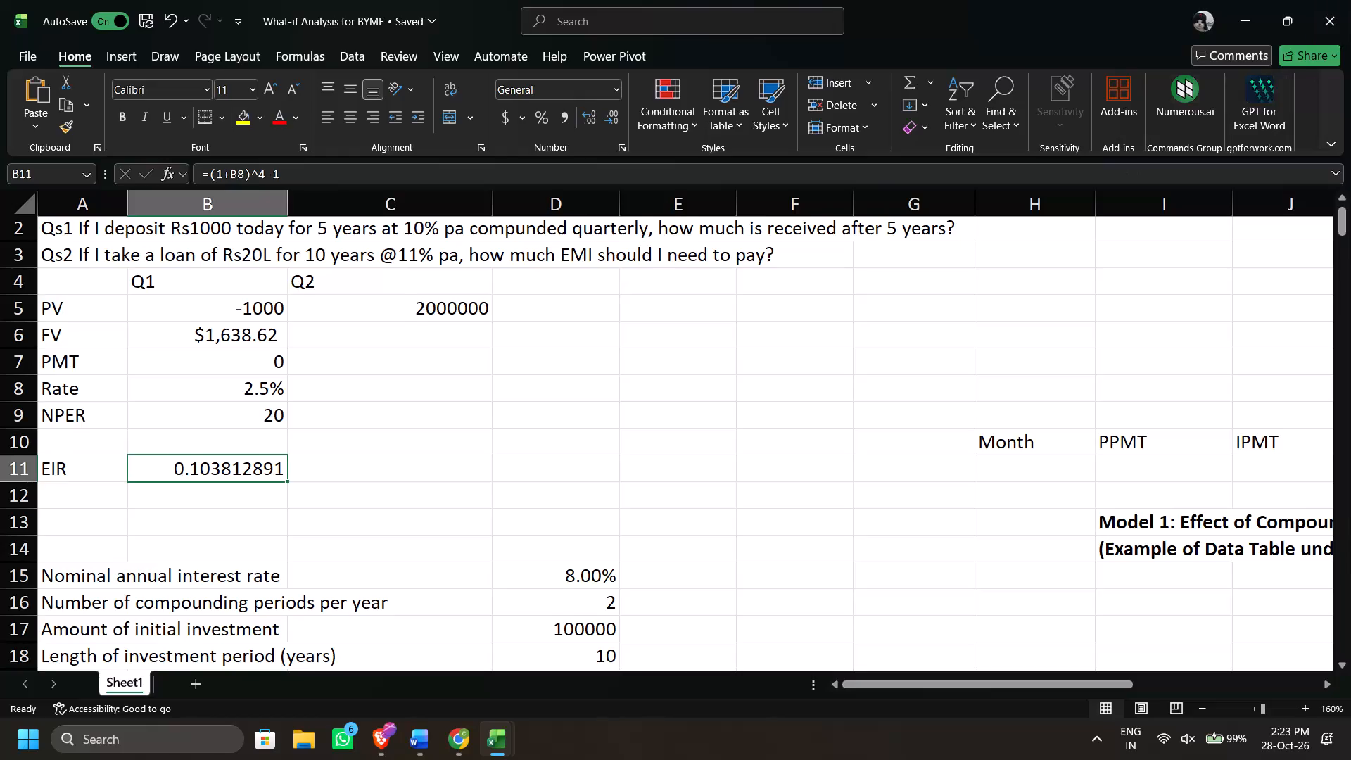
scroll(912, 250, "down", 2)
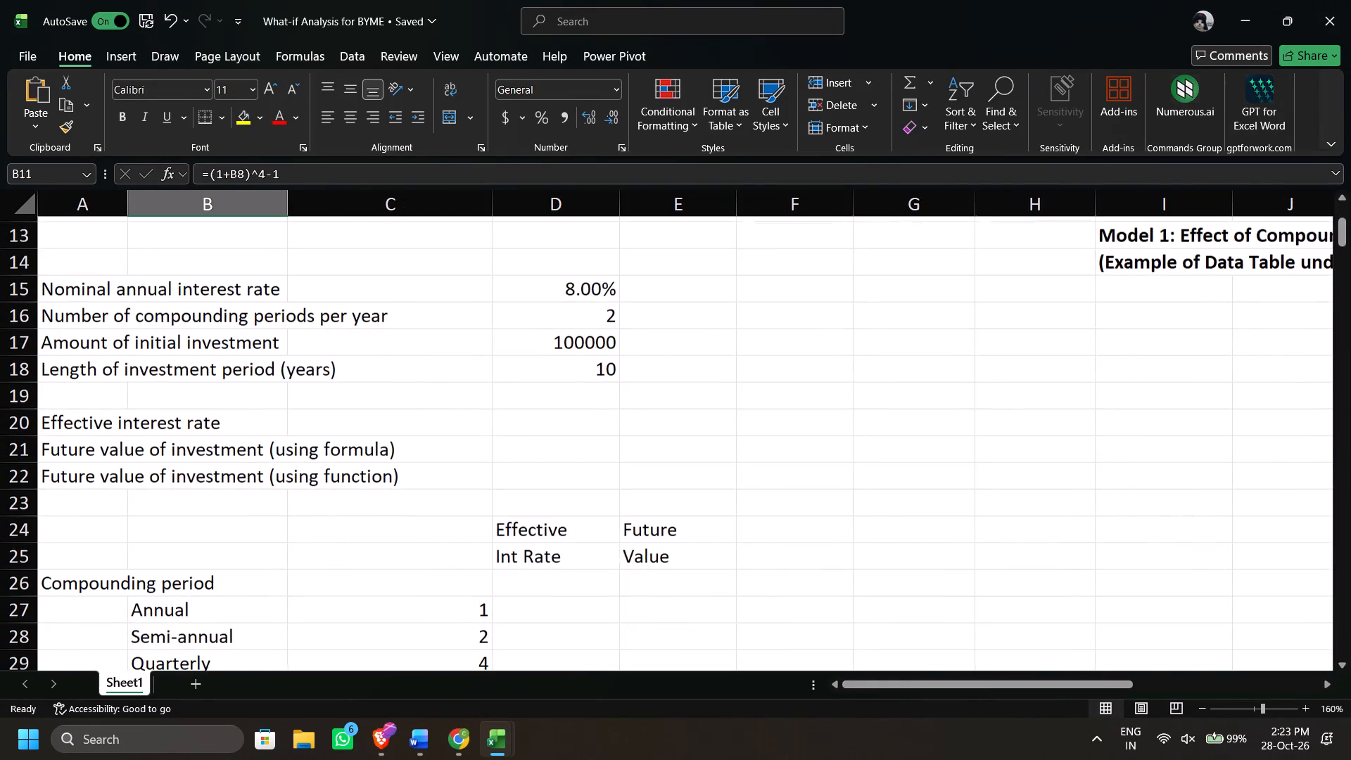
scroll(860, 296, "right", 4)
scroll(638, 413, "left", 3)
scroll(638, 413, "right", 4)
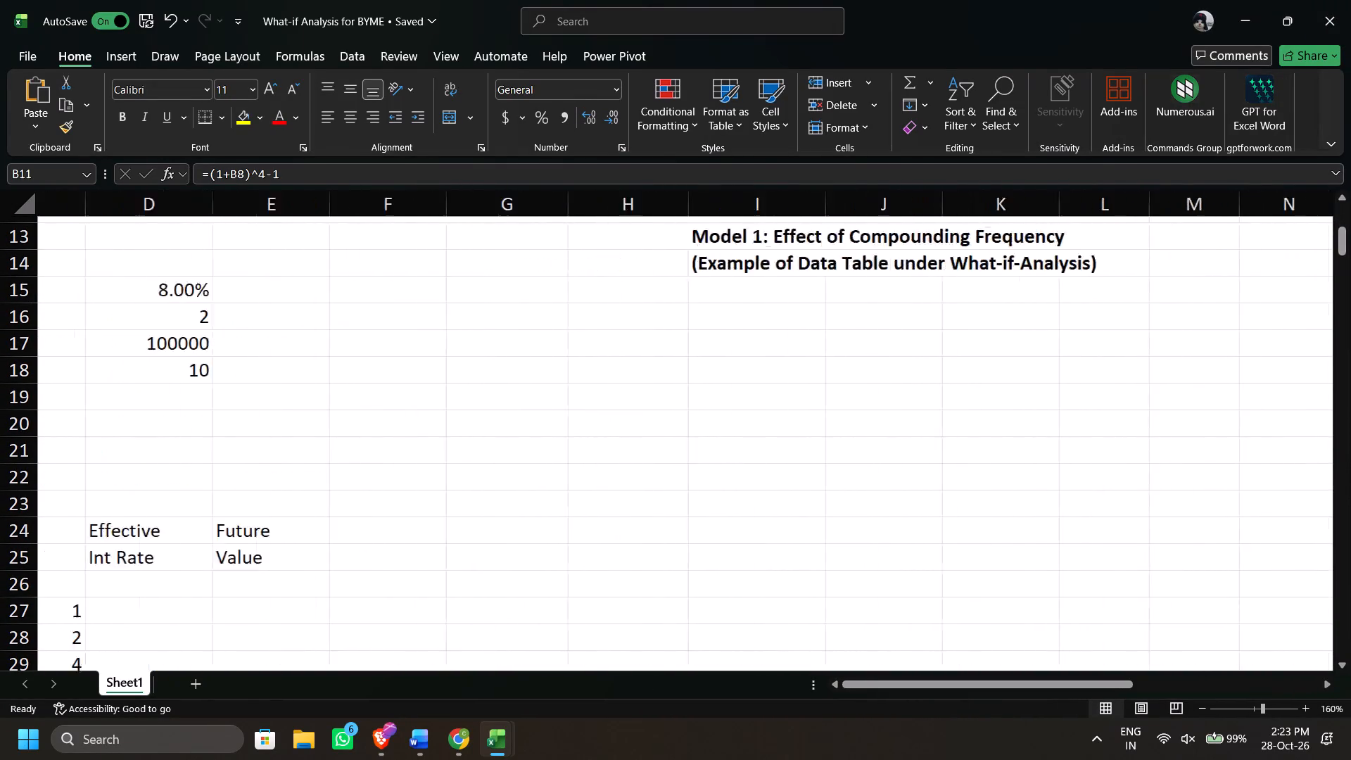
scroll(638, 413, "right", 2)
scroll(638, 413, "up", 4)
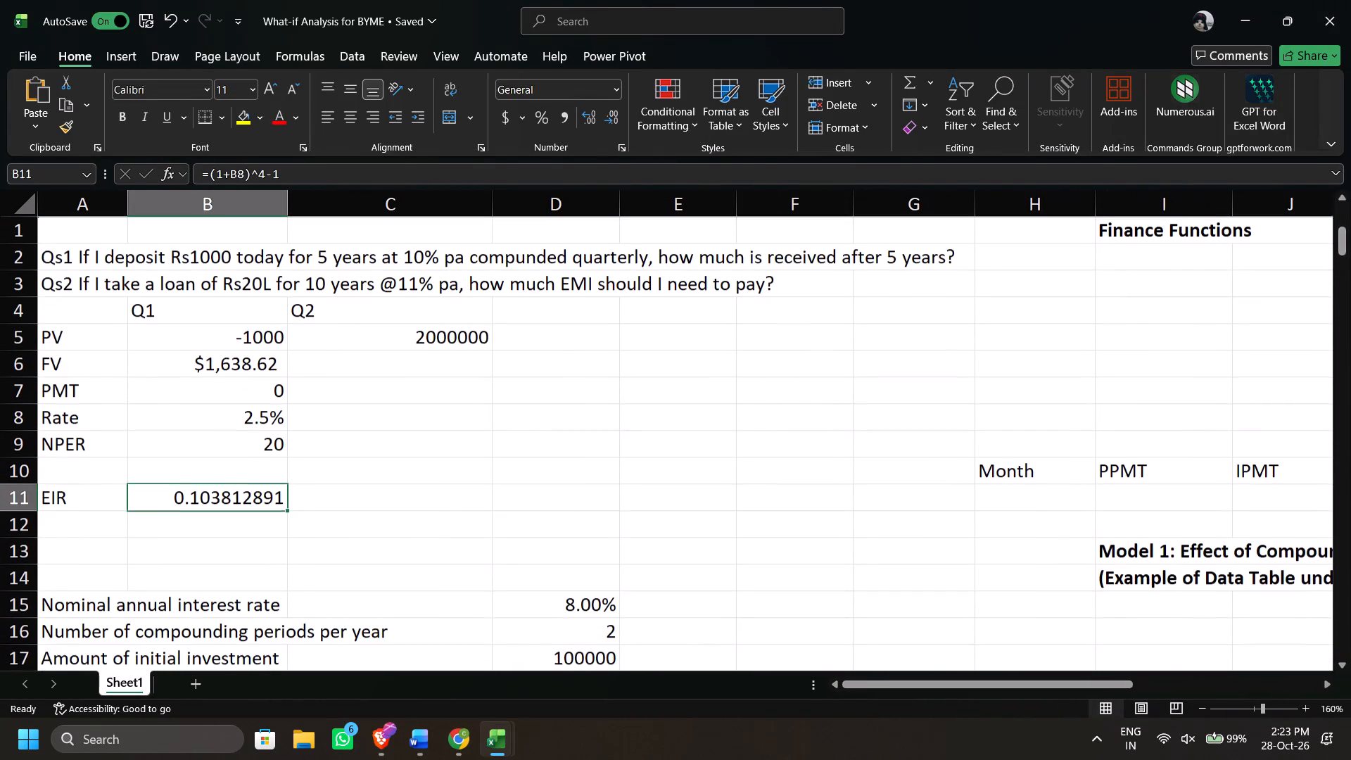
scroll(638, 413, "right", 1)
Enter 0 as the Q2 future value (FV) in cell C6.
left_click(437, 365)
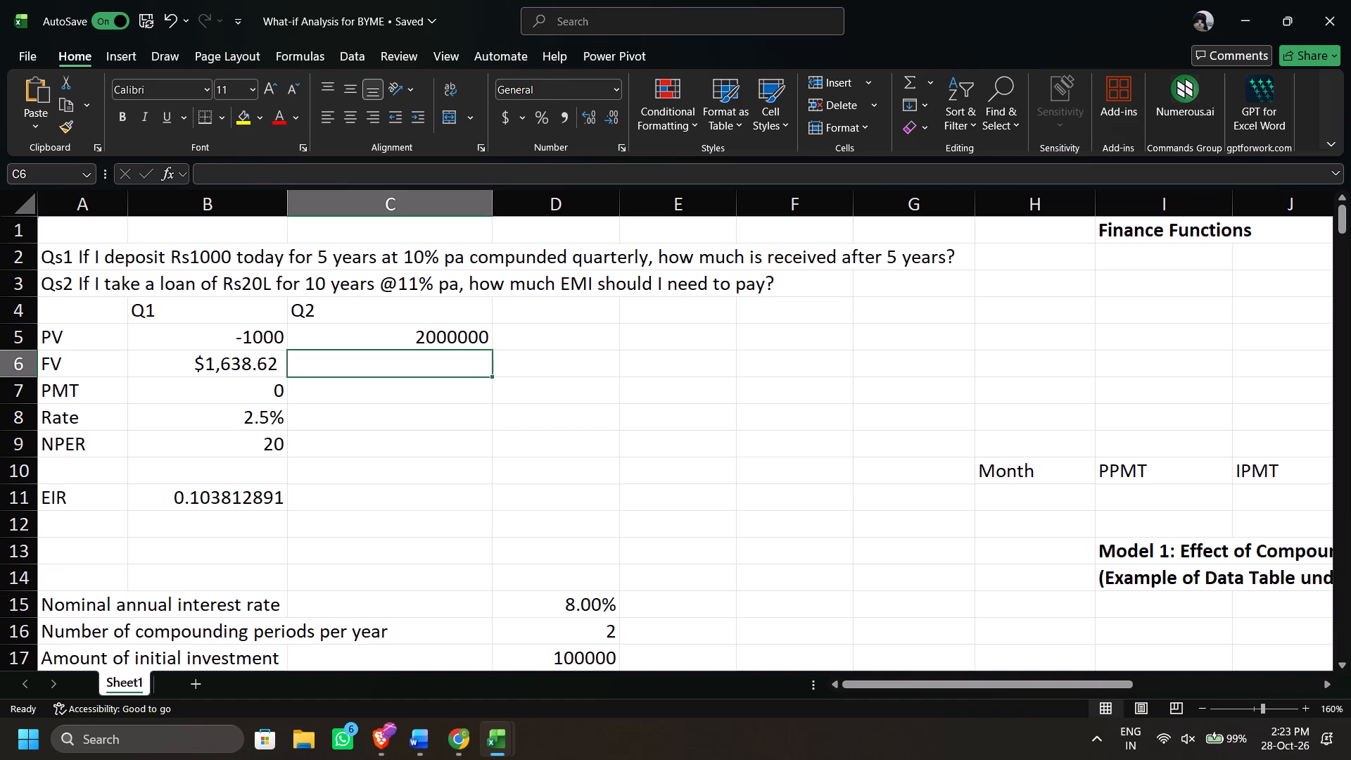
left_click(435, 397)
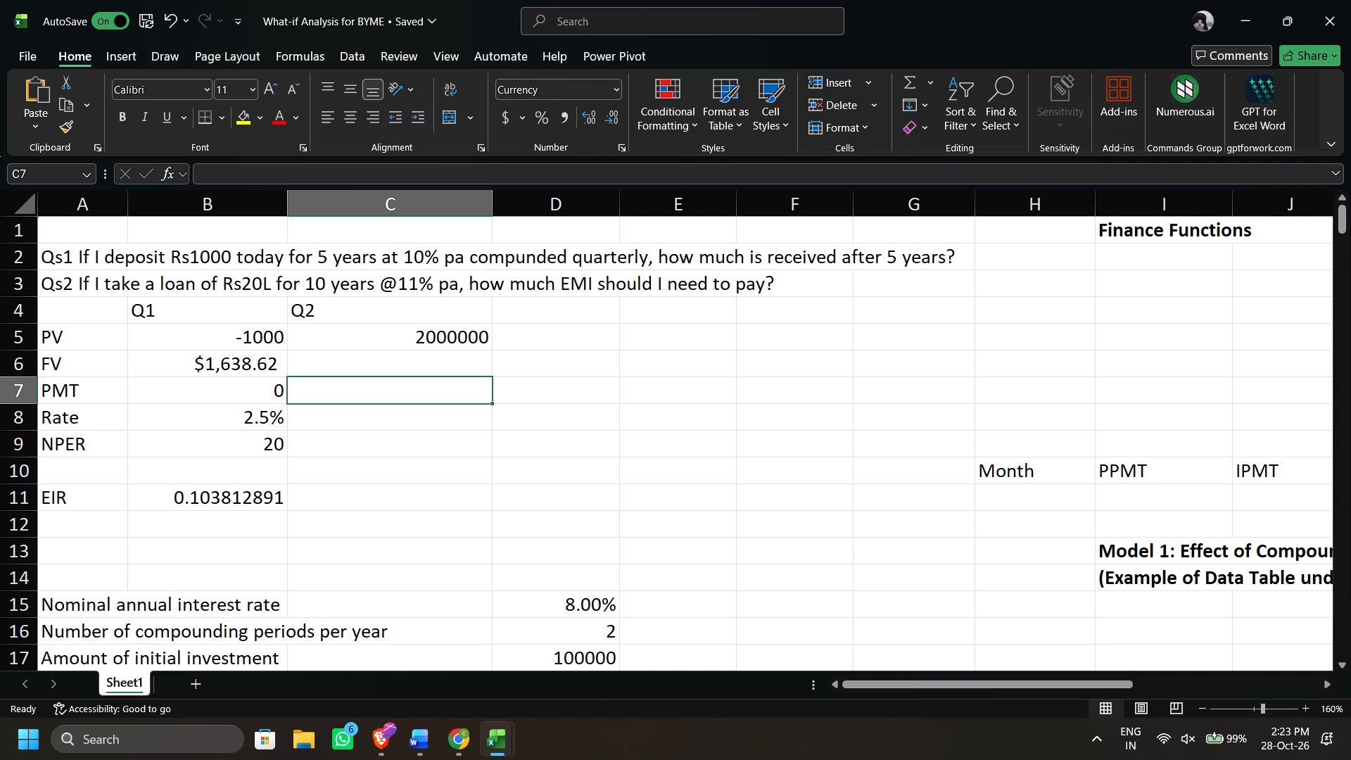
left_click(433, 360)
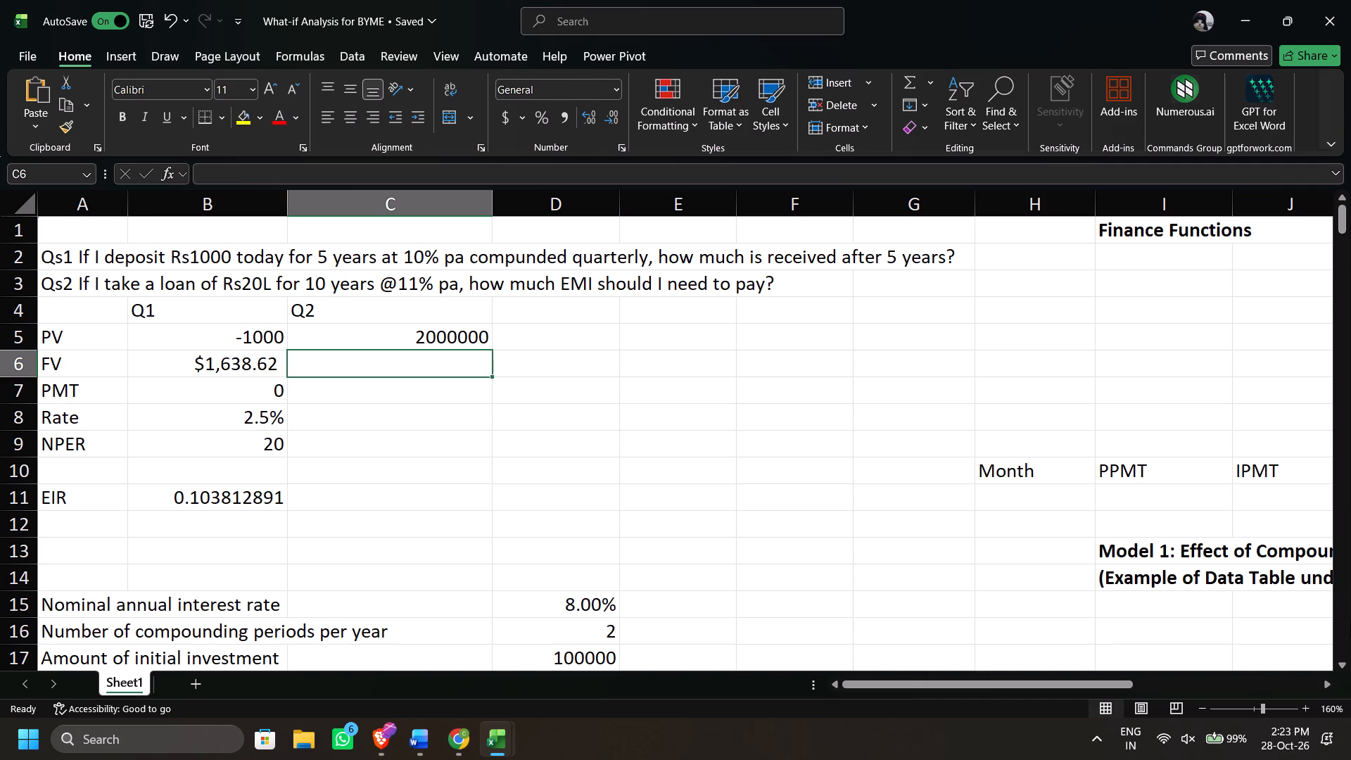
key("0")
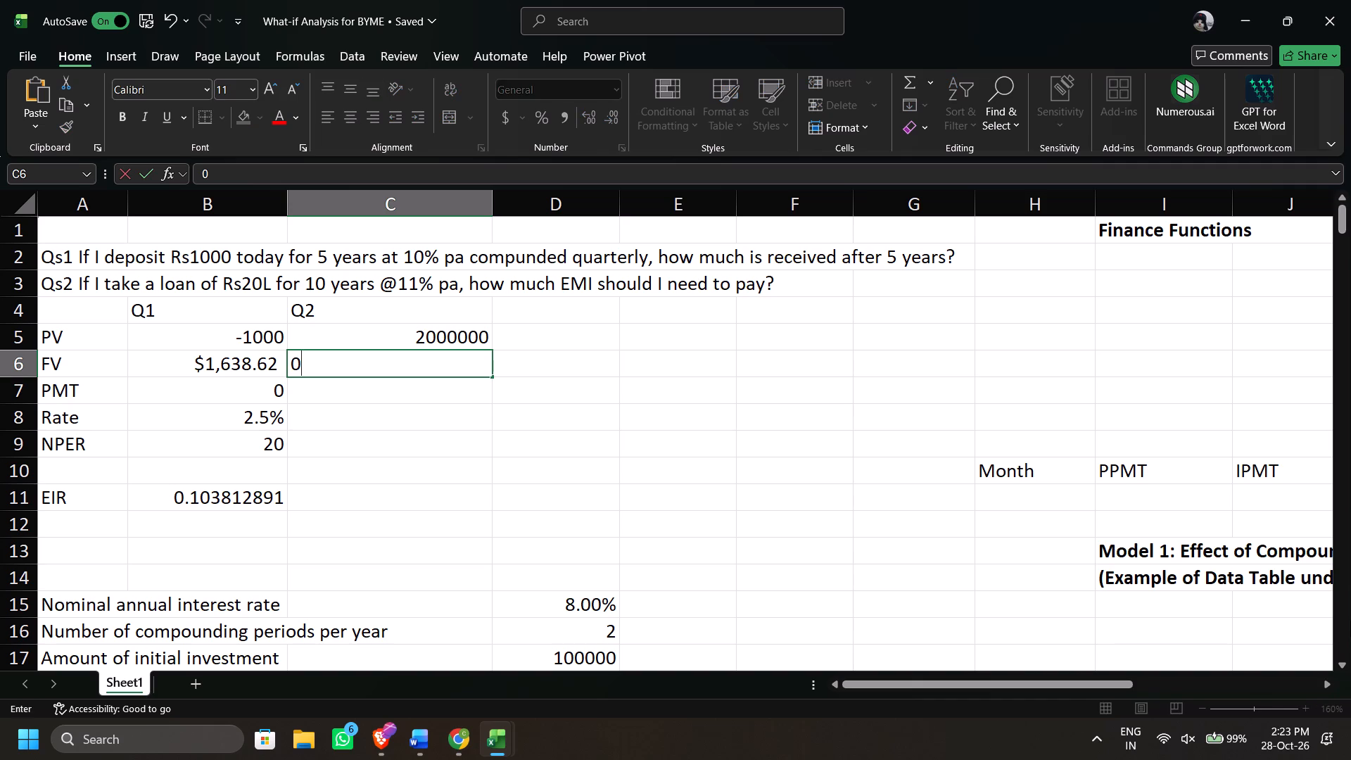
key("Down")
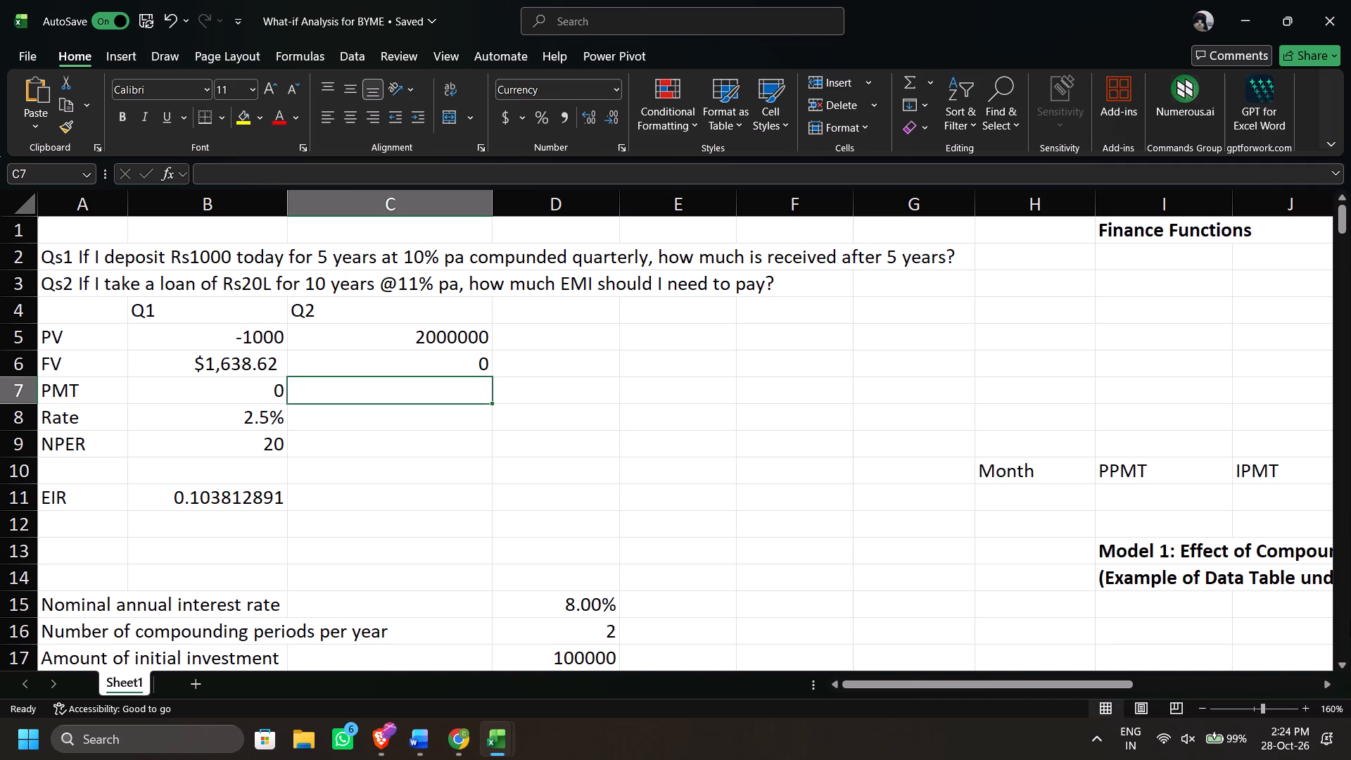
Raise the display brightness to maximum in the system quick settings.
left_click(1214, 730)
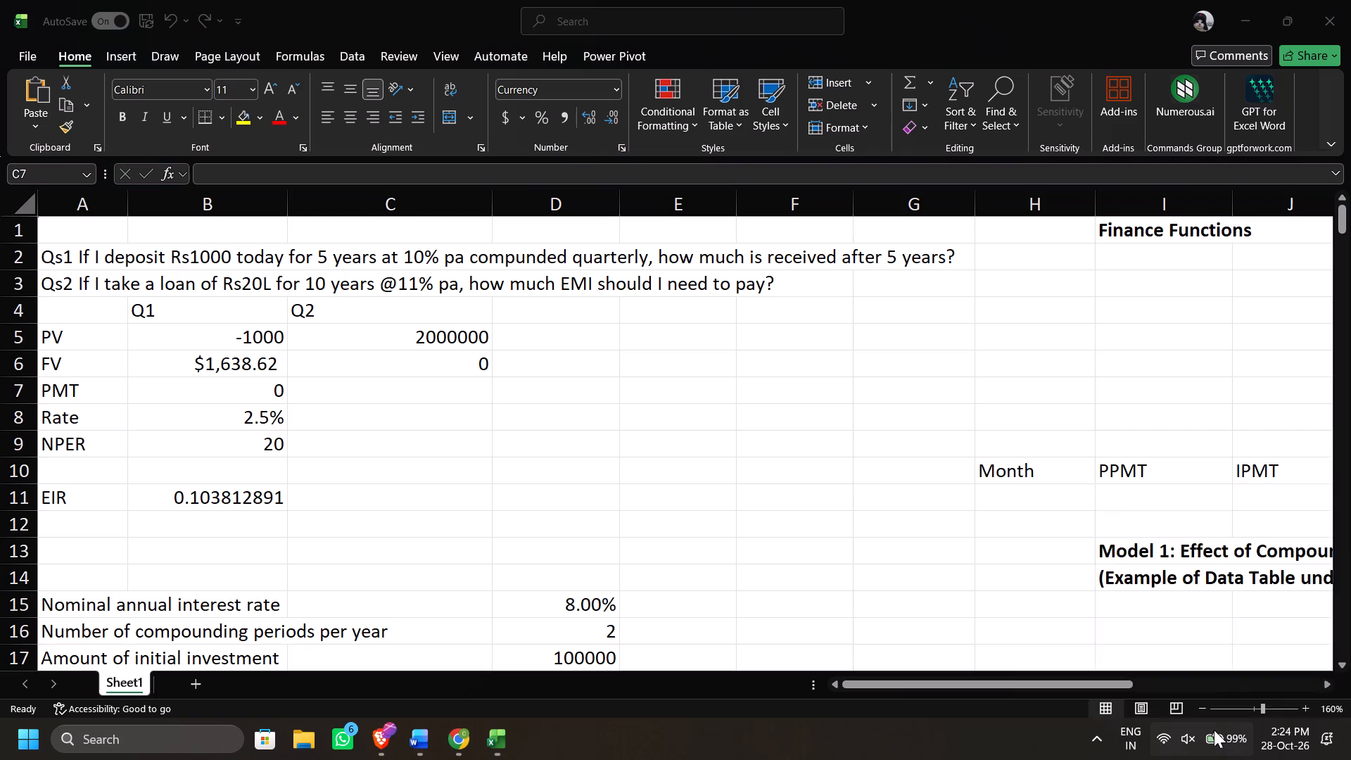
left_click_drag(1174, 590, 1350, 606)
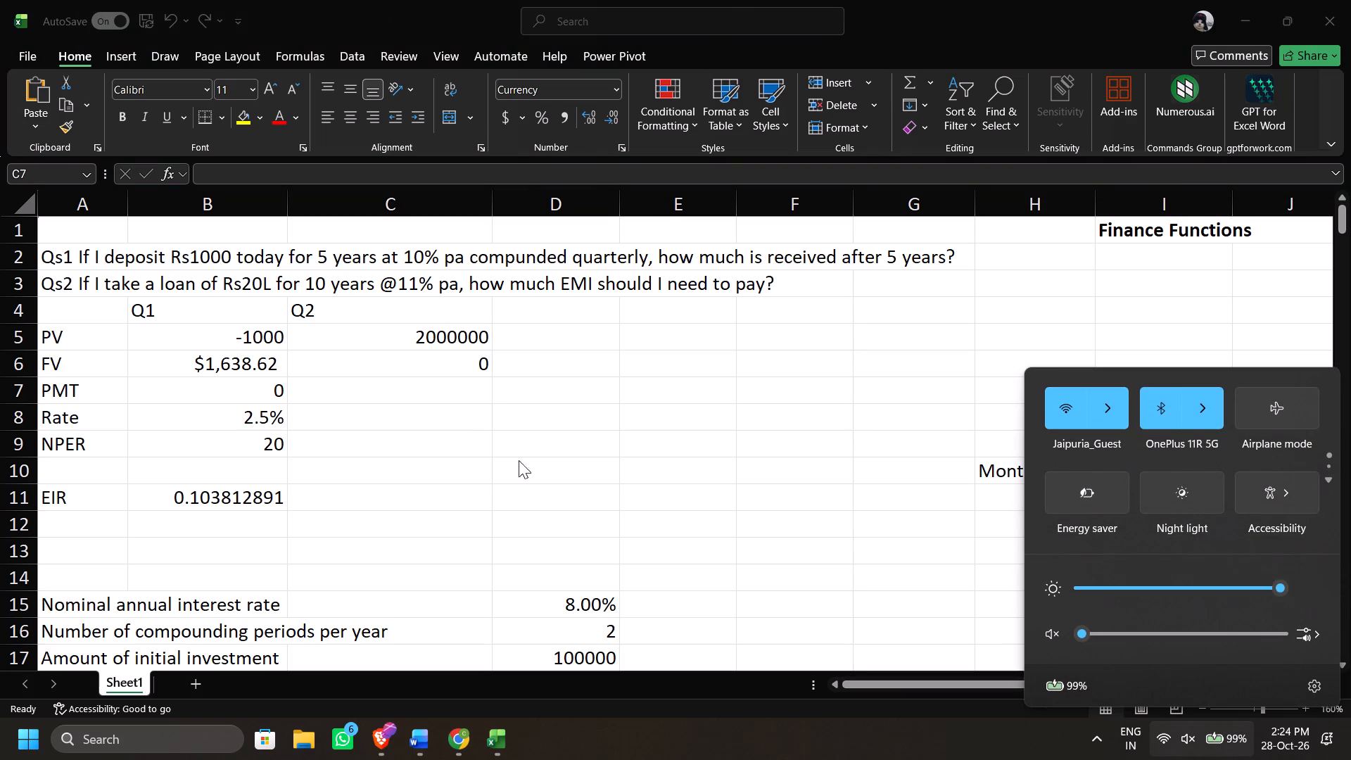
Back in the Excel worksheet, enter 1% as the Q2 rate in cell C8.
left_click(443, 405)
left_click(443, 408)
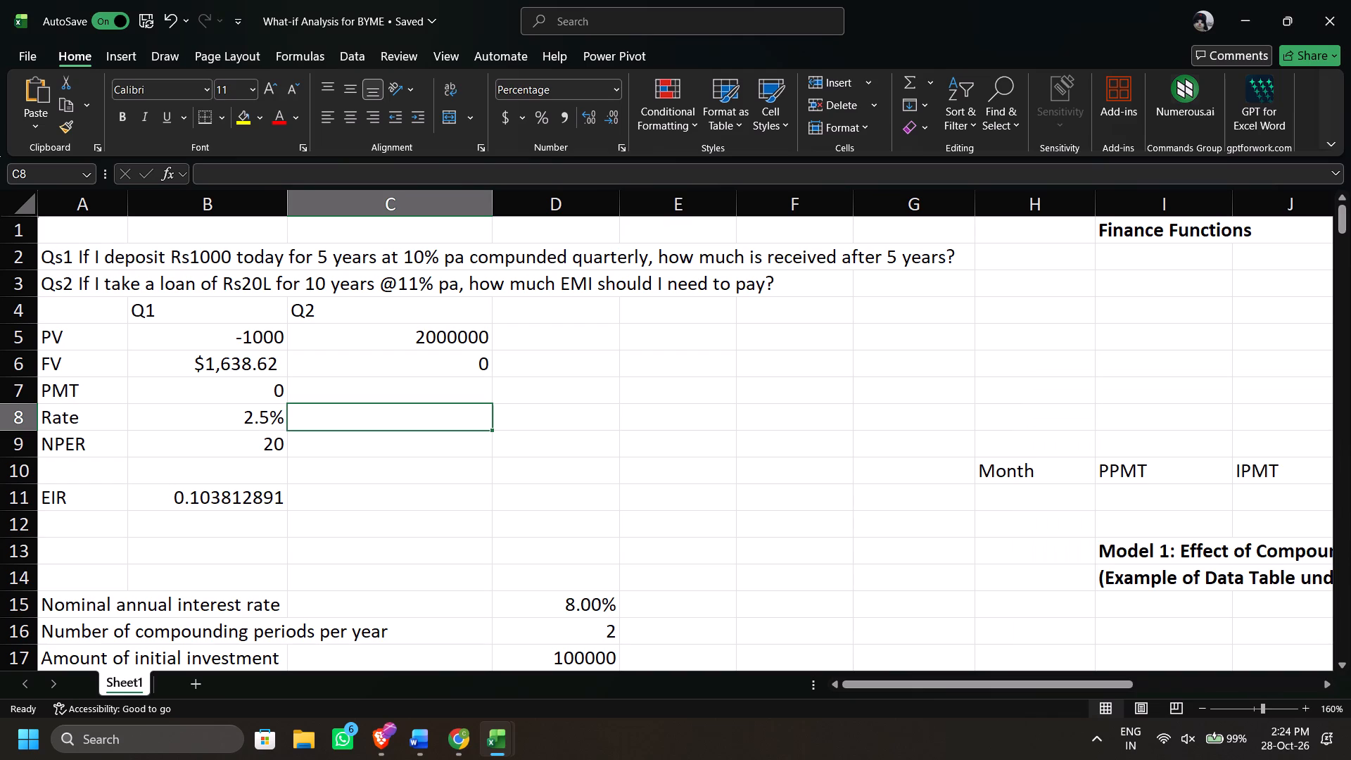
key("1")
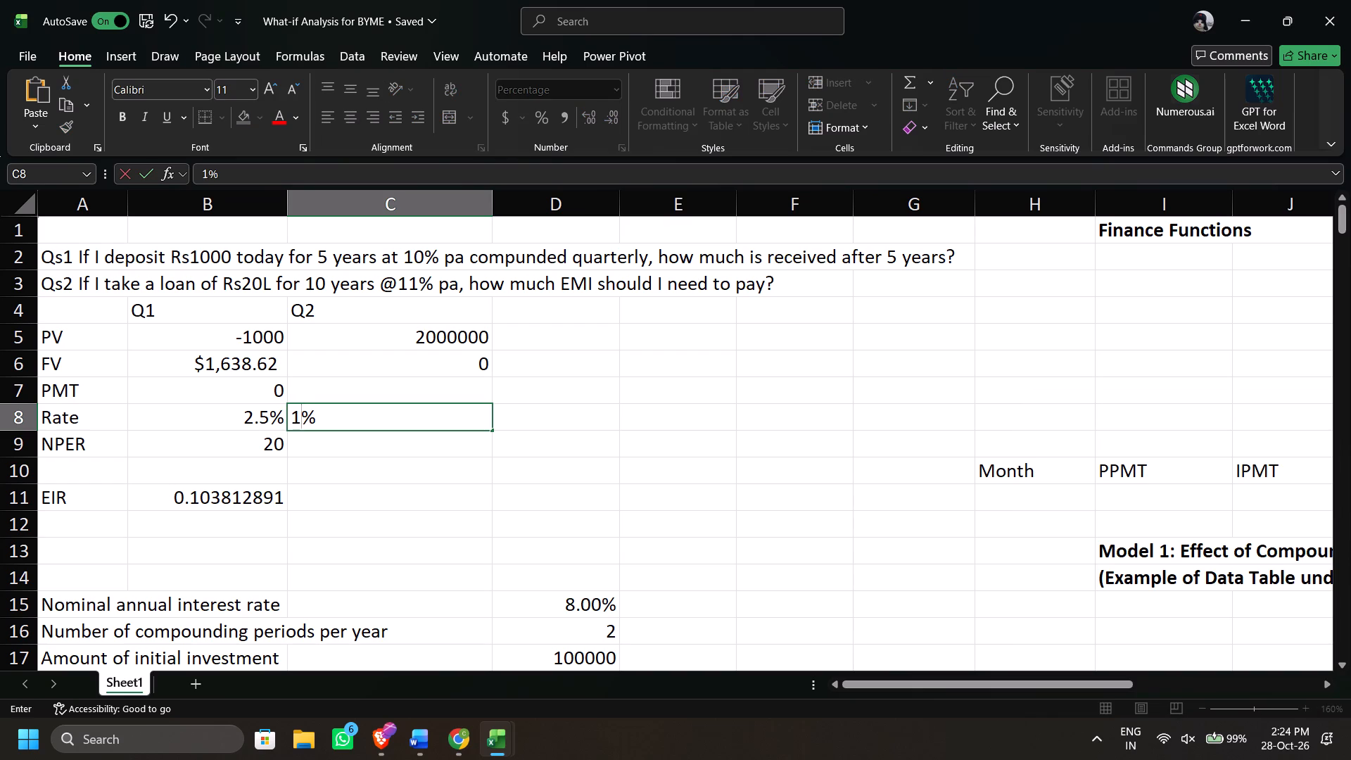
left_click(424, 429)
left_click(421, 448)
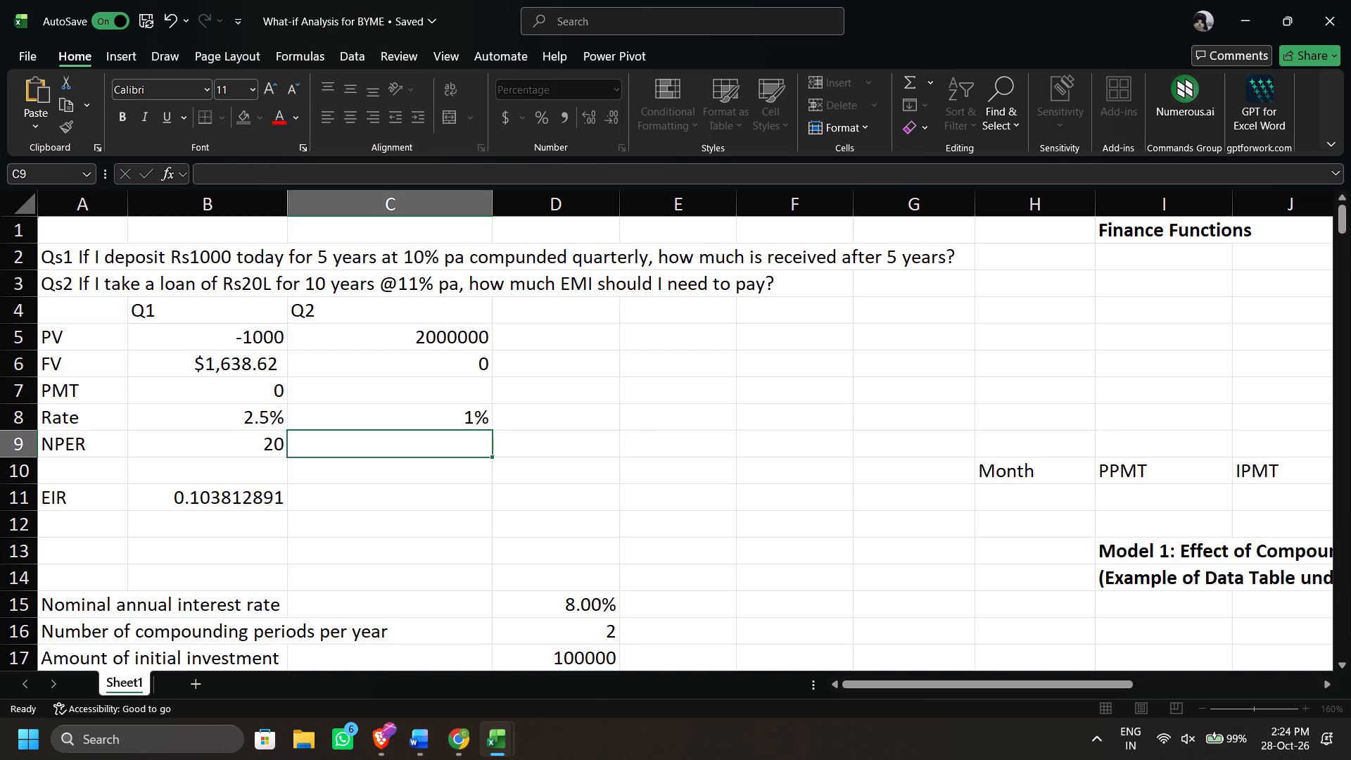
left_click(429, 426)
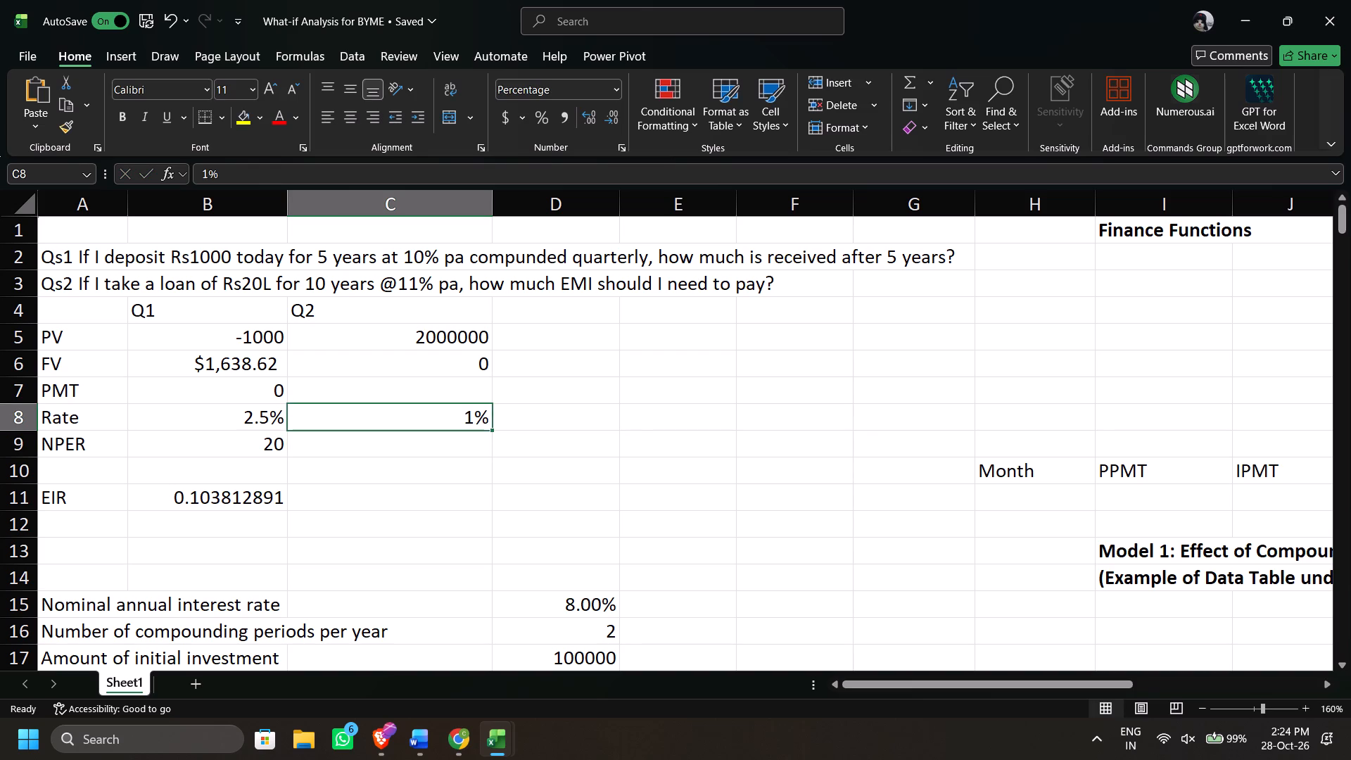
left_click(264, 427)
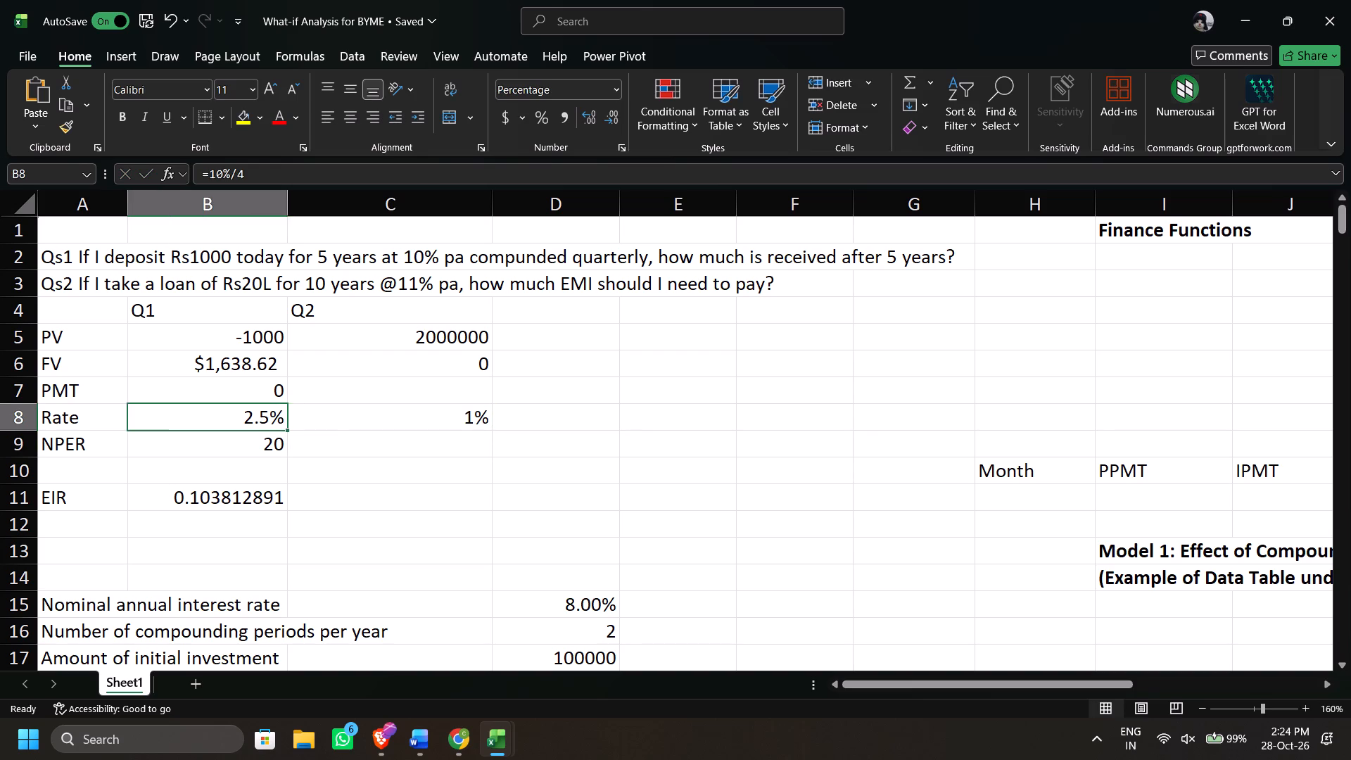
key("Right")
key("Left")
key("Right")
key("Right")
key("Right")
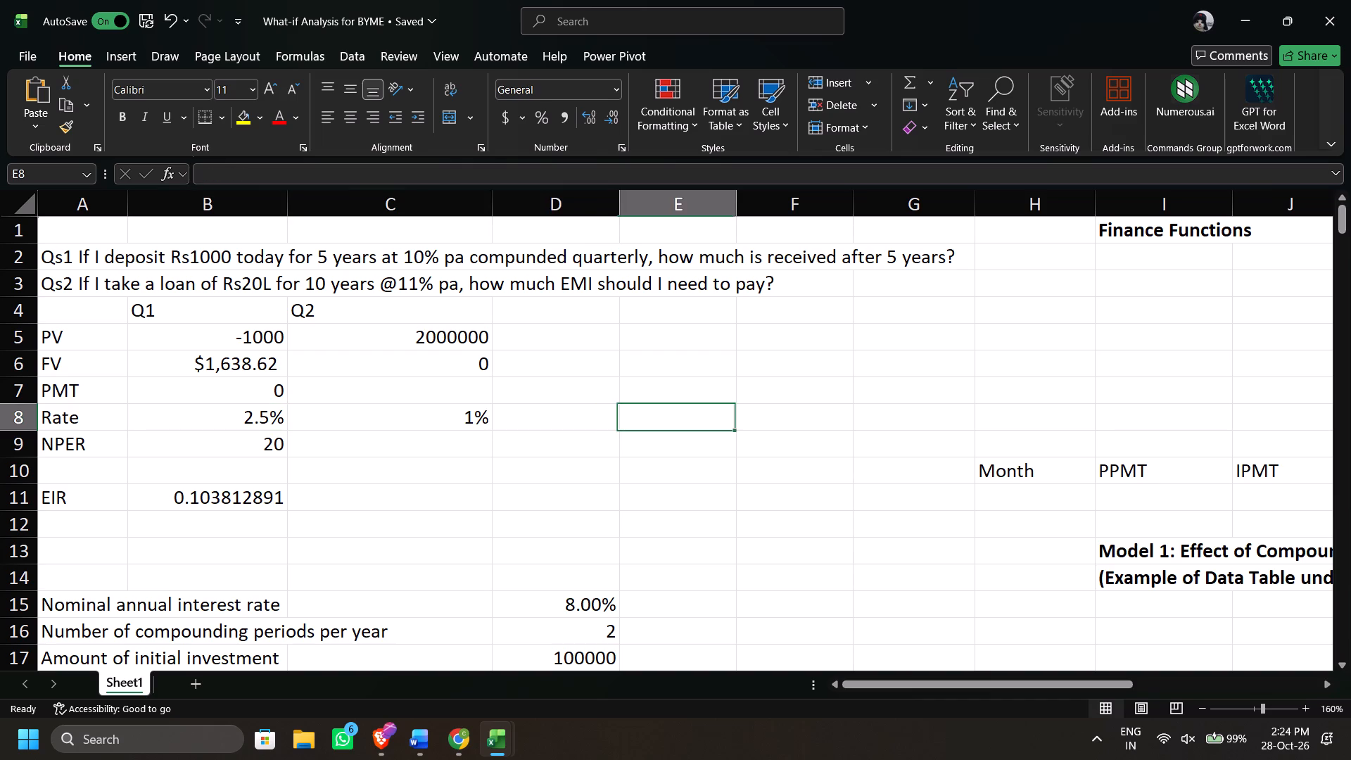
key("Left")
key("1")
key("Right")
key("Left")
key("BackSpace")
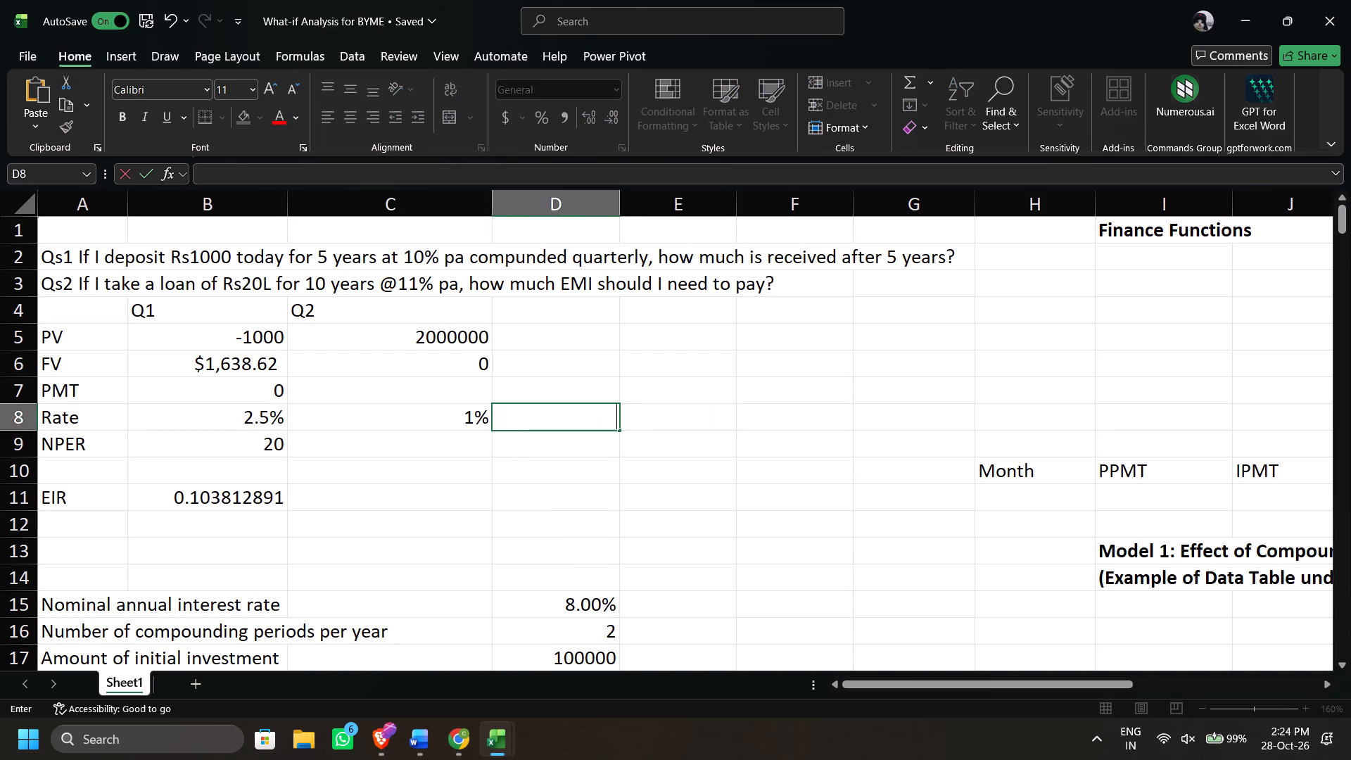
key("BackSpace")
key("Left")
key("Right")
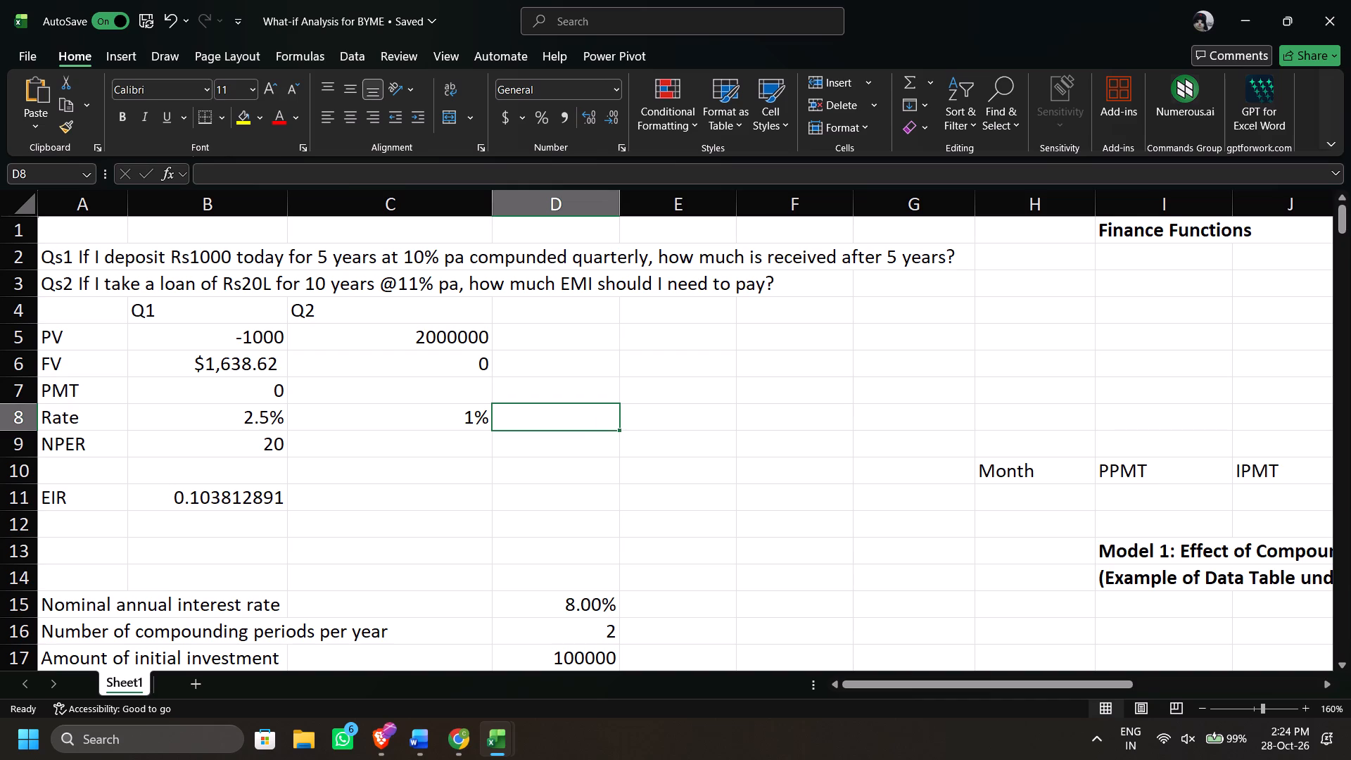
Enter 120 as the Q2 number of periods (NPER) in cell C9.
key("Down")
key("Left")
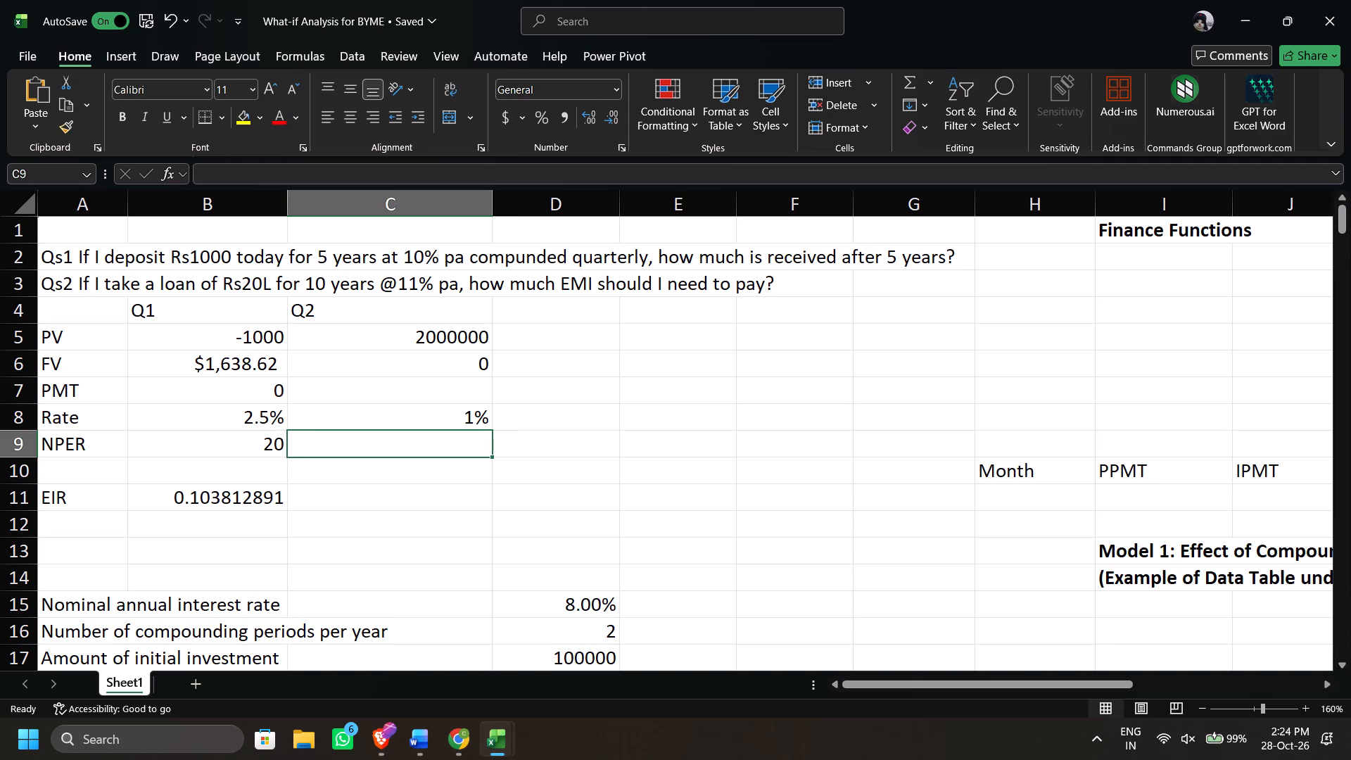
type("120")
Calculate the Q2 loan payment in C7 with =PMT(C8,C9,C5,C6,0), choosing end-of-period payment timing.
left_click(358, 391)
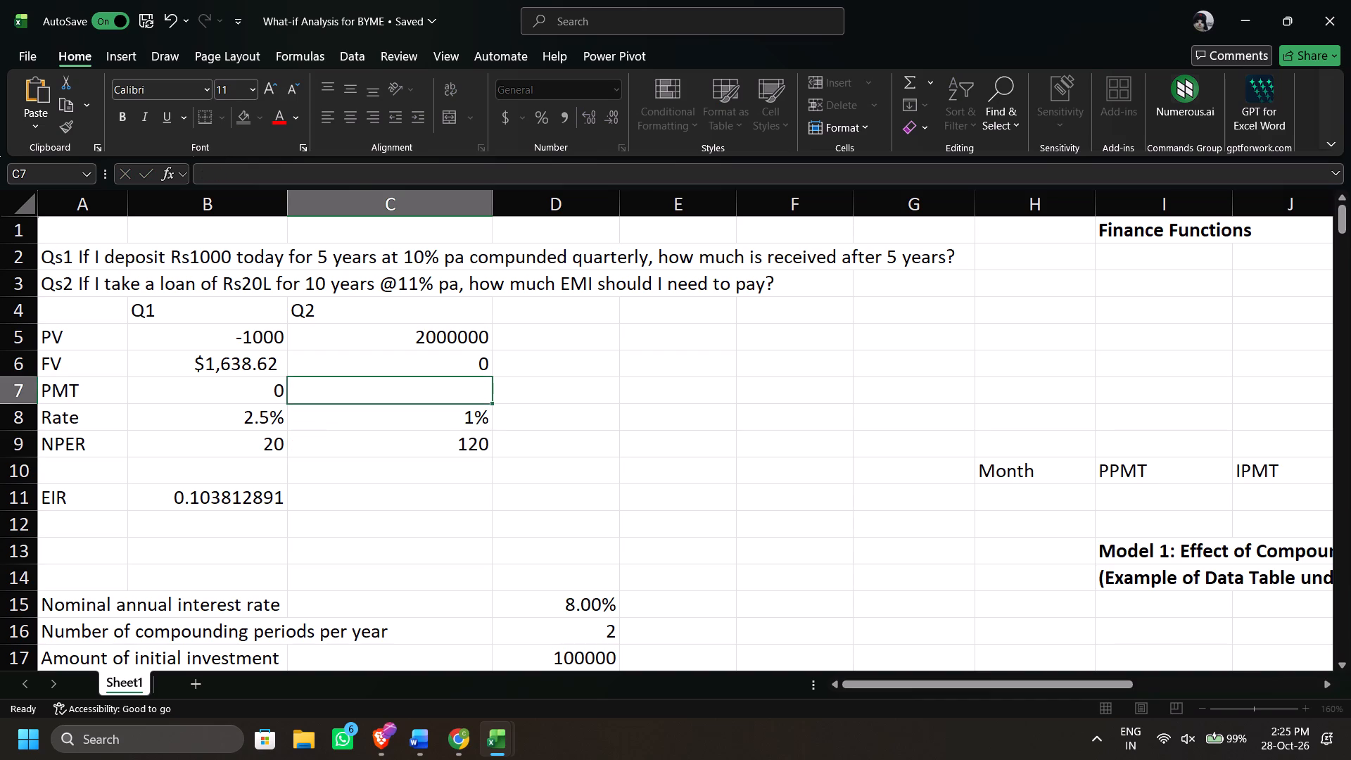
key("equal")
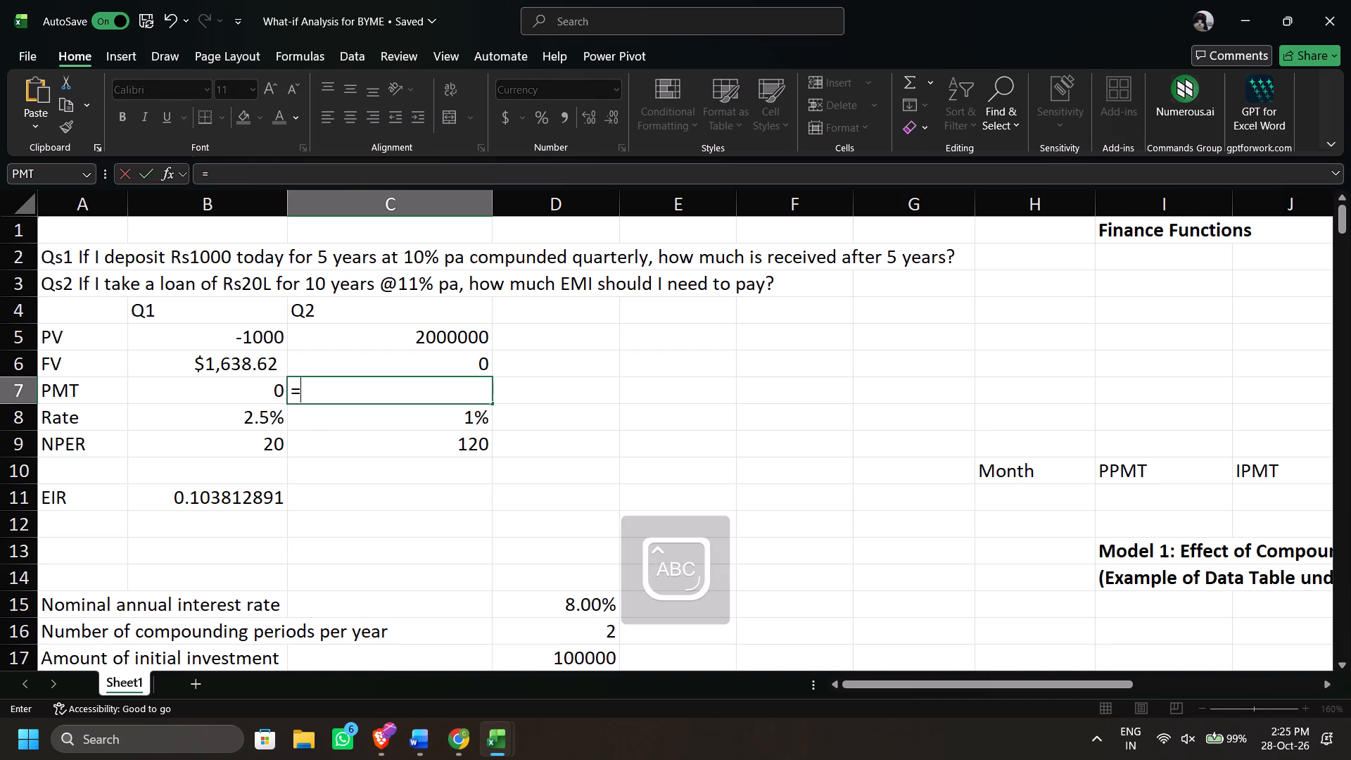
key("Tab")
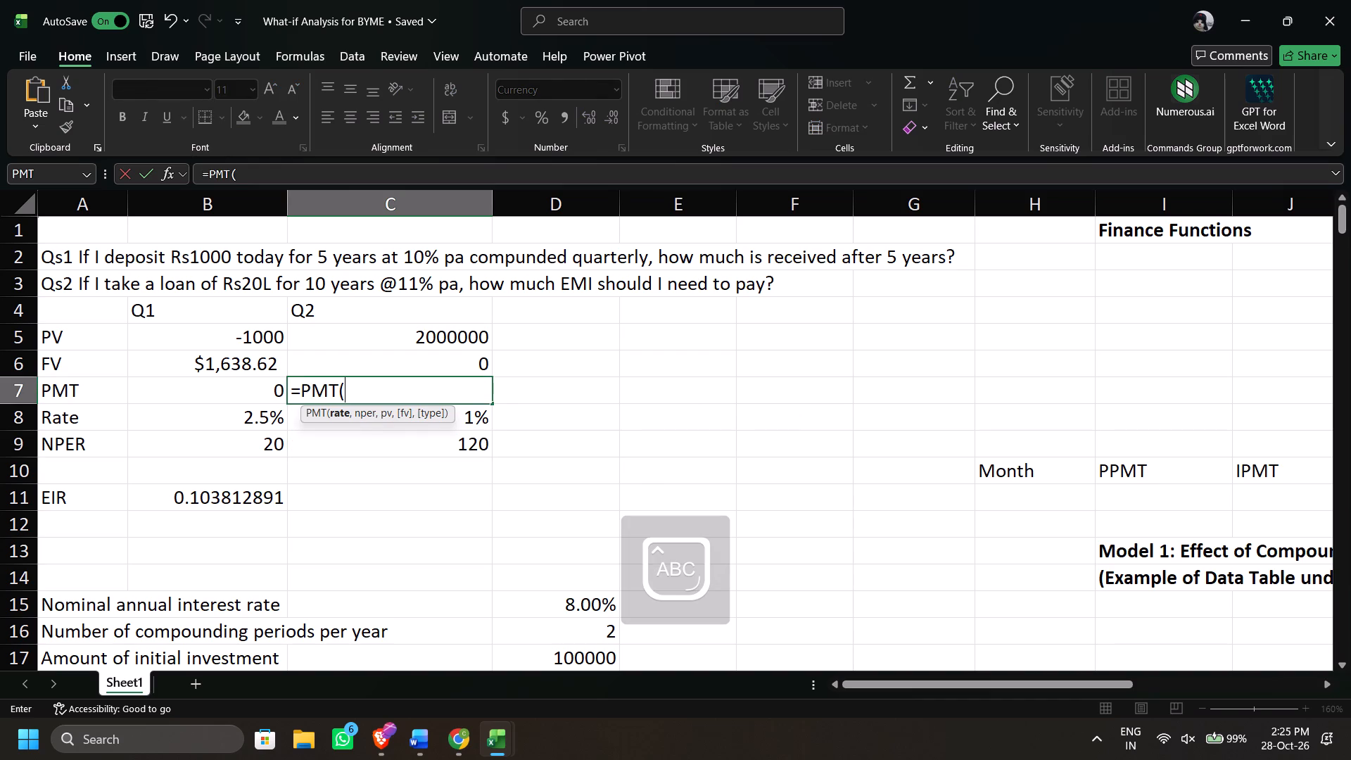
left_click(471, 429)
key("comma")
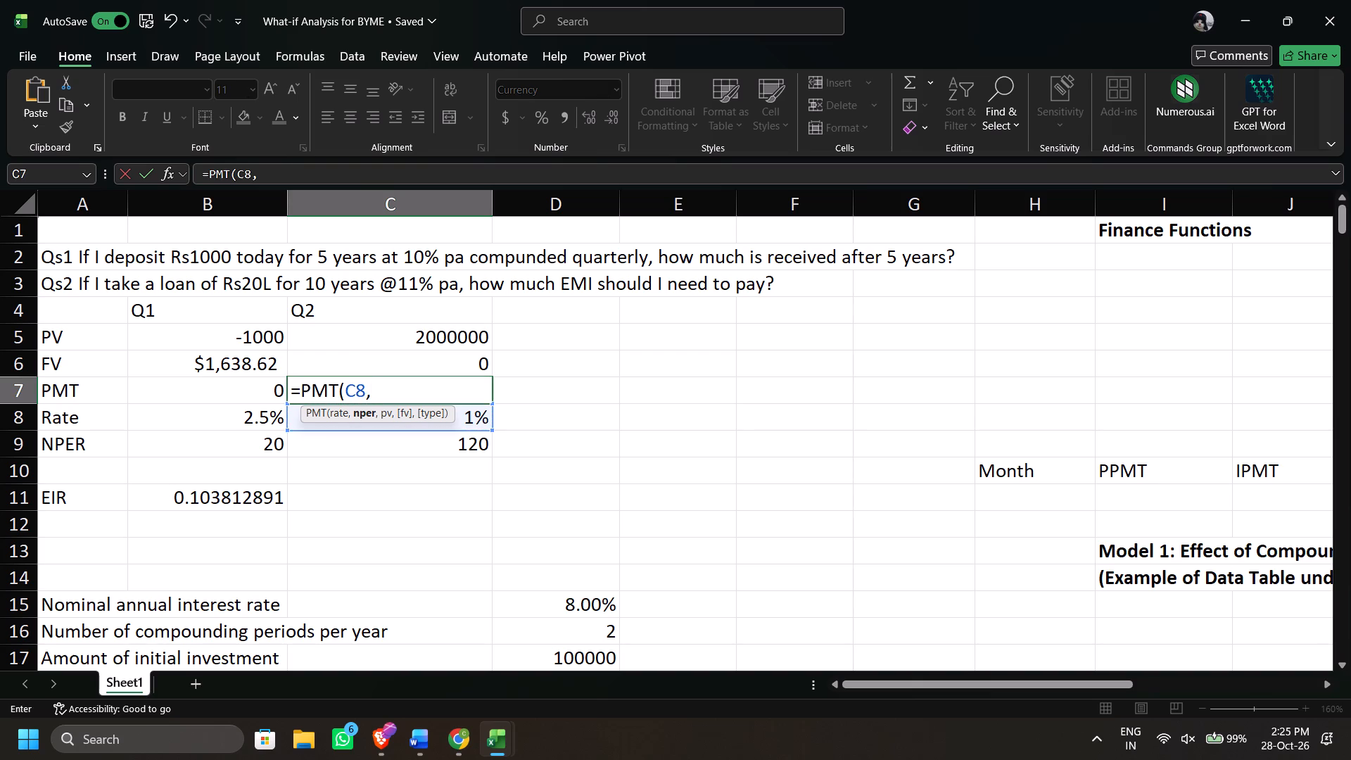
left_click(475, 446)
key("comma")
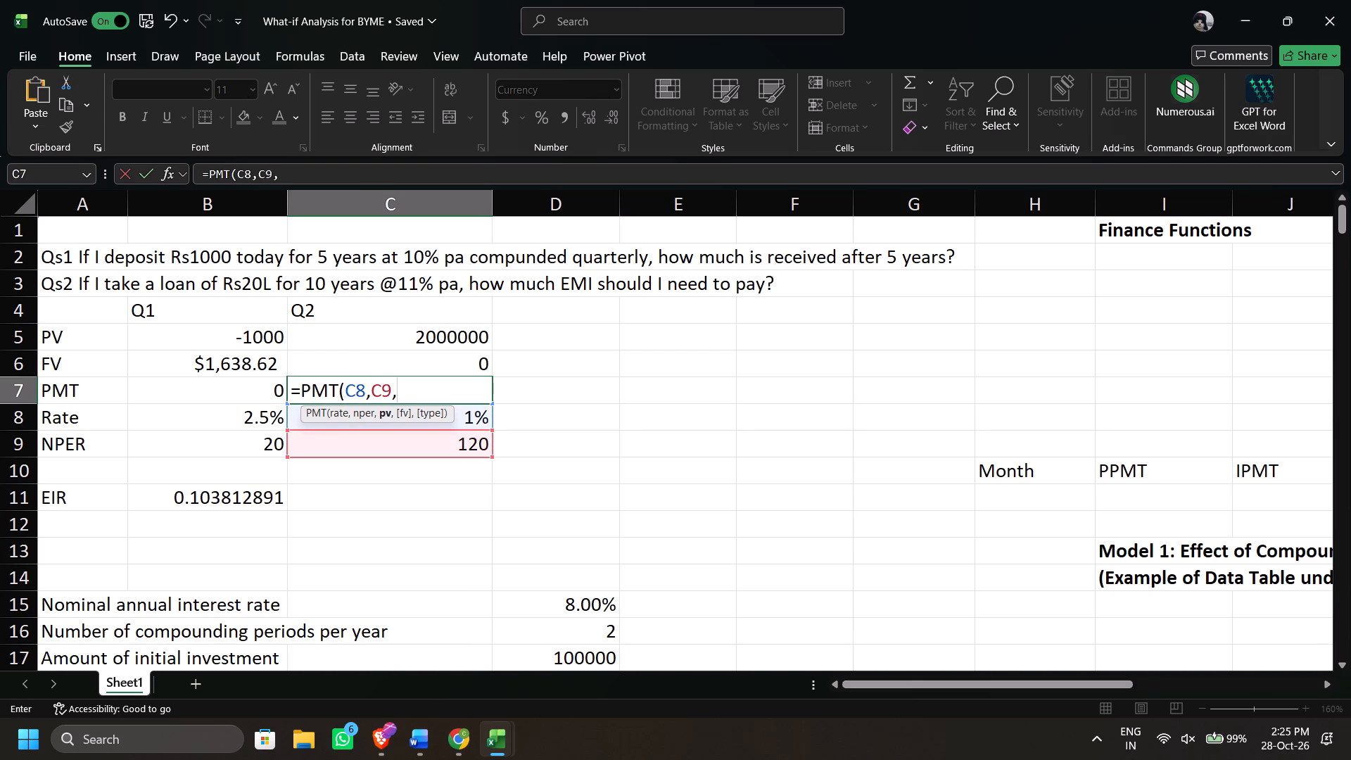
left_click(477, 362)
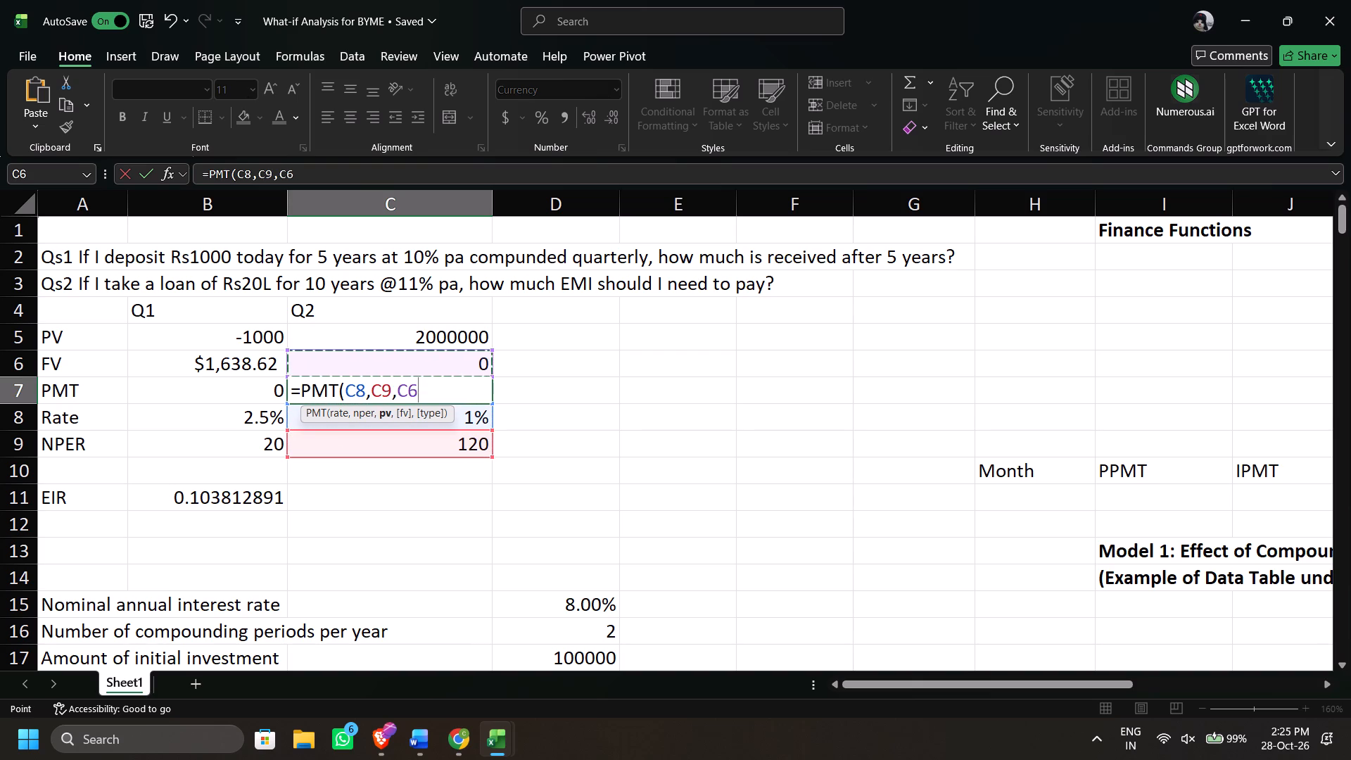
left_click(469, 339)
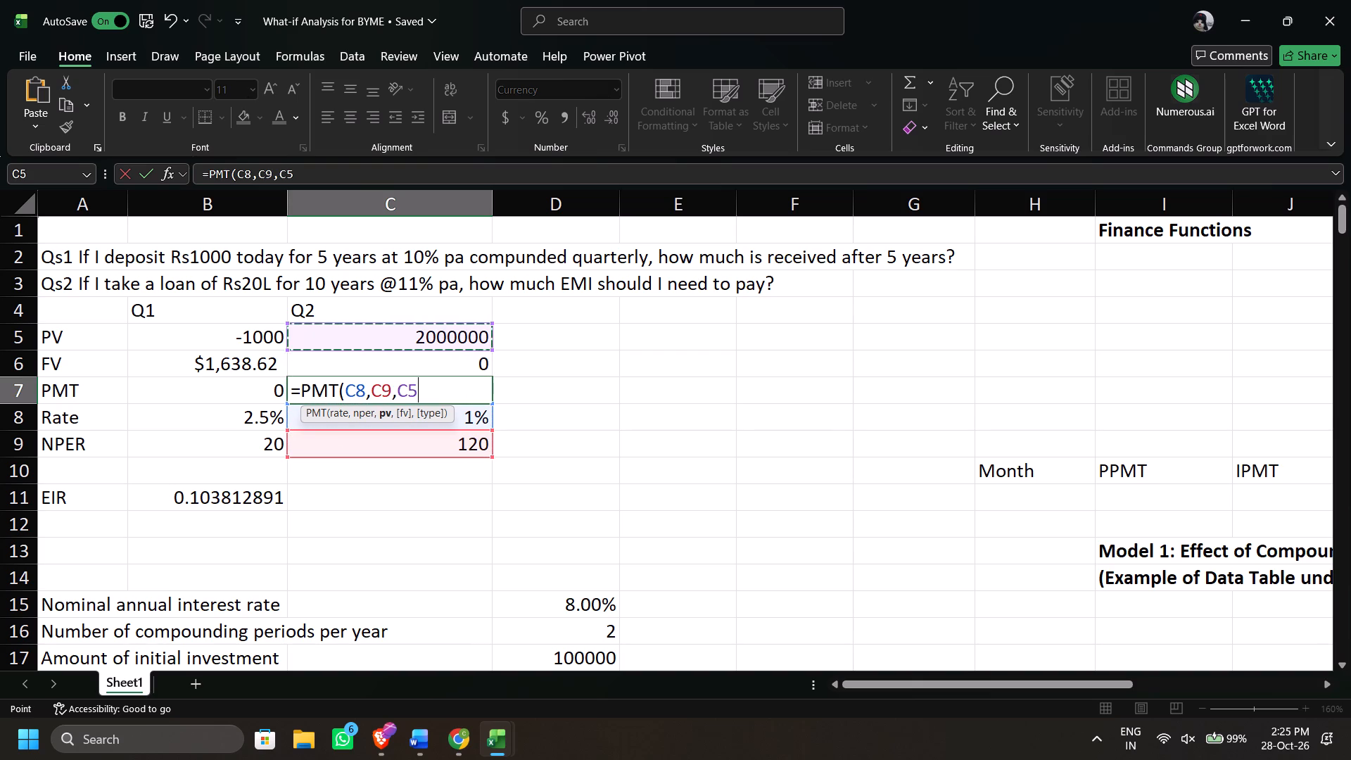
key("comma")
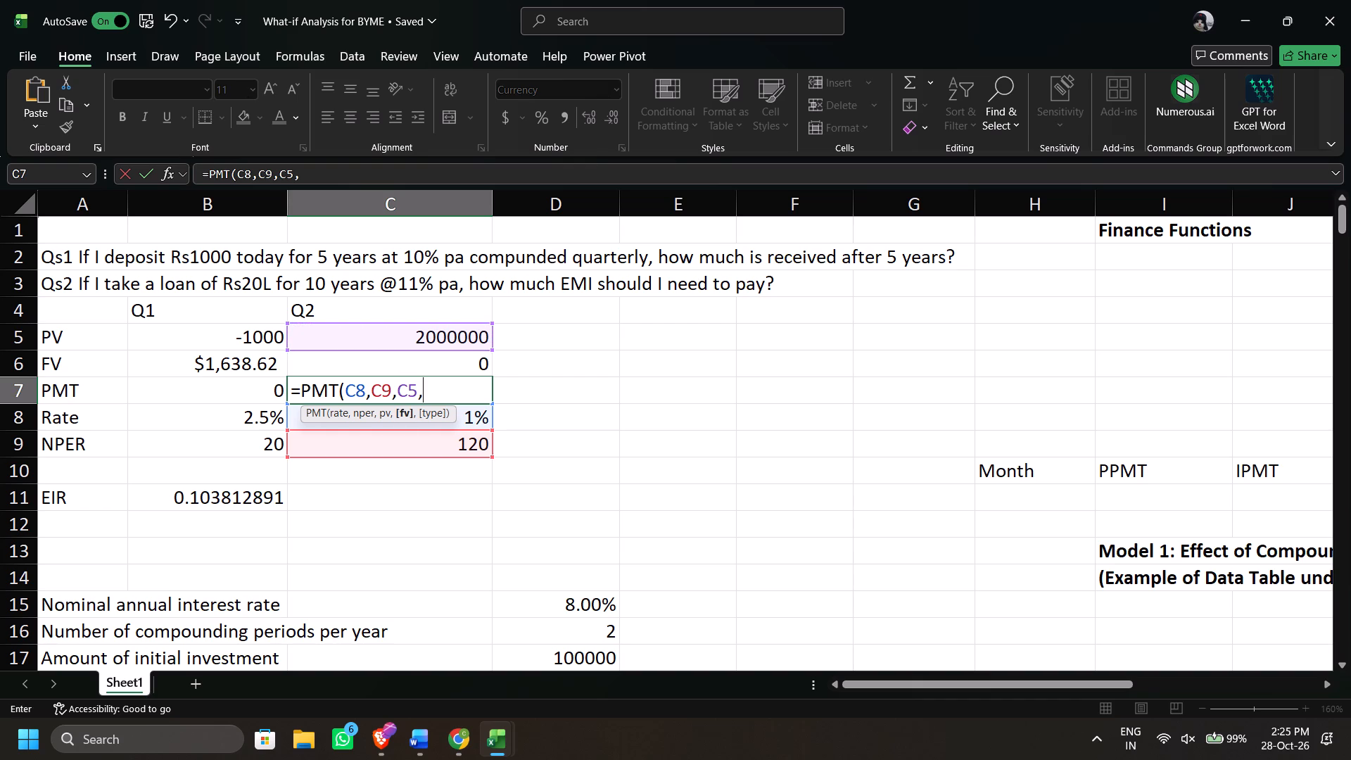
left_click(436, 369)
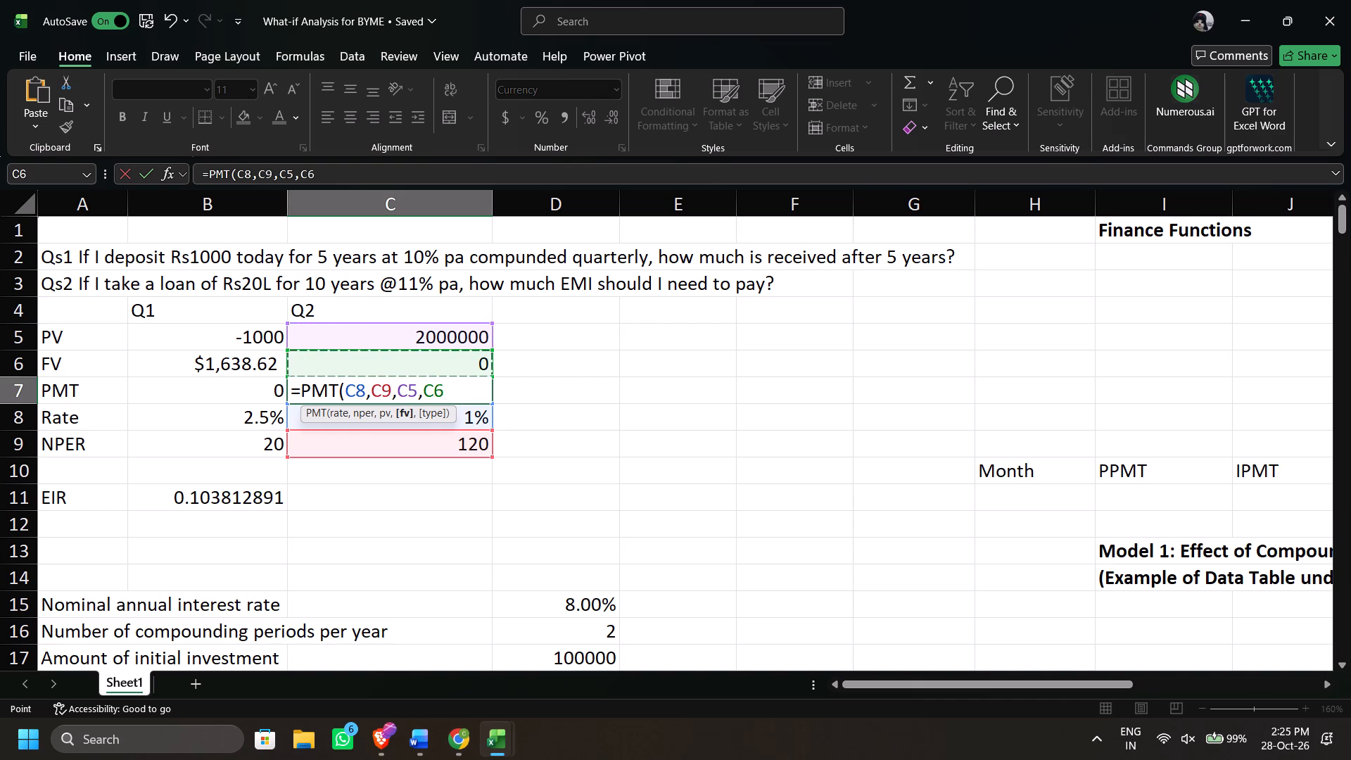
key("comma")
left_click(504, 433)
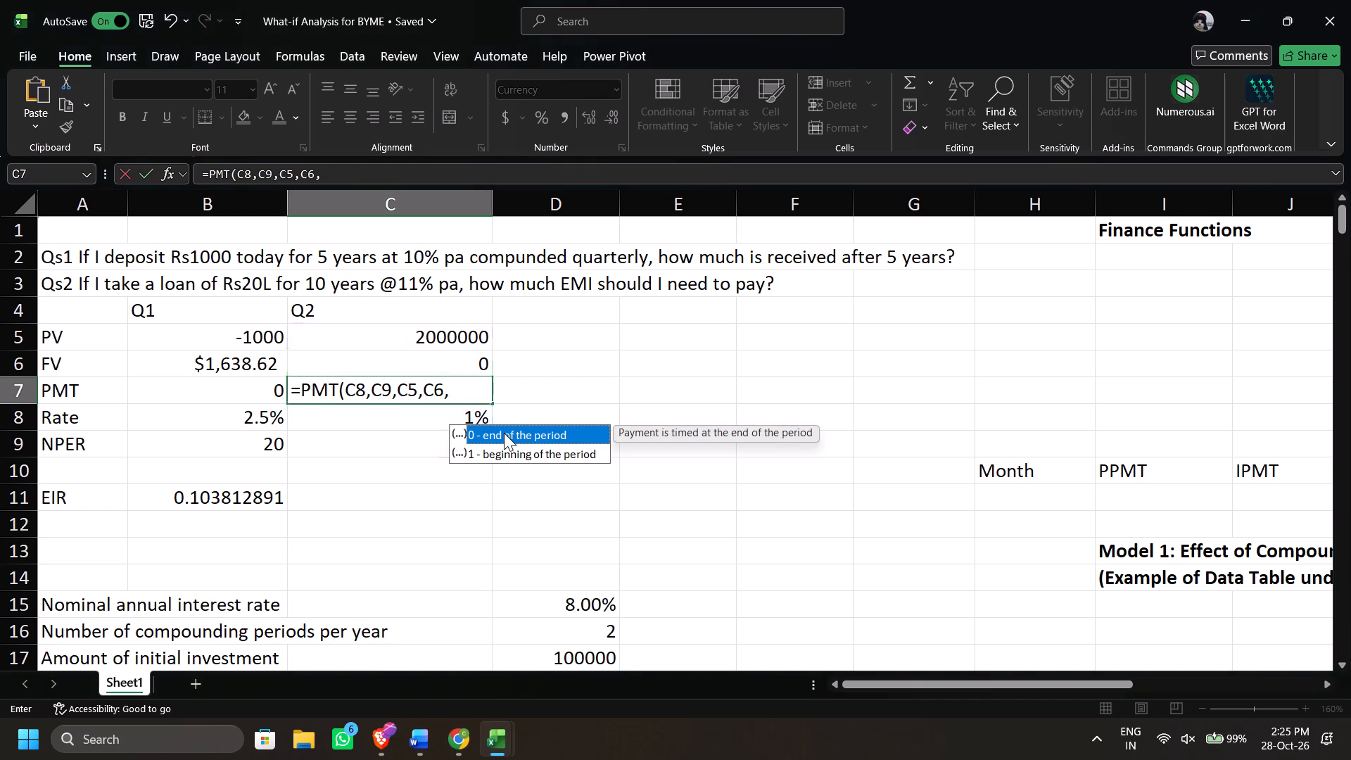
key("Tab")
key("shift+parenright")
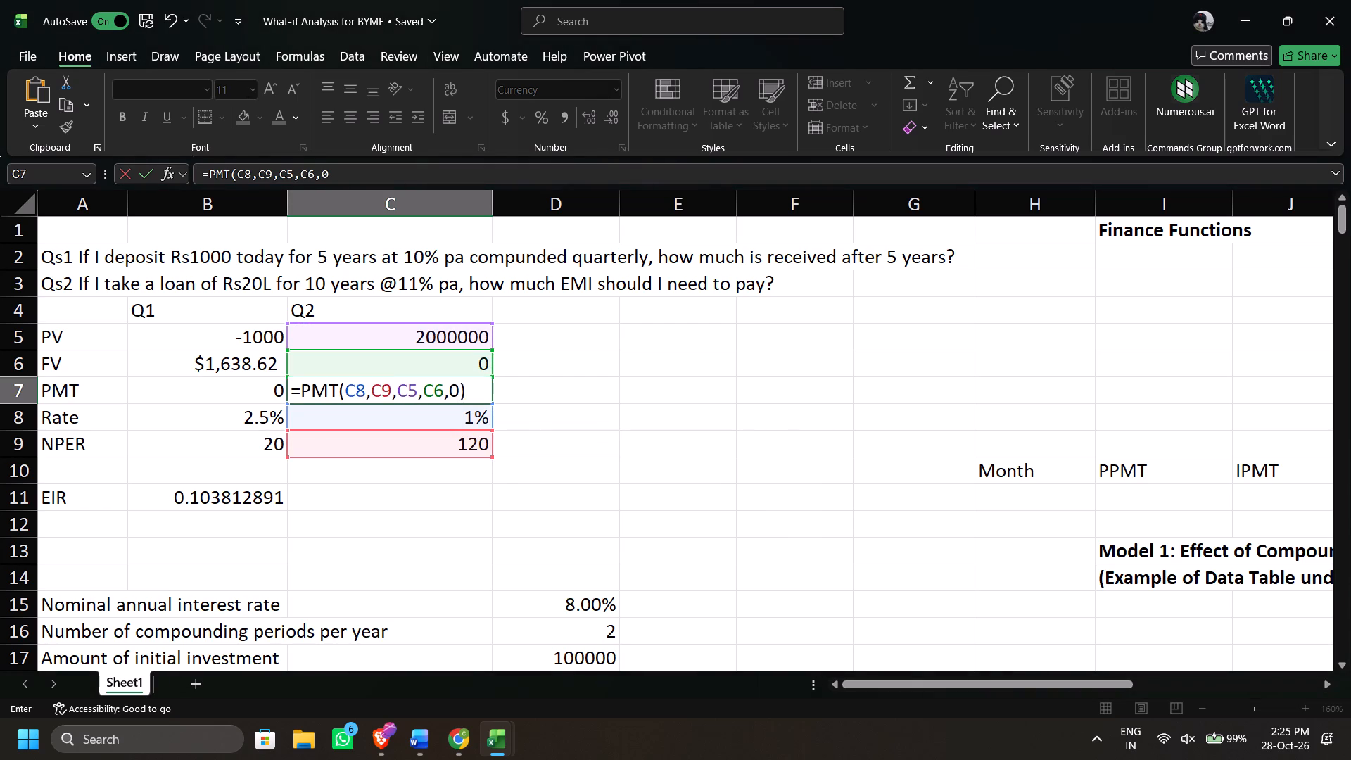
key("Return")
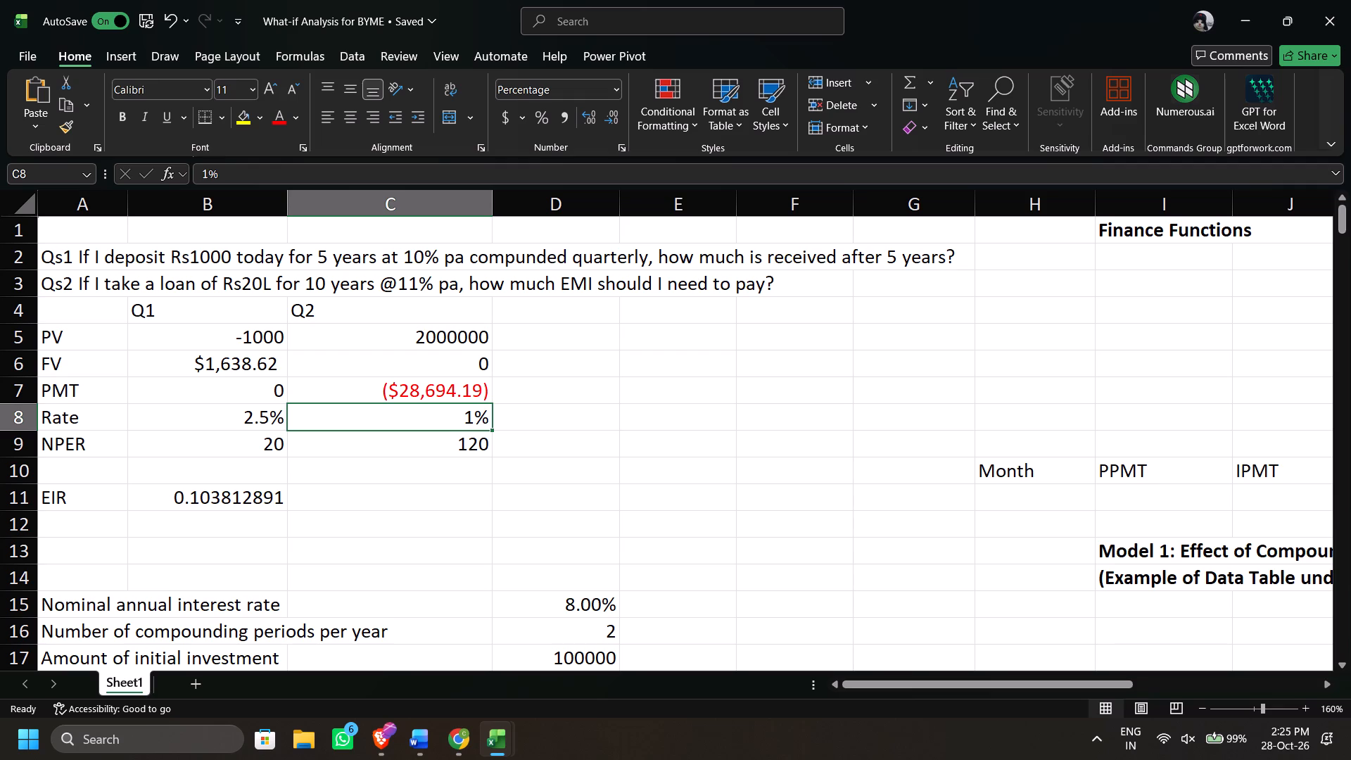
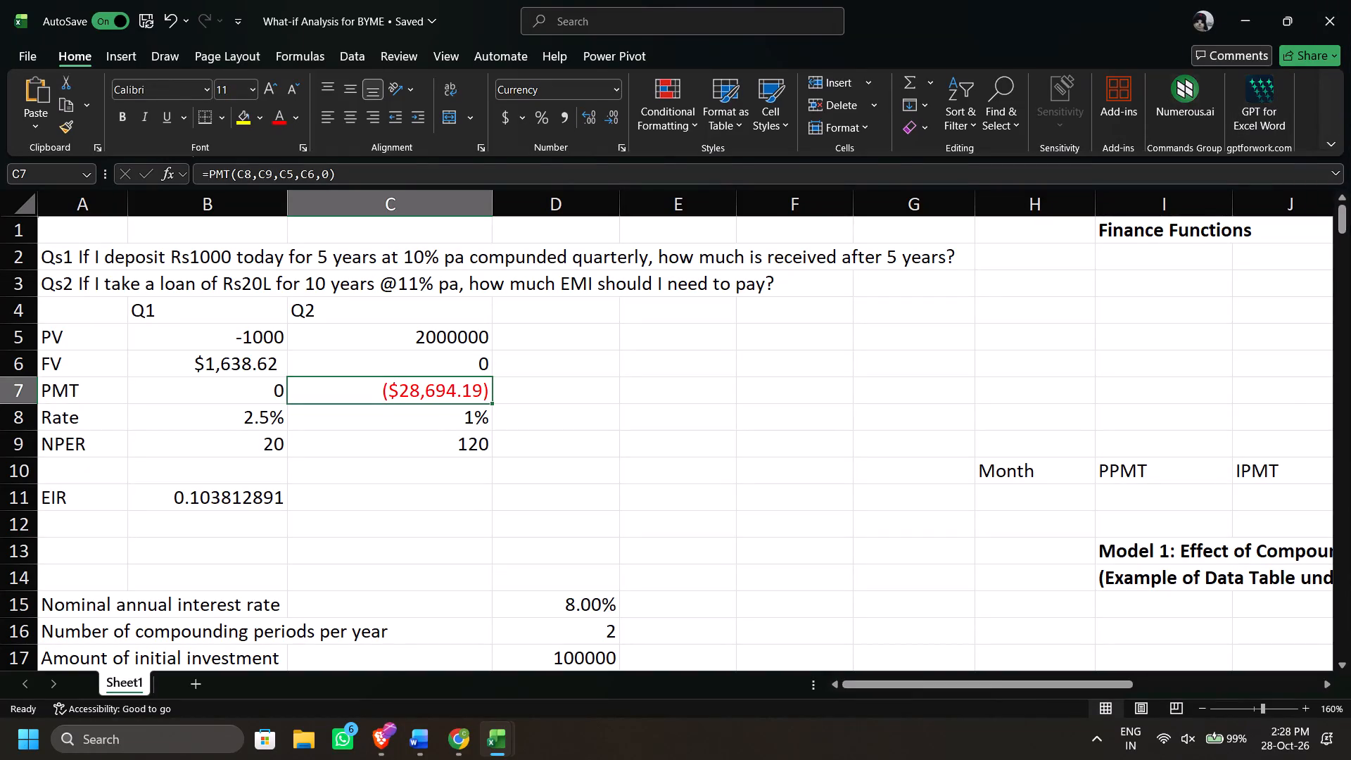
Adjust the Q2 loan payment in cell C7 to show seven decimal places.
left_click(431, 375)
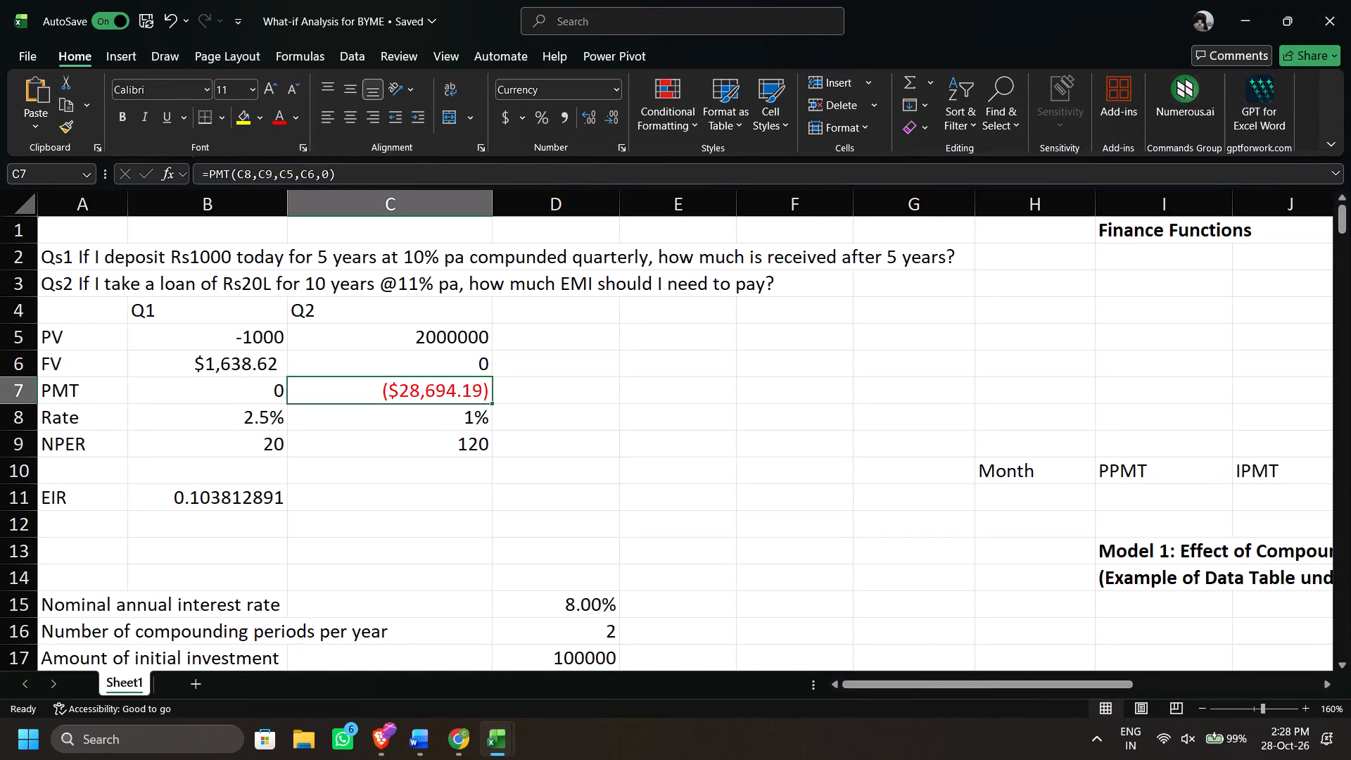
left_click(431, 376)
left_click(433, 380)
left_click(438, 389)
left_click(617, 113)
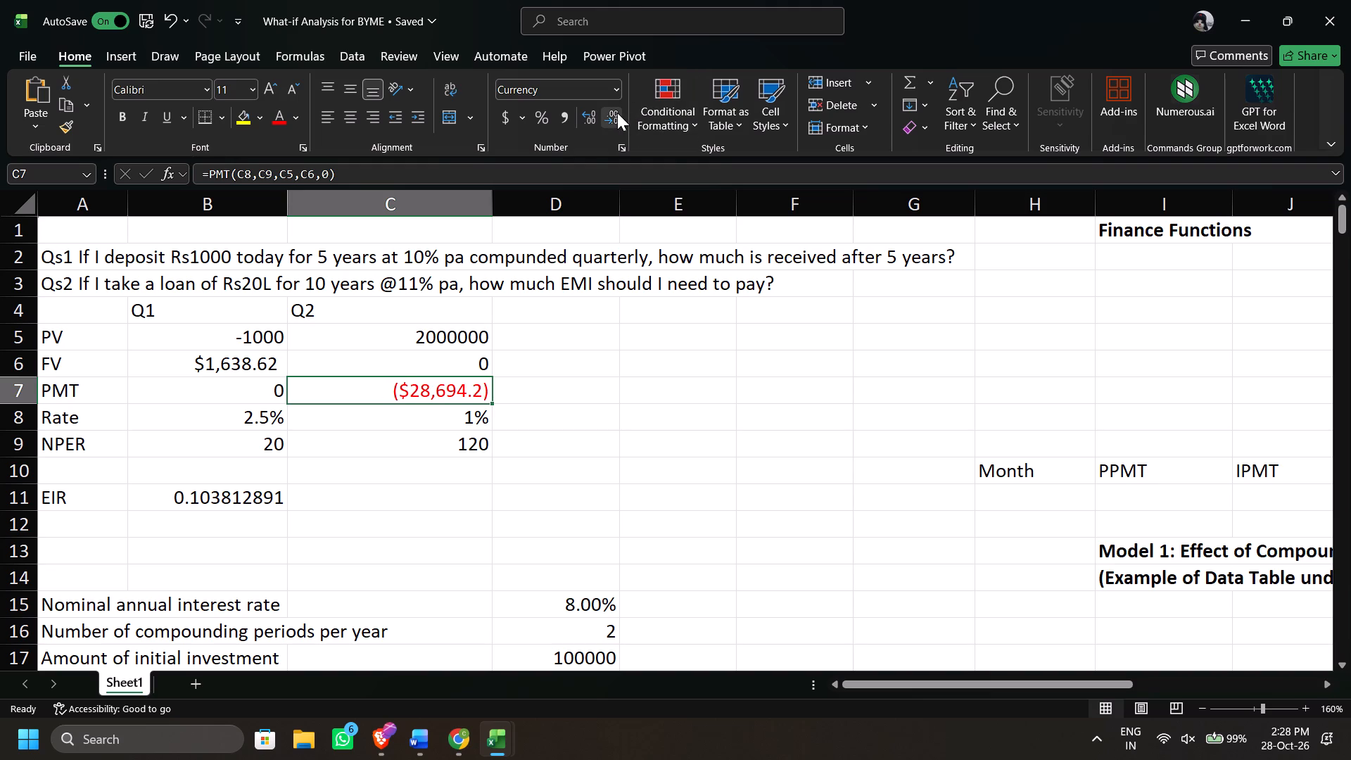
left_click(617, 113)
left_click(617, 113)
double_click(617, 113)
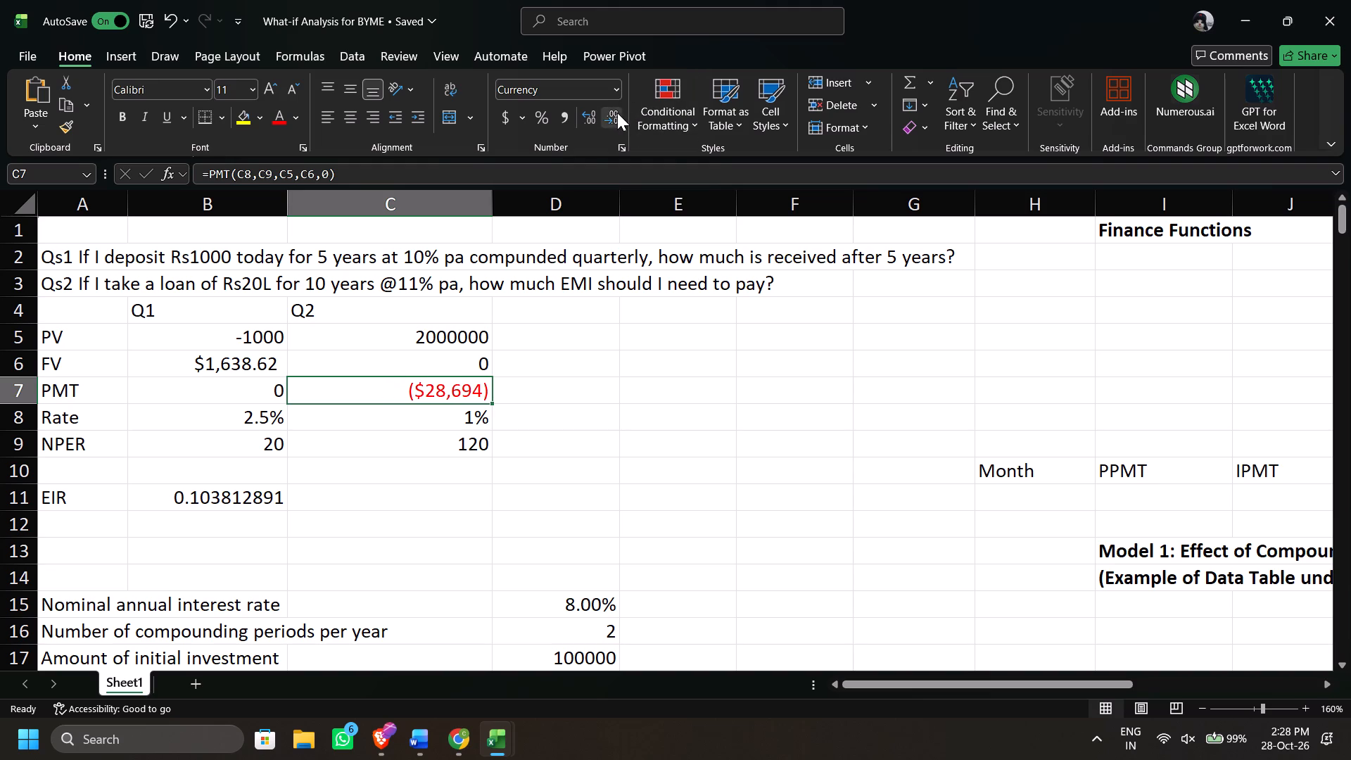
triple_click(585, 118)
triple_click(585, 118)
triple_click(585, 118)
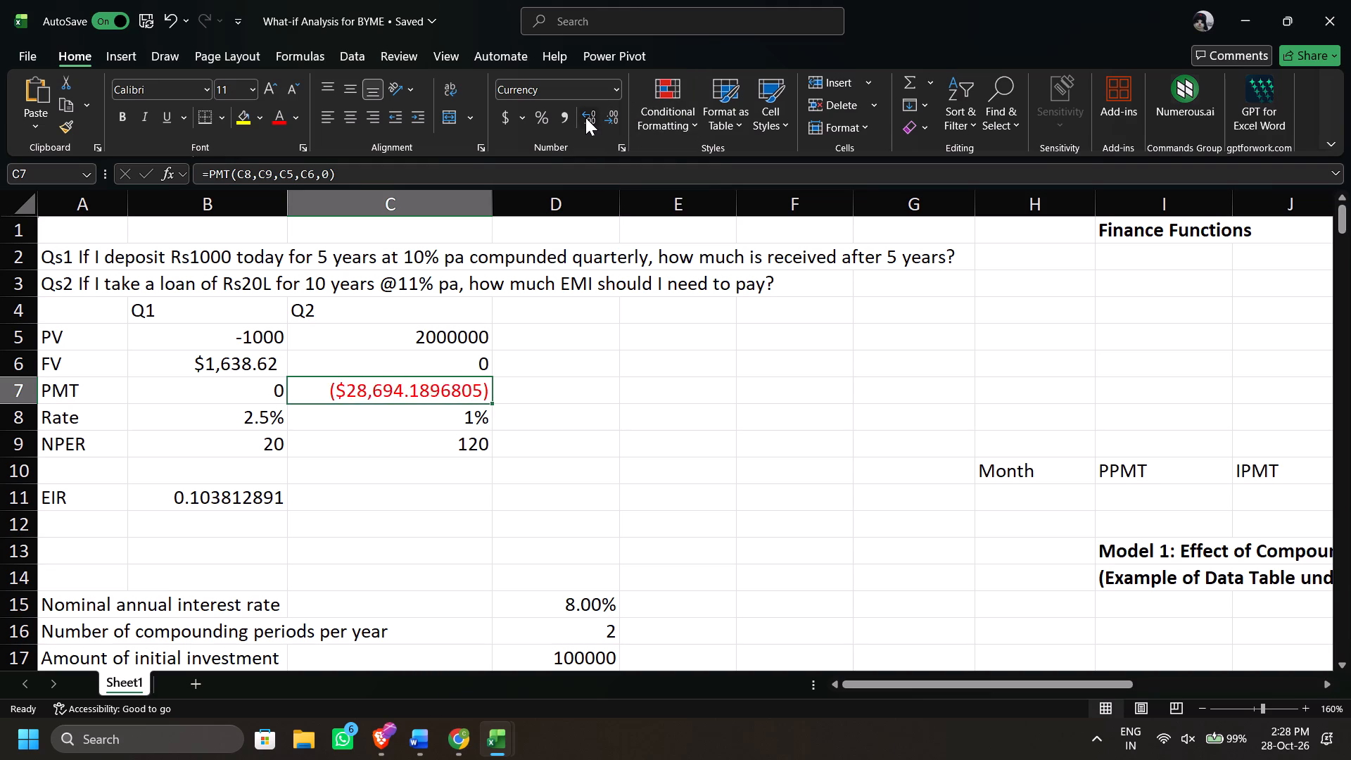
double_click(585, 118)
double_click(606, 120)
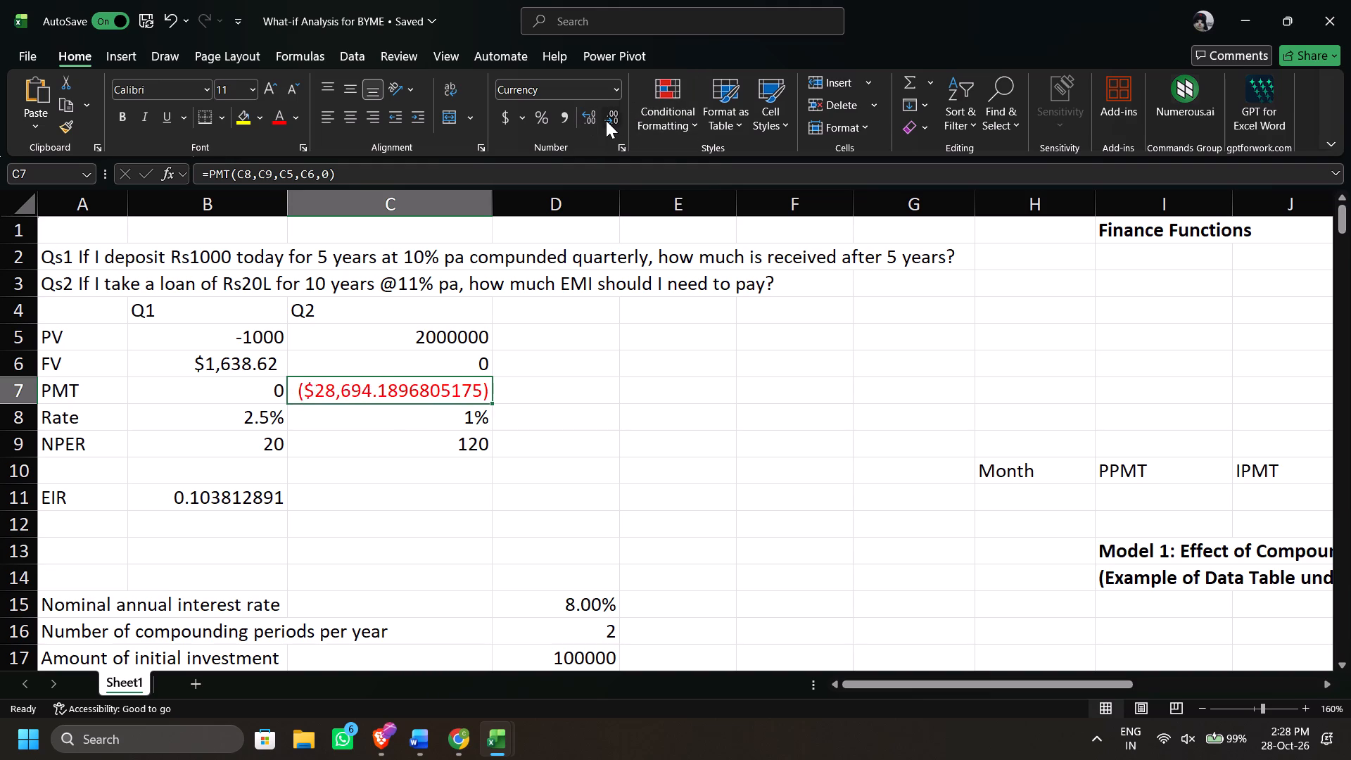
double_click(606, 120)
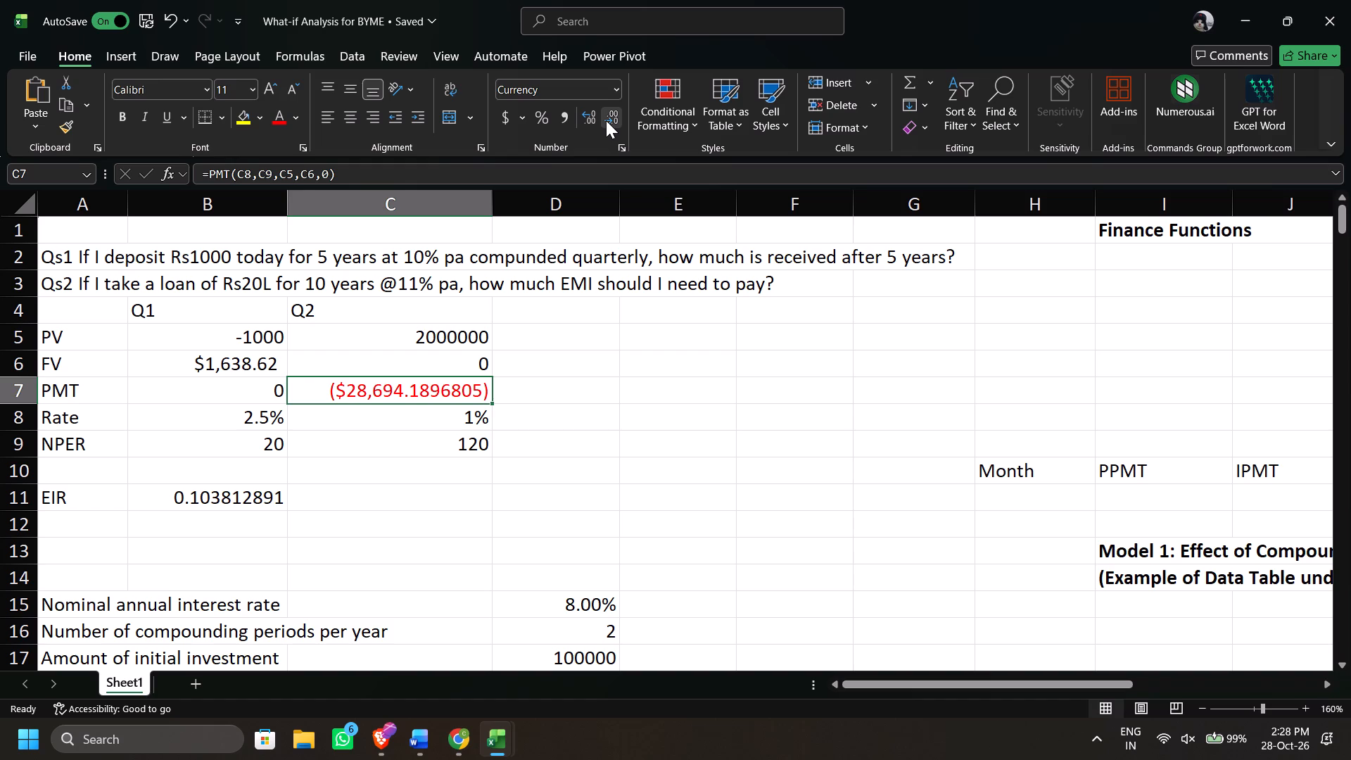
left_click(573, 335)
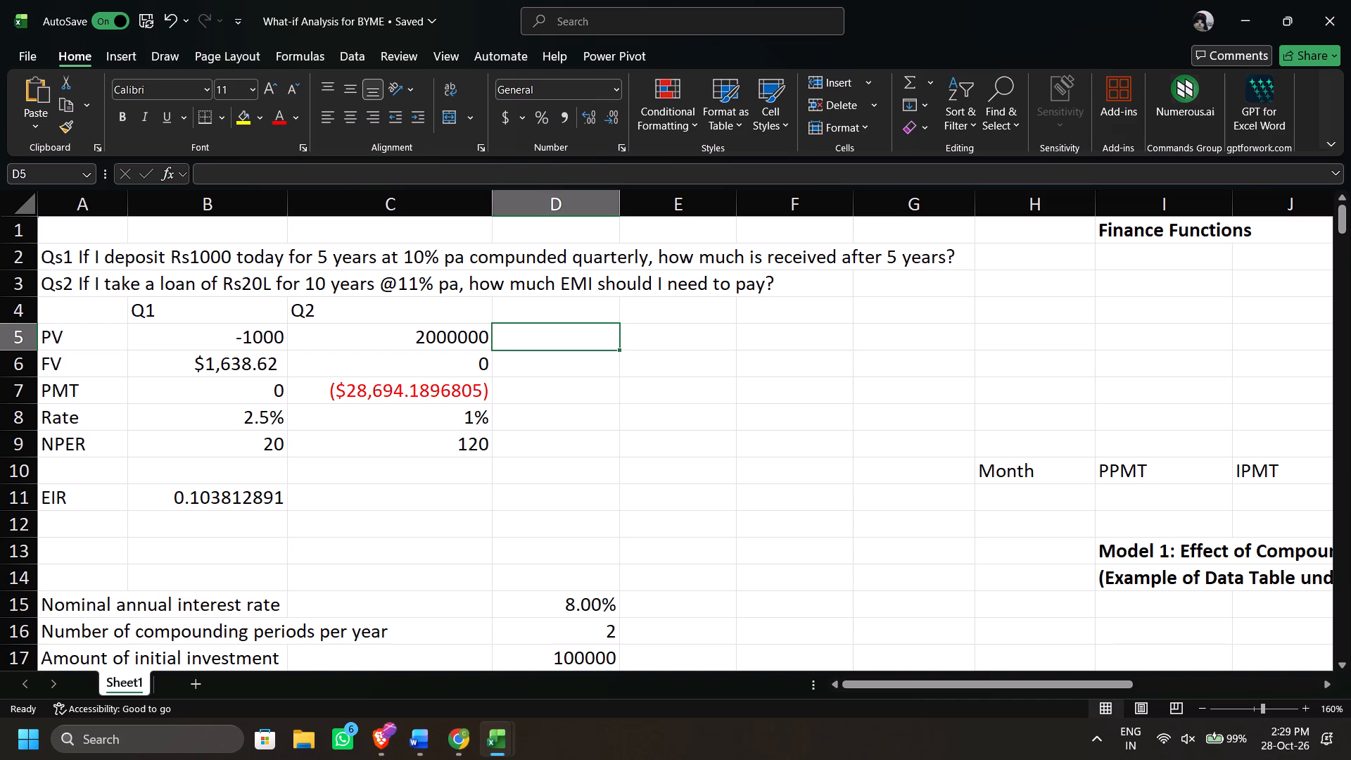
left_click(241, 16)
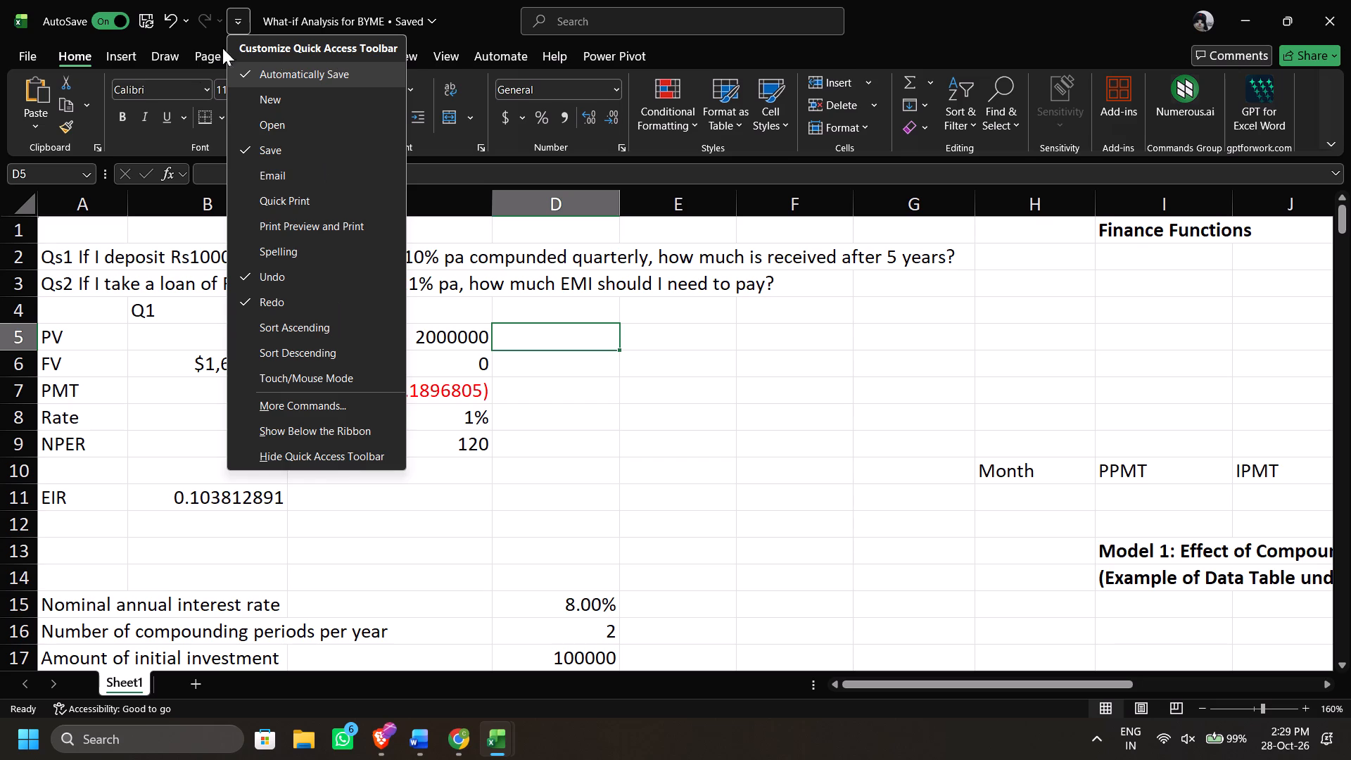
Raise the display brightness to maximum in the system quick settings and return to the worksheet.
left_click(1211, 759)
left_click(1195, 570)
left_click_drag(1198, 573, 1226, 578)
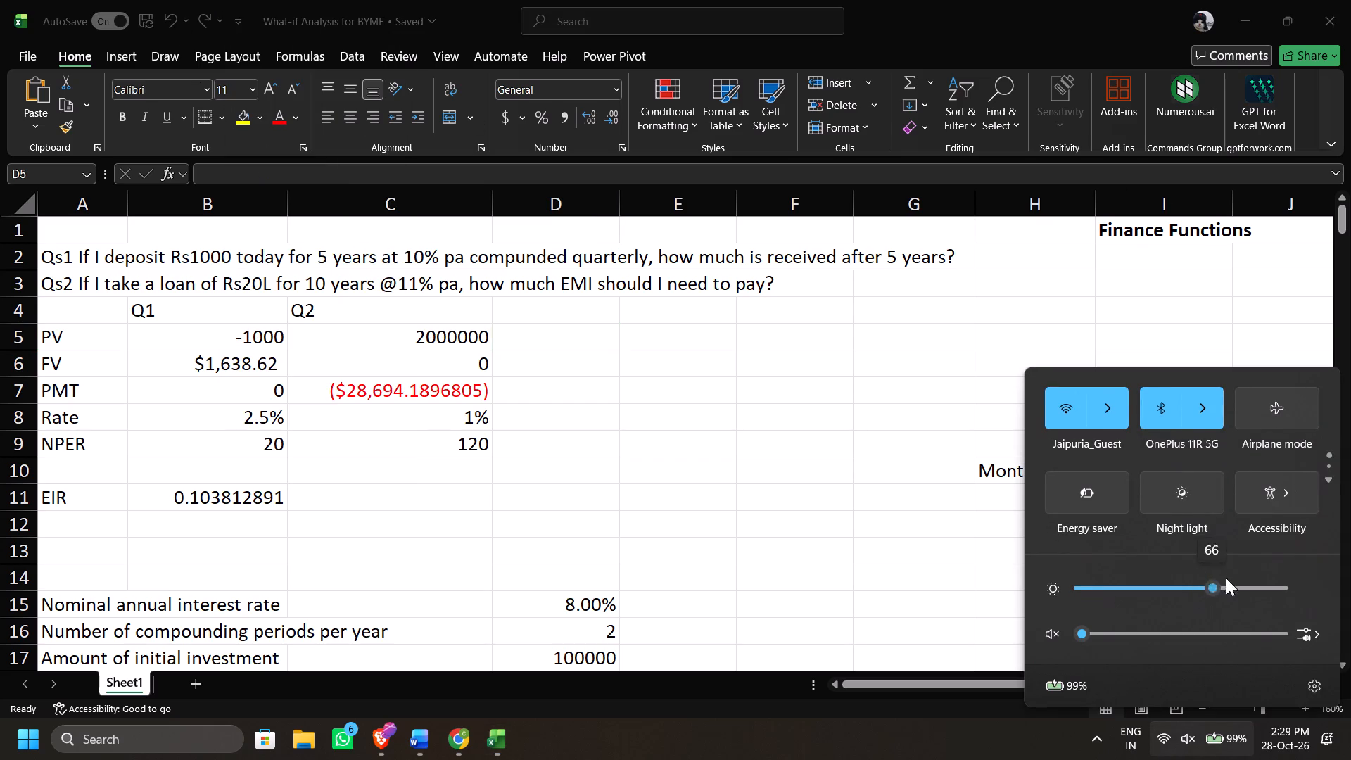
left_click_drag(1226, 578, 1304, 590)
left_click(856, 450)
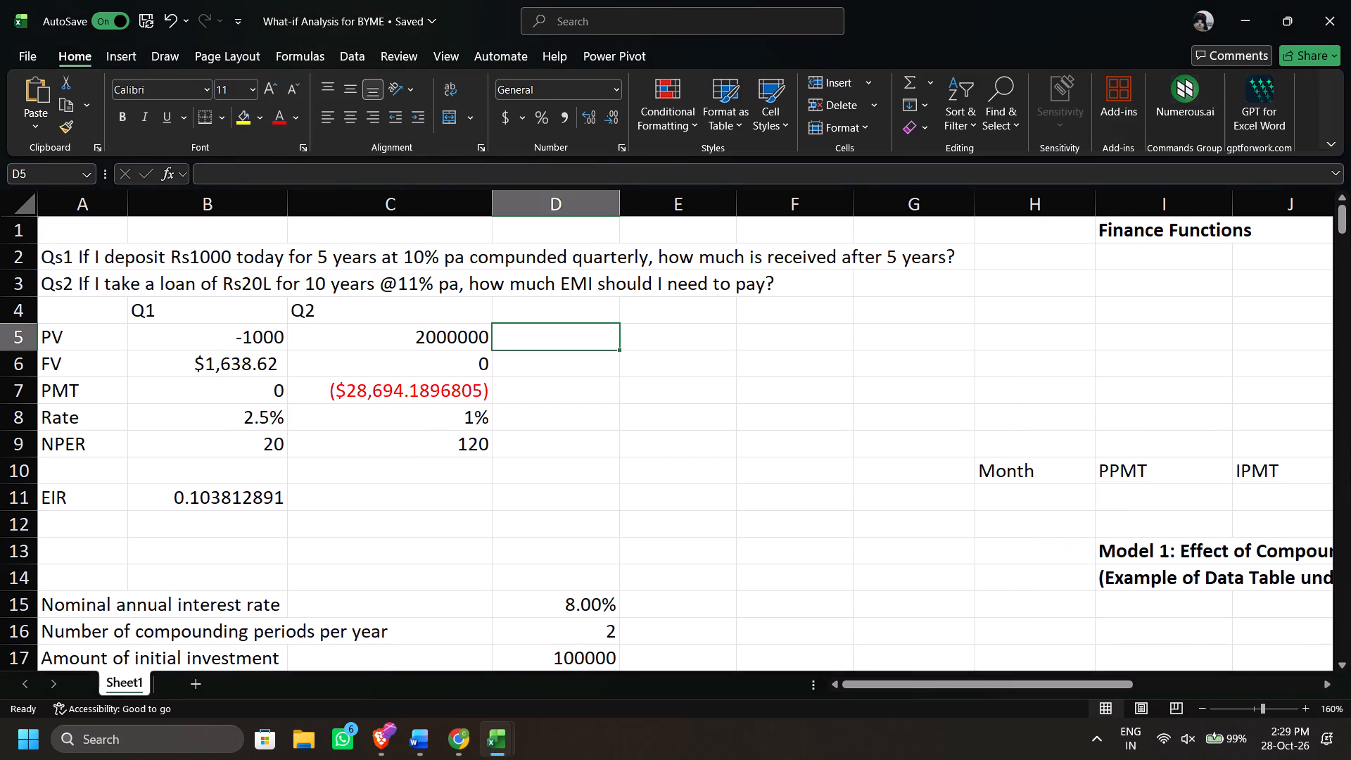
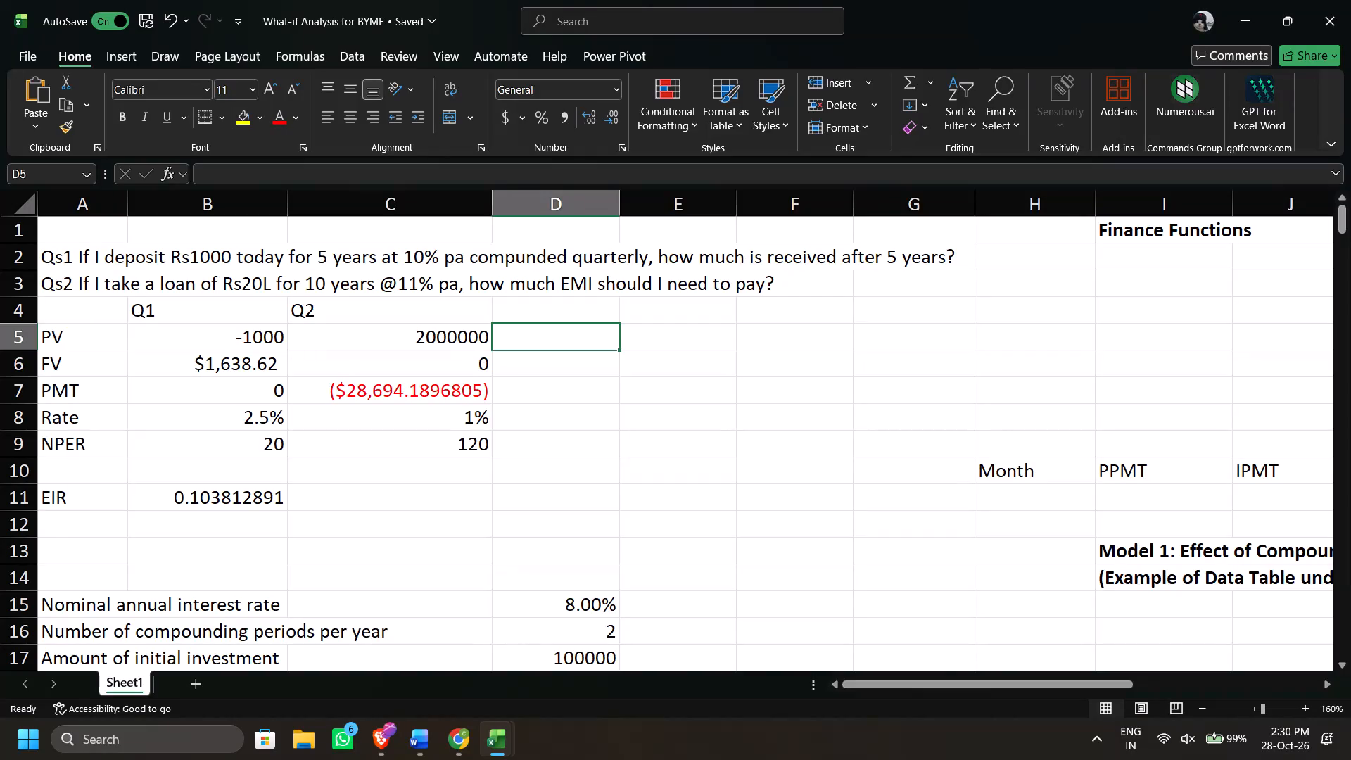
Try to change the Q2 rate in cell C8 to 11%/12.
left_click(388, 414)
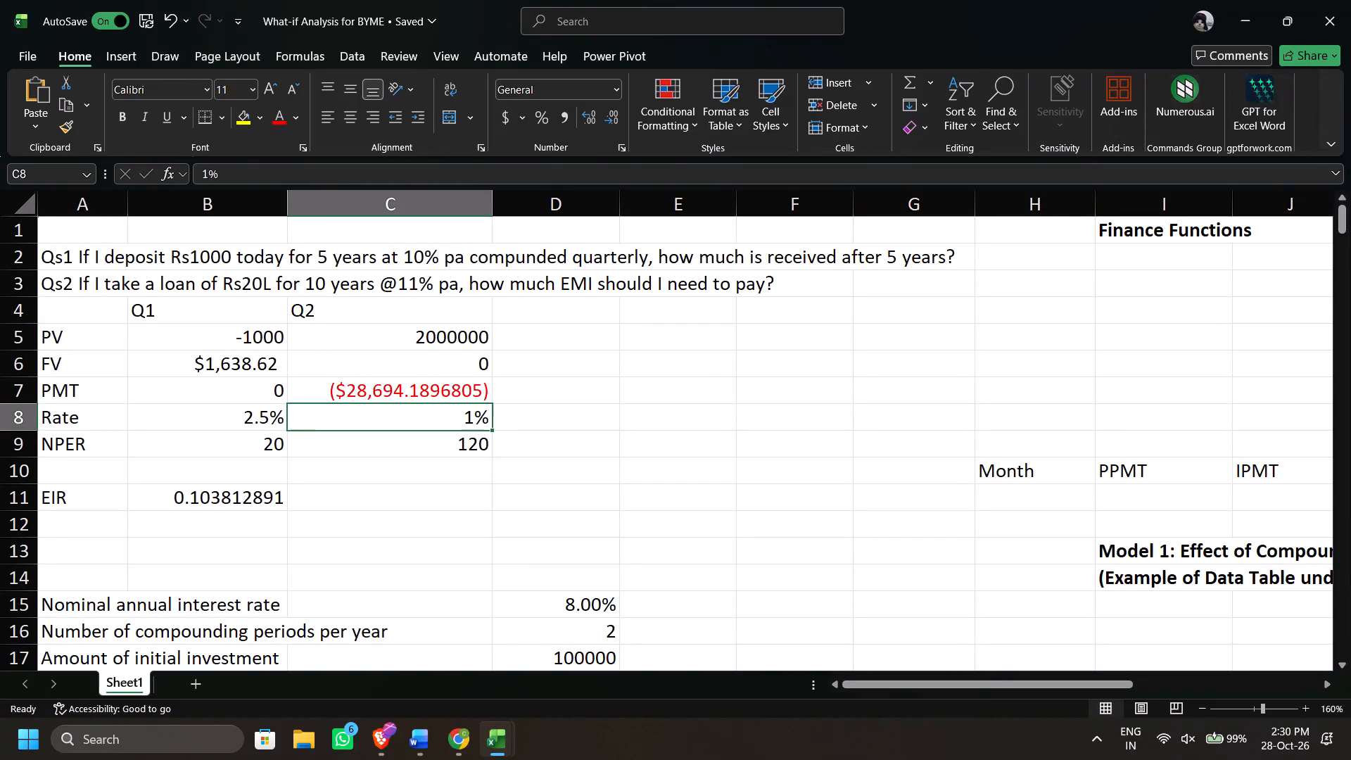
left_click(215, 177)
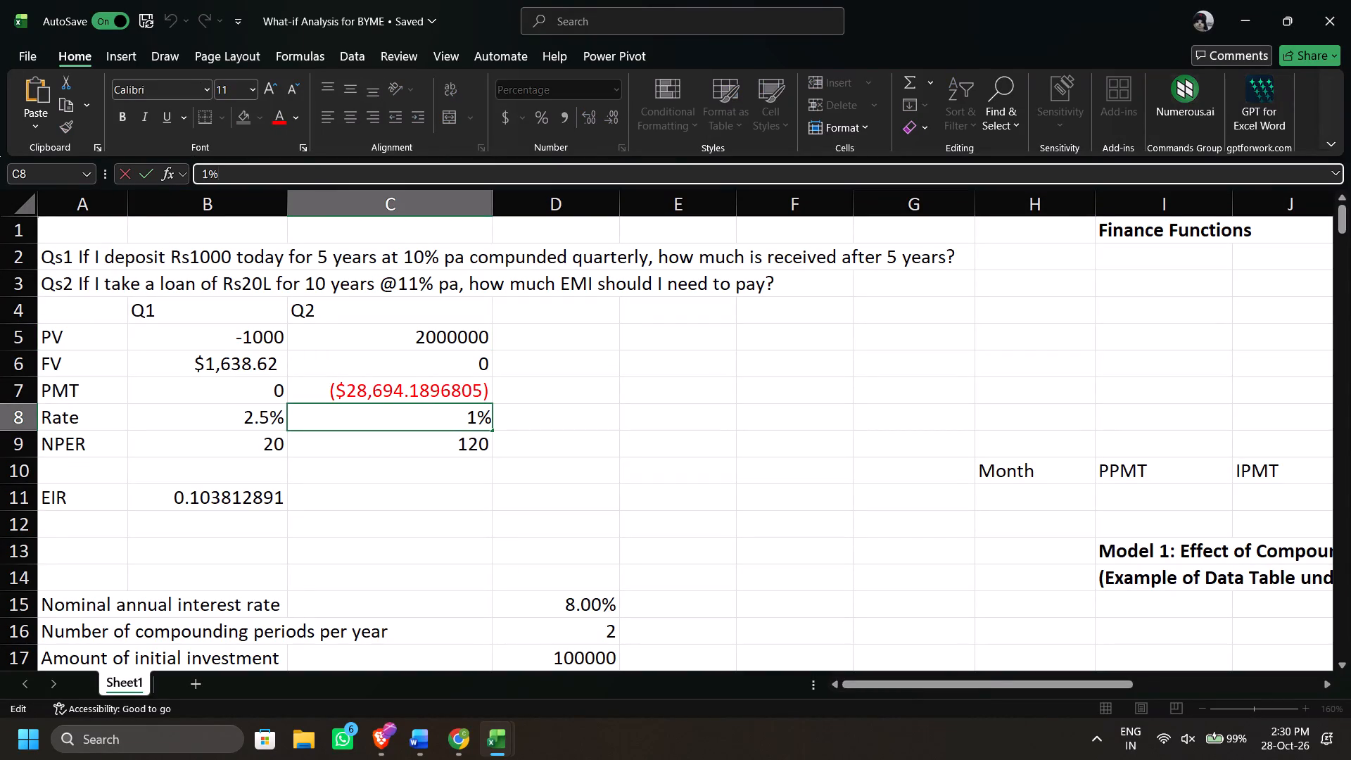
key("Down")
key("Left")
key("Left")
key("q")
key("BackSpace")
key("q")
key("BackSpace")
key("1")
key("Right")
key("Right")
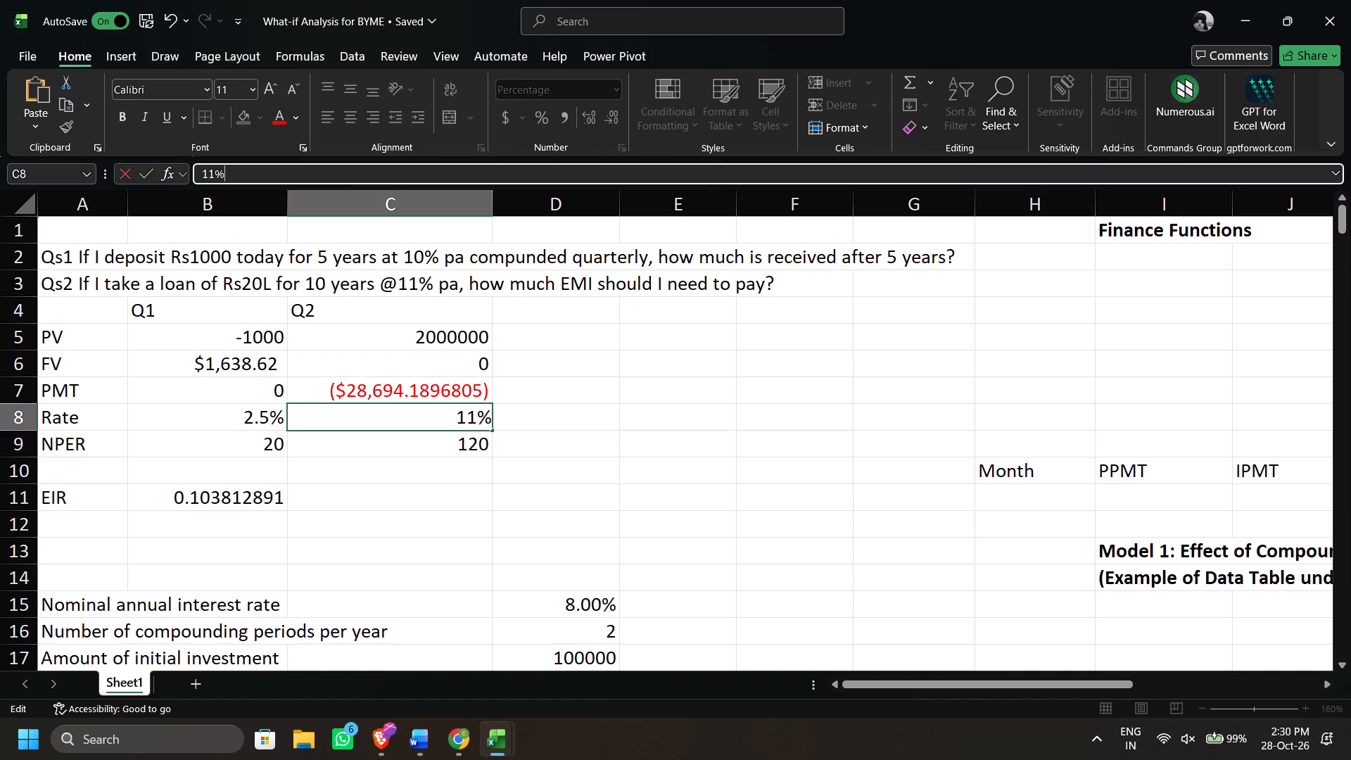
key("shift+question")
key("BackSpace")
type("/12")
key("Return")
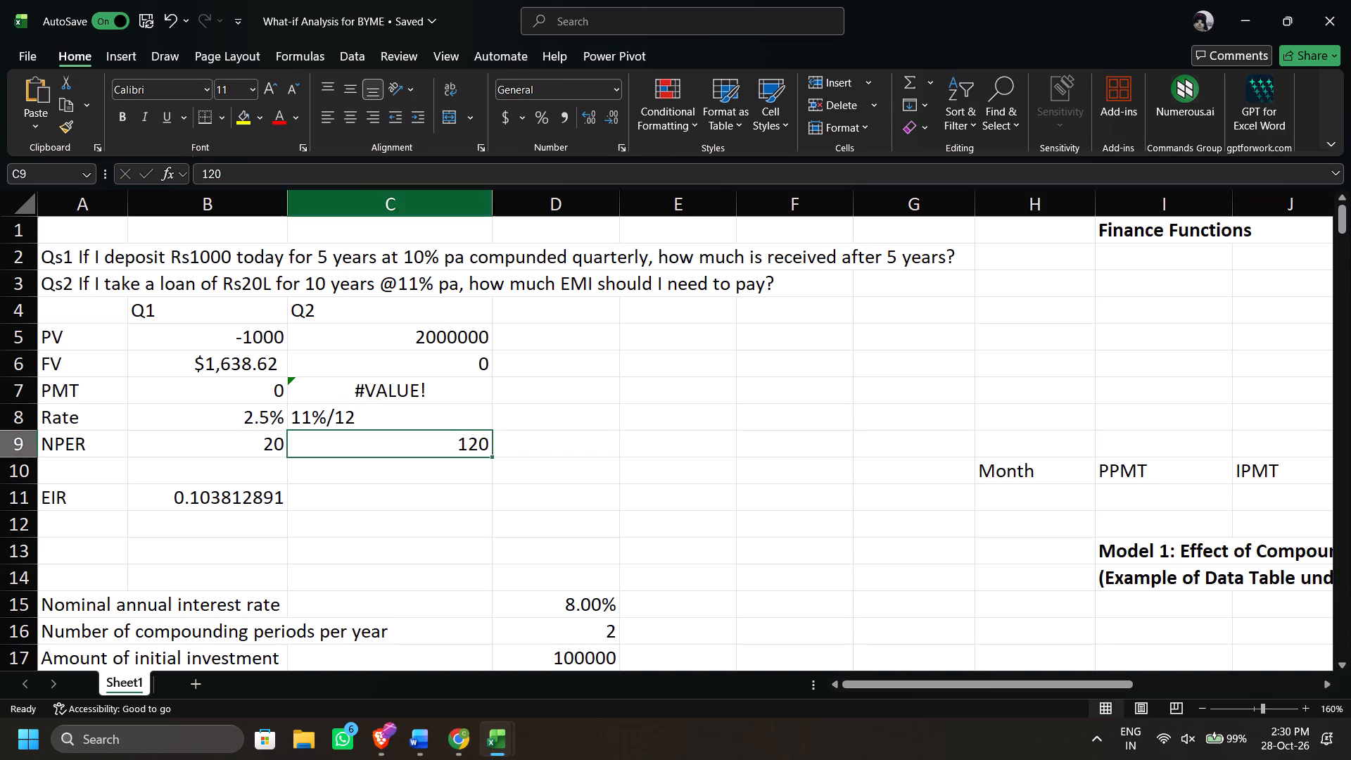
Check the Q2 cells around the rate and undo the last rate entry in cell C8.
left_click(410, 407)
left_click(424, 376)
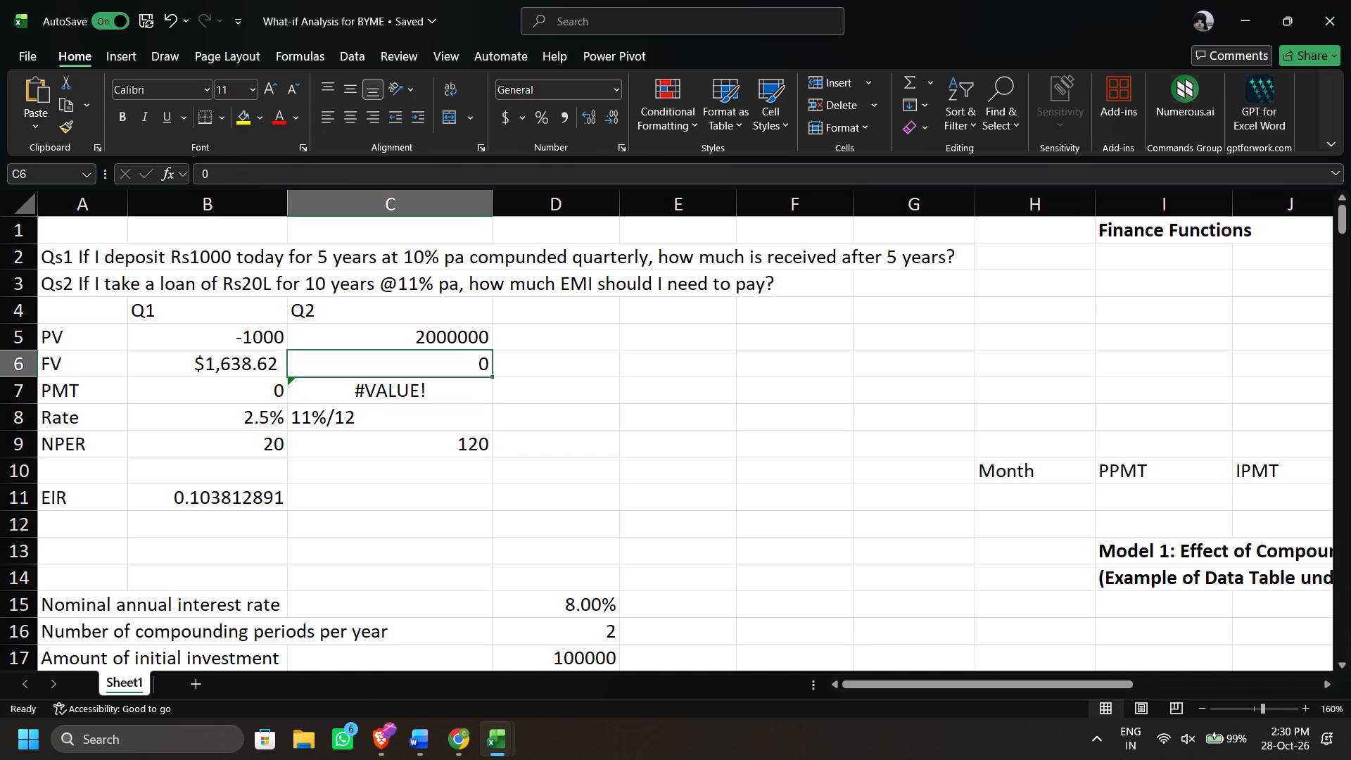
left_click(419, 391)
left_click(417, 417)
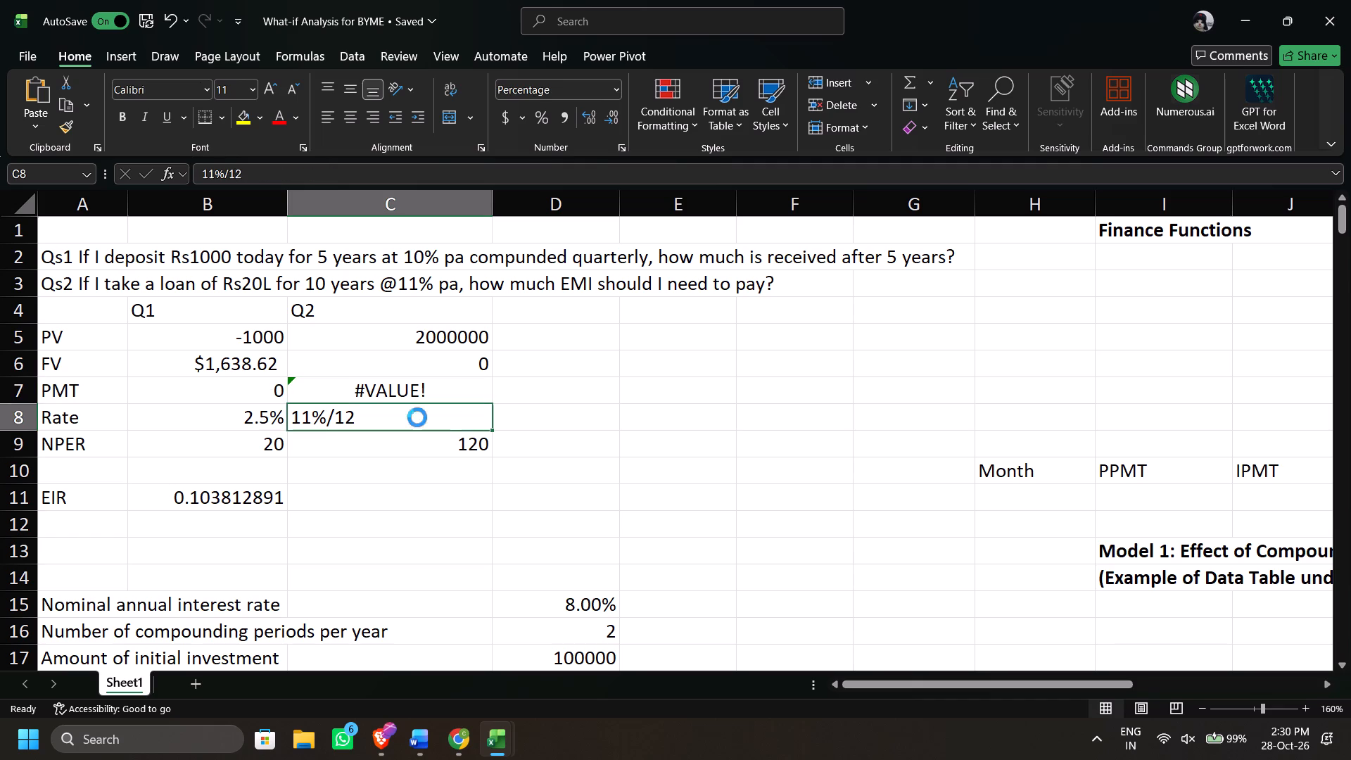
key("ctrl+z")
Calculate the Q2 monthly rate in cell D8, beside the existing rate, with the formula =11%/12.
left_click(584, 422)
type("11")
key("shift+percent")
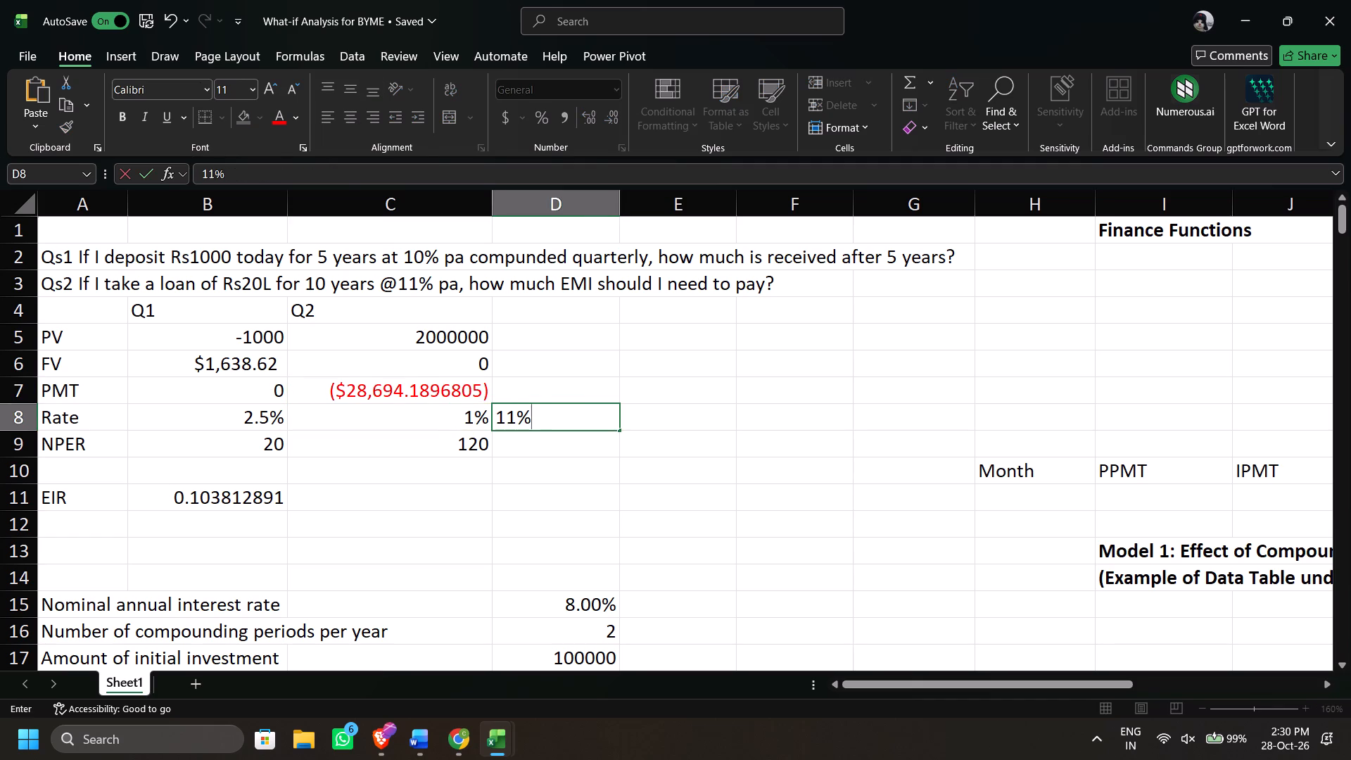
type("/11")
key("BackSpace")
key("2")
key("Return")
key("4")
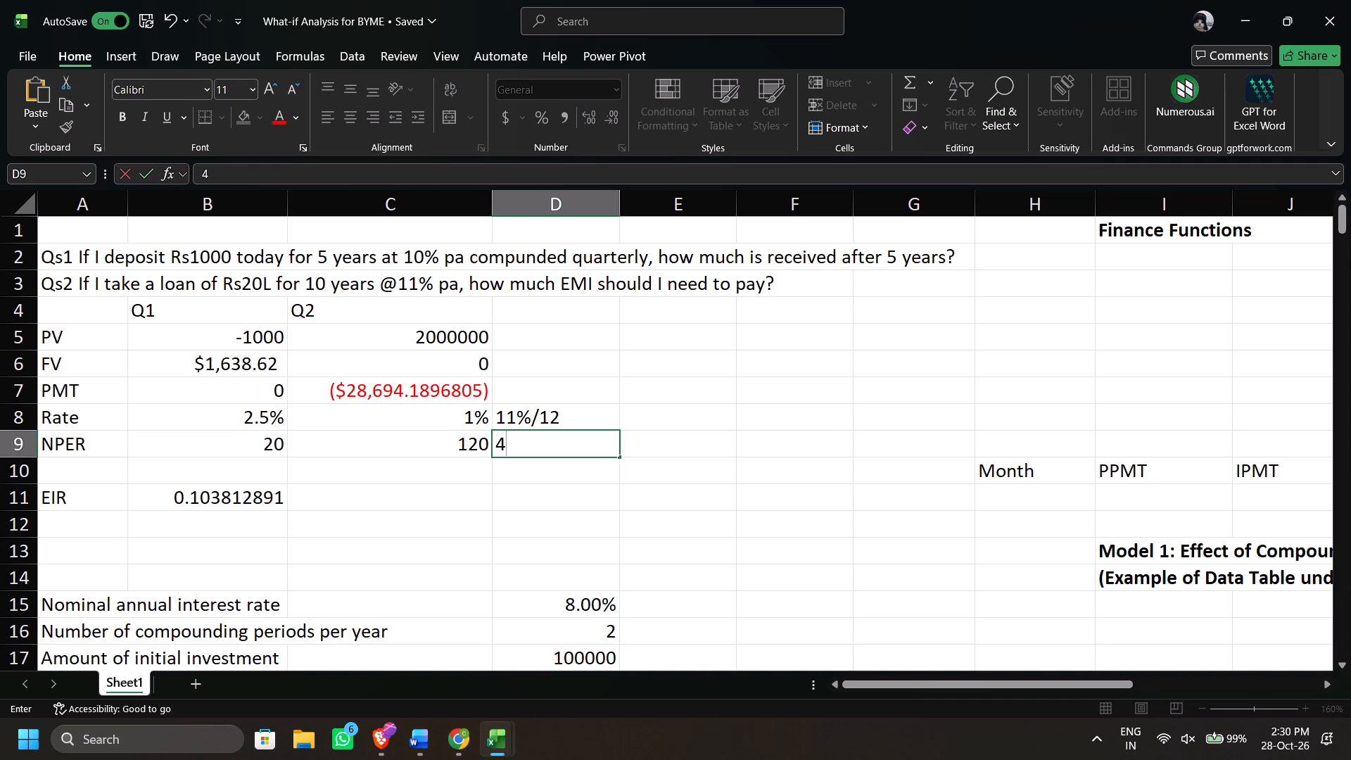
key("BackSpace")
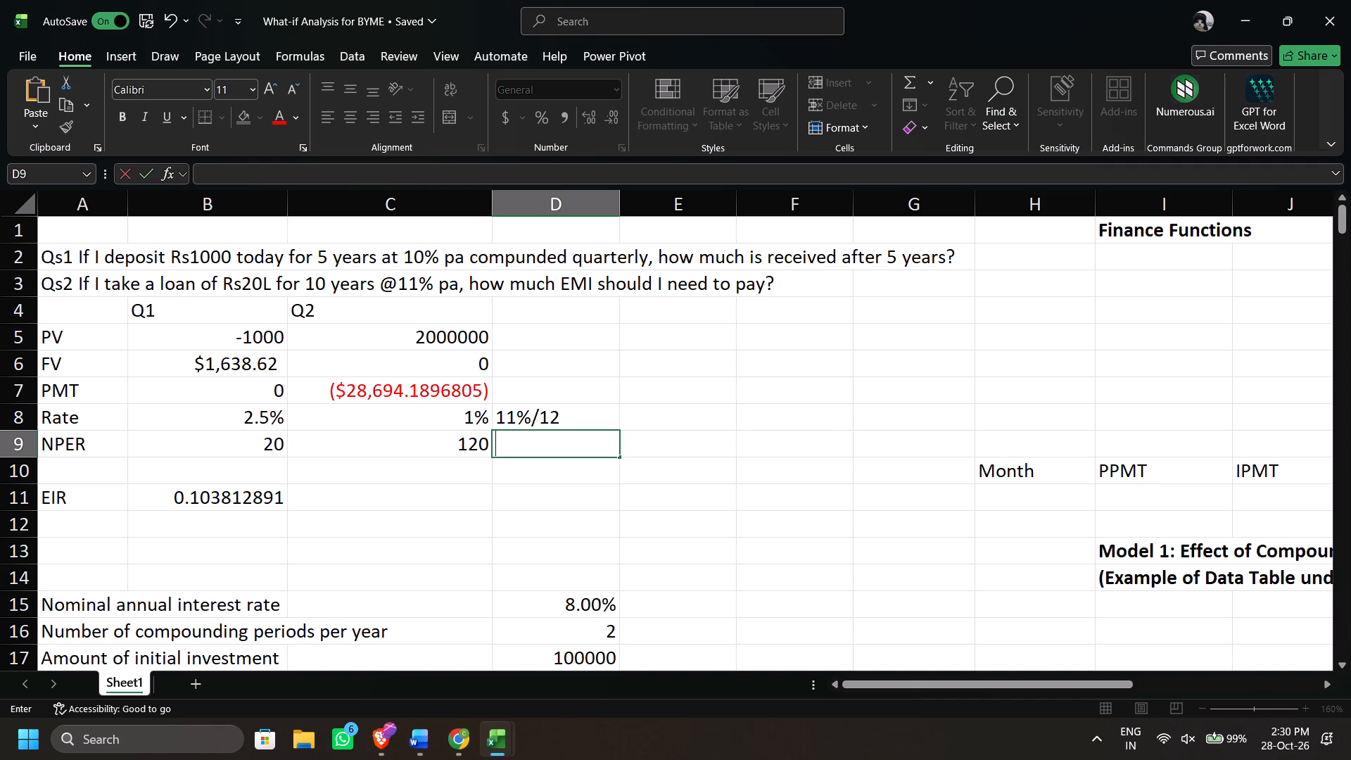
double_click(498, 417)
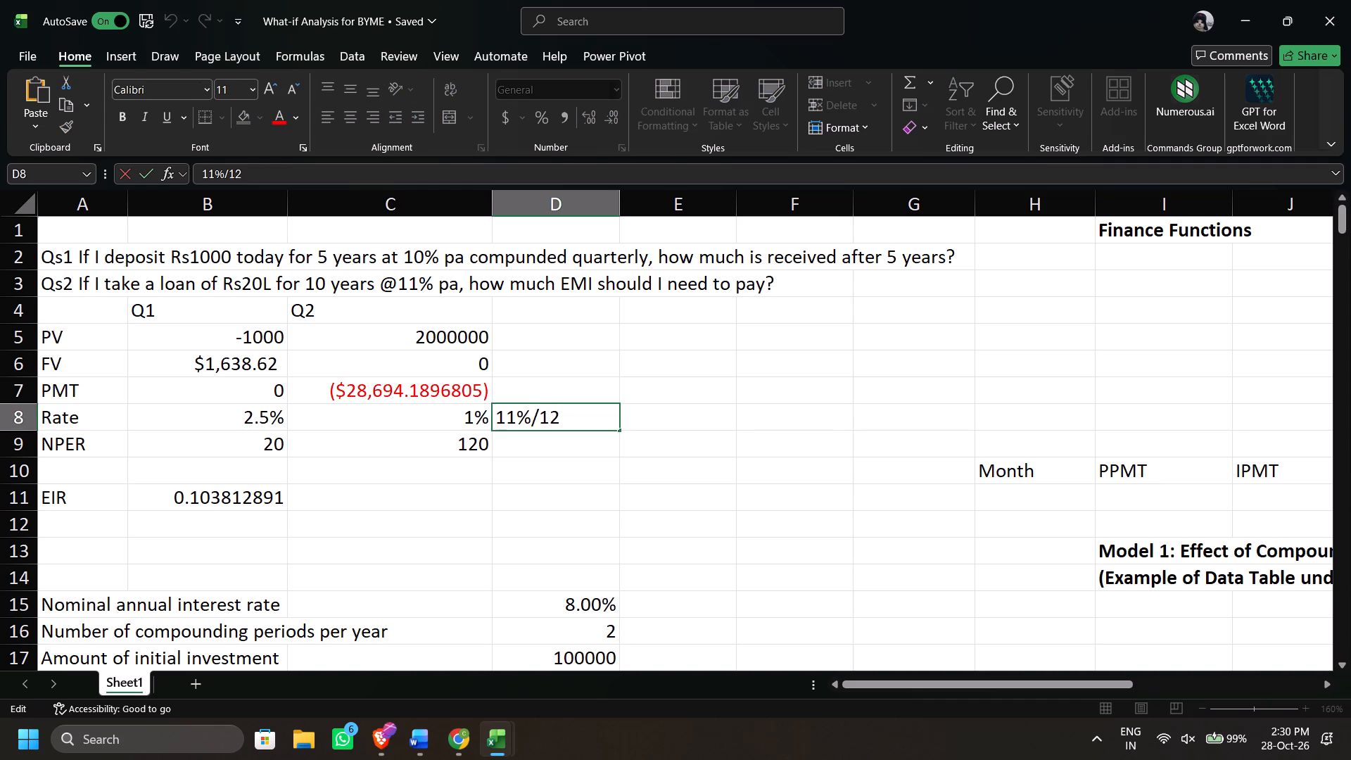
key("equal")
key("Return")
Change the rate argument of the Q2 payment formula in C7 to D8, giving =PMT(D8,C9,C5,C6,0).
left_click(462, 403)
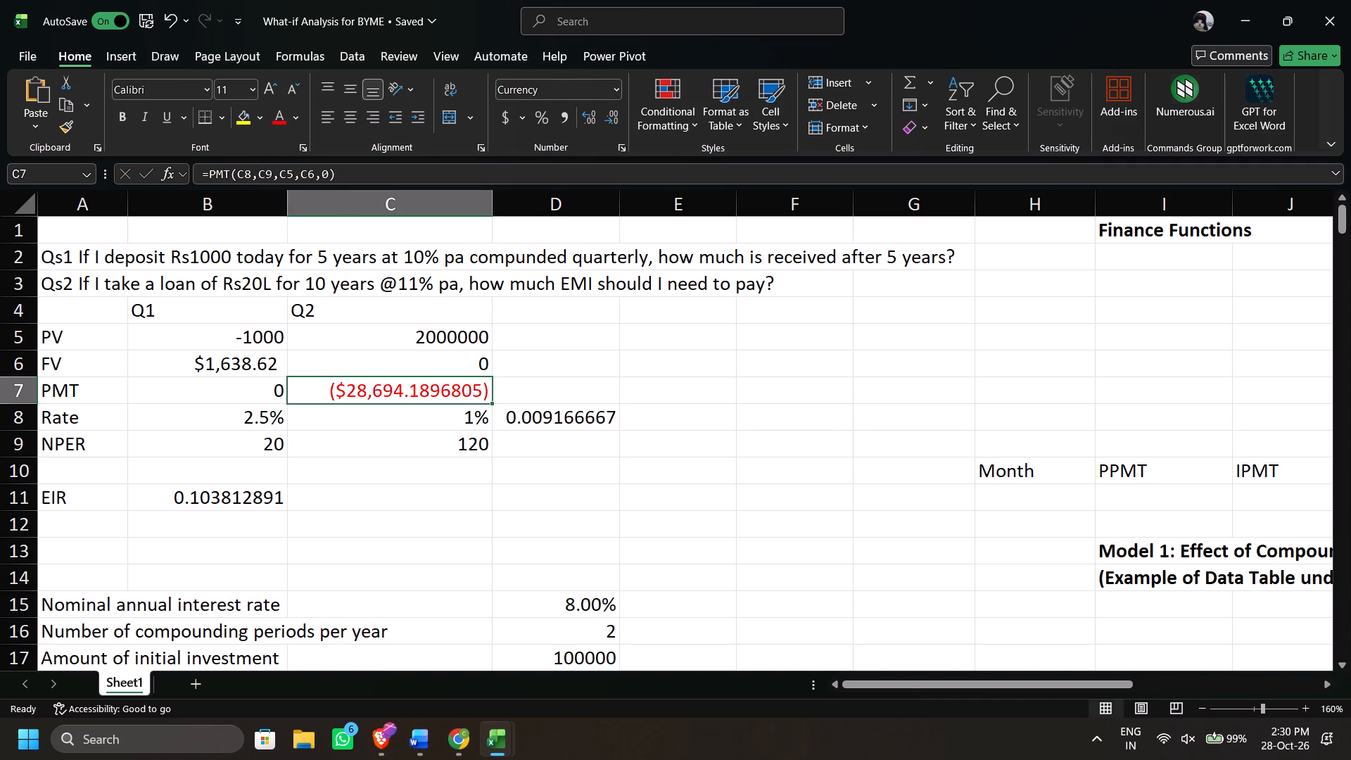
left_click(272, 182)
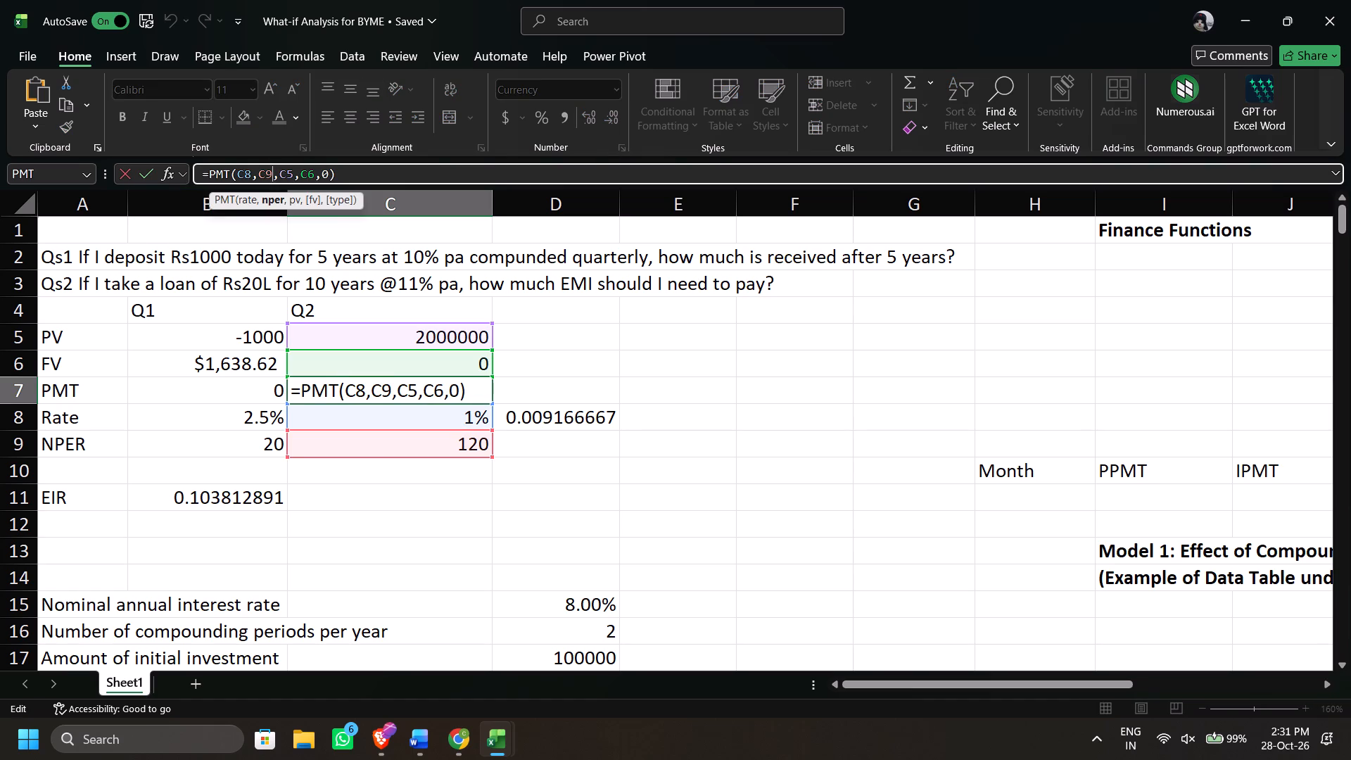
key("Left")
key("Left")
key("Left")
key("BackSpace")
key("BackSpace")
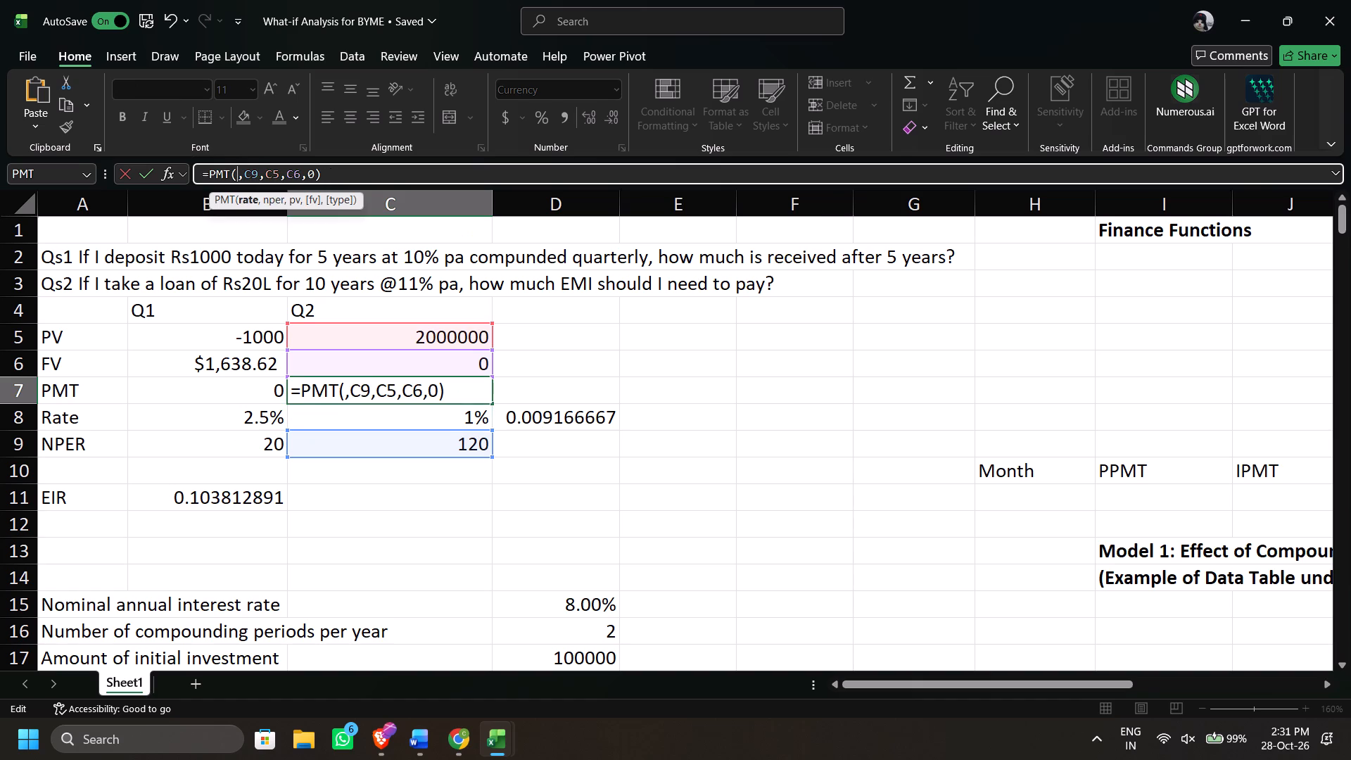
left_click(550, 409)
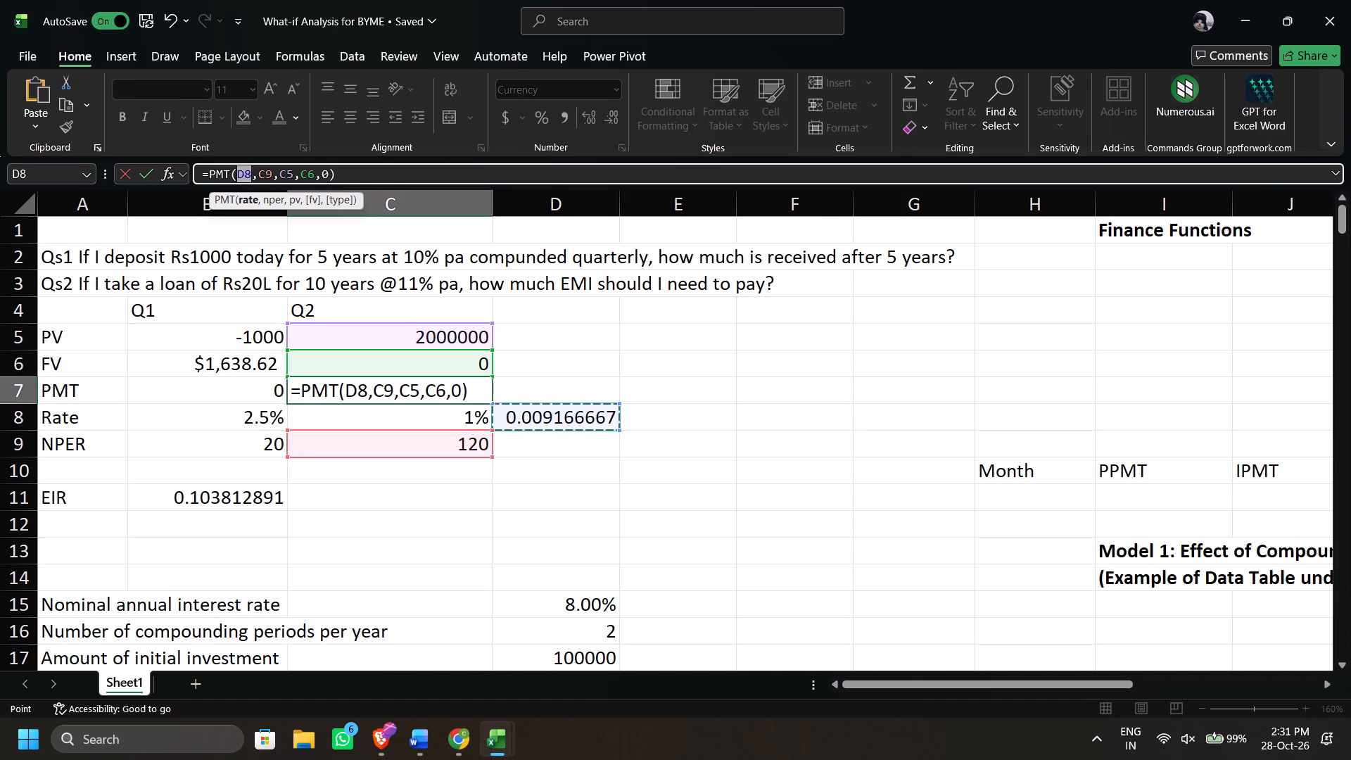
key("Return")
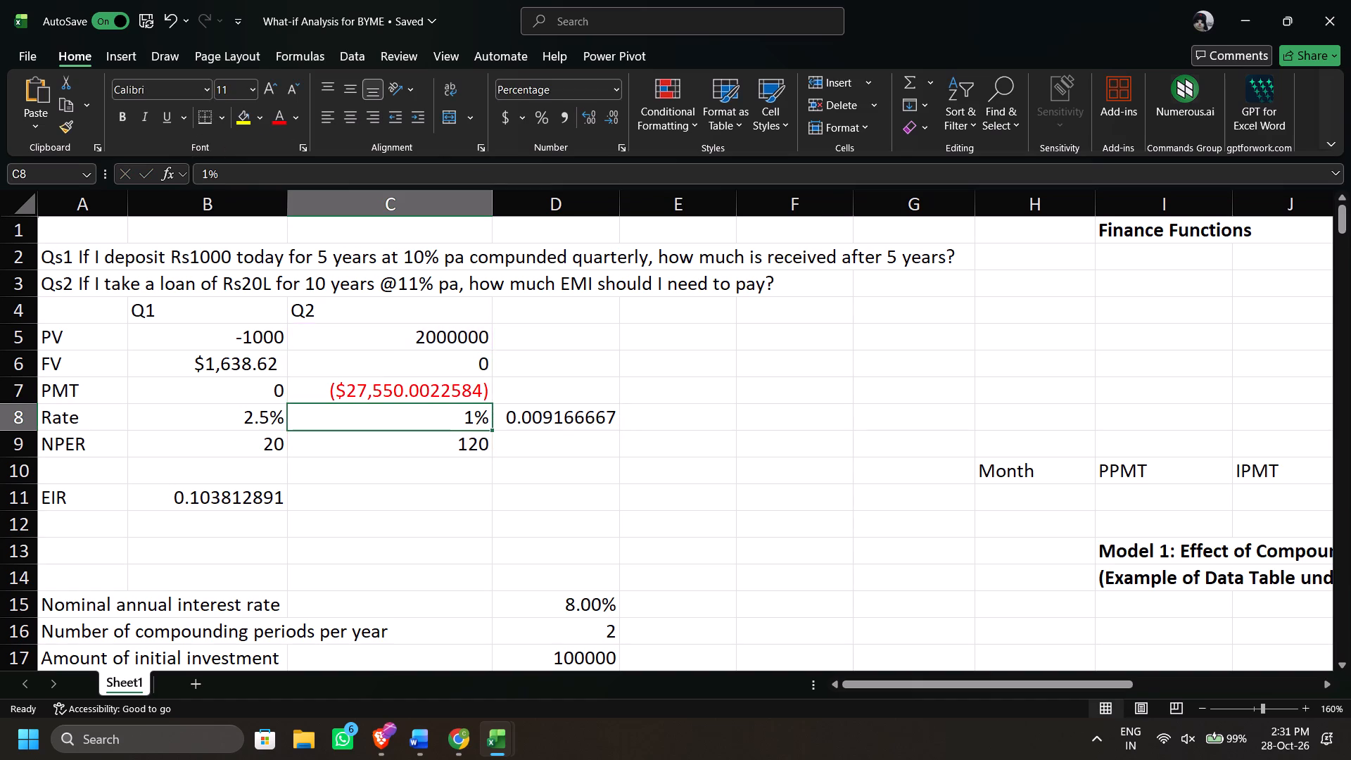
Reduce the monthly rate in cell D8 to seven displayed decimal places.
left_click(585, 422)
triple_click(612, 114)
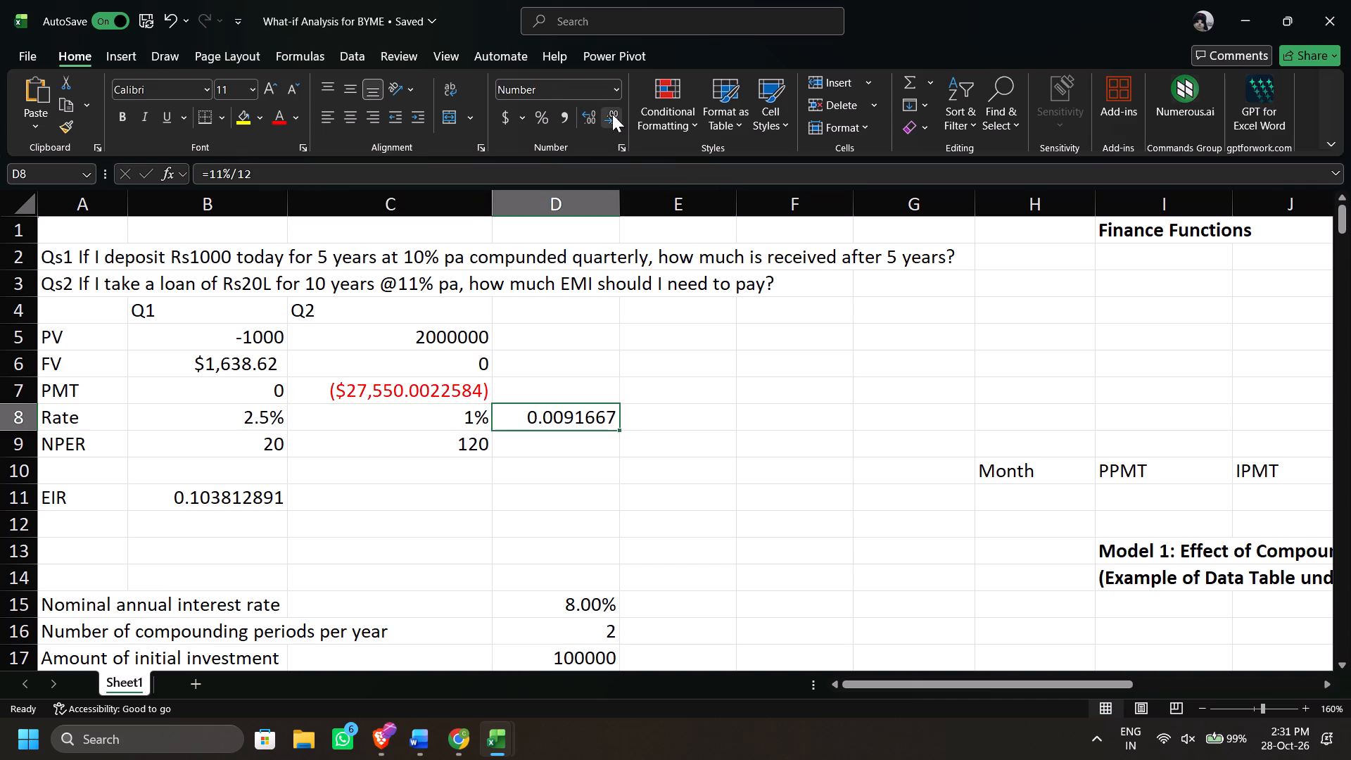
Reduce the monthly rate in cell D8 further to five displayed decimal places.
left_click(612, 114)
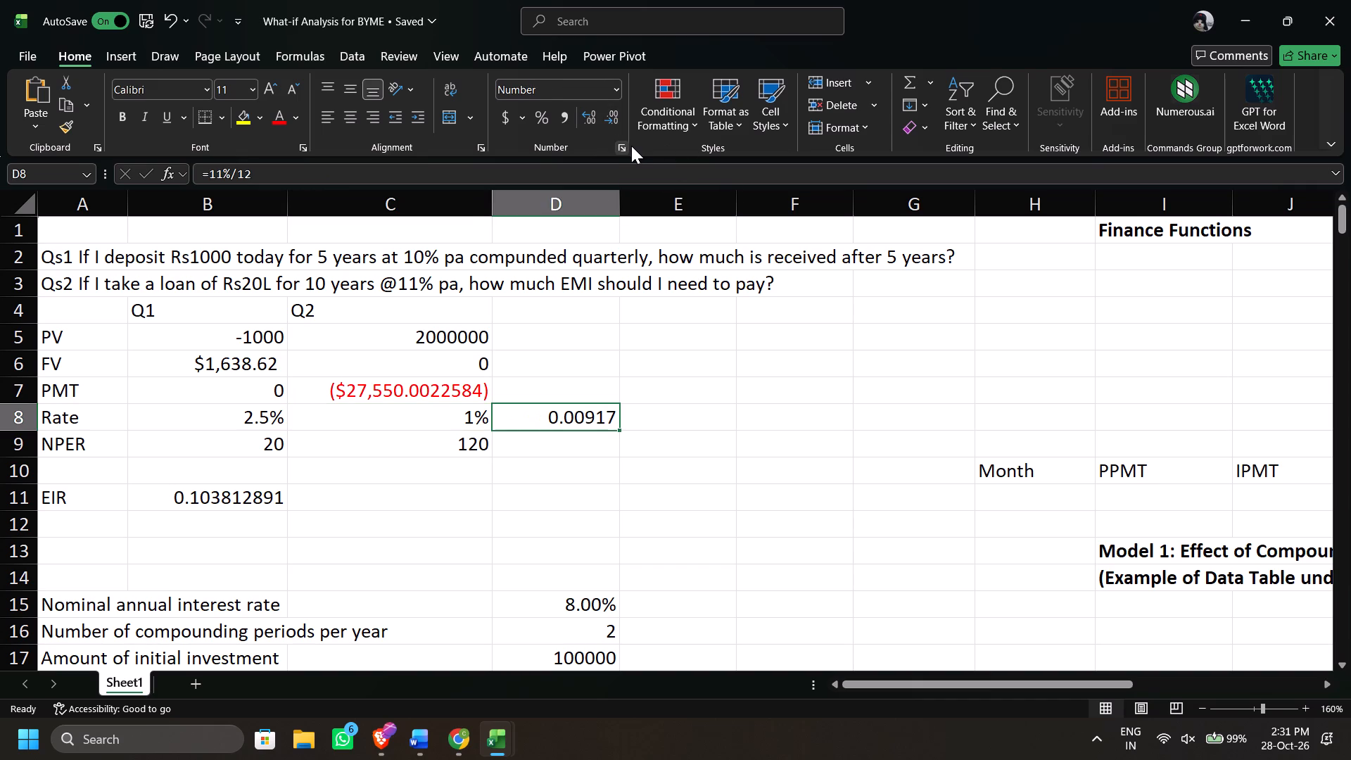
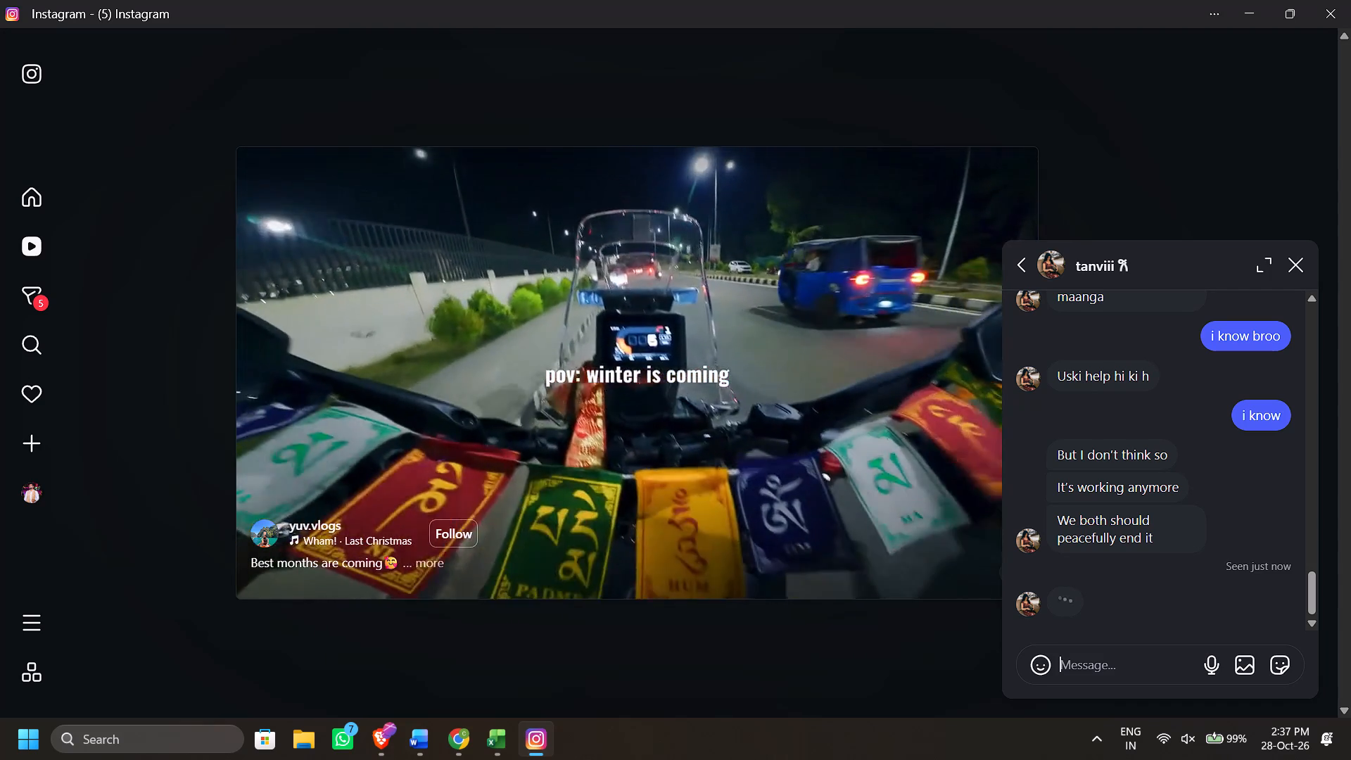
Send three chat messages: "ending wont make his life any better", "it will leave him" and "more on a worsen side".
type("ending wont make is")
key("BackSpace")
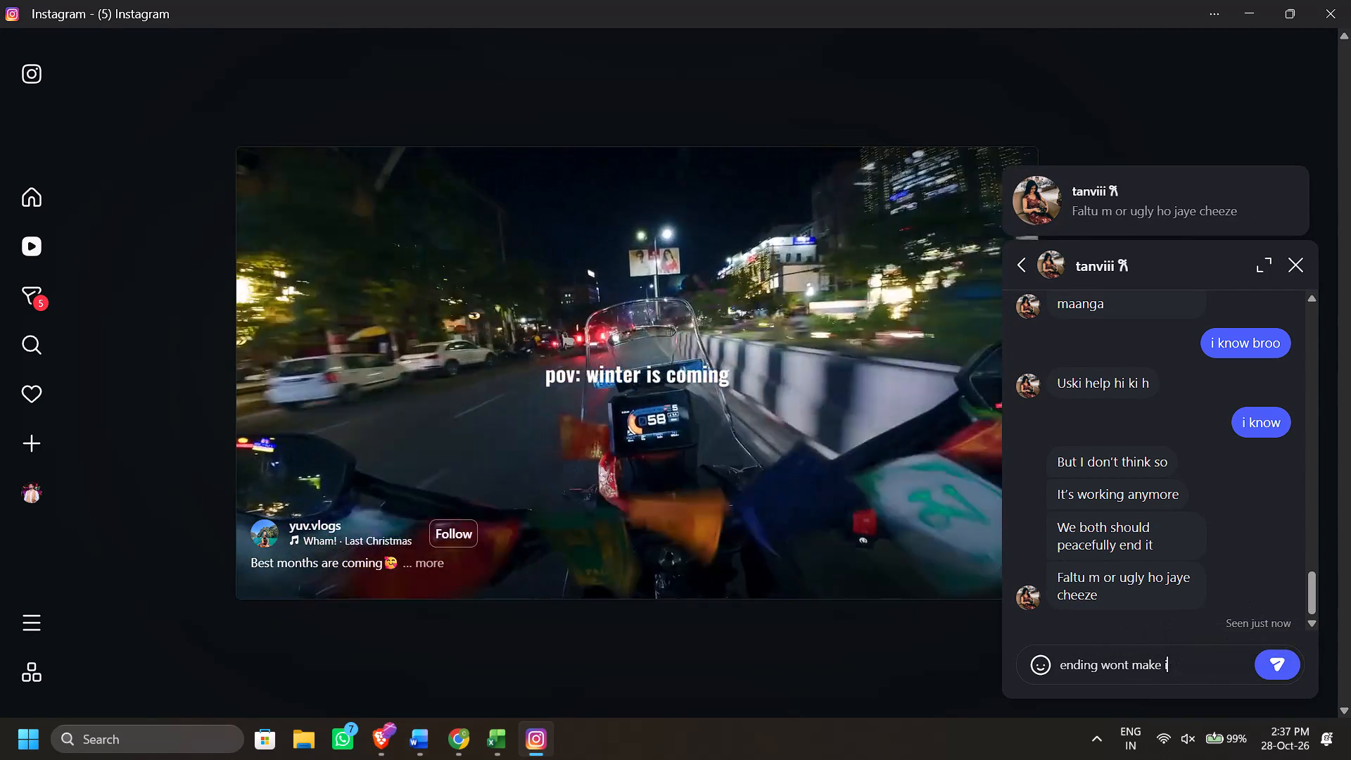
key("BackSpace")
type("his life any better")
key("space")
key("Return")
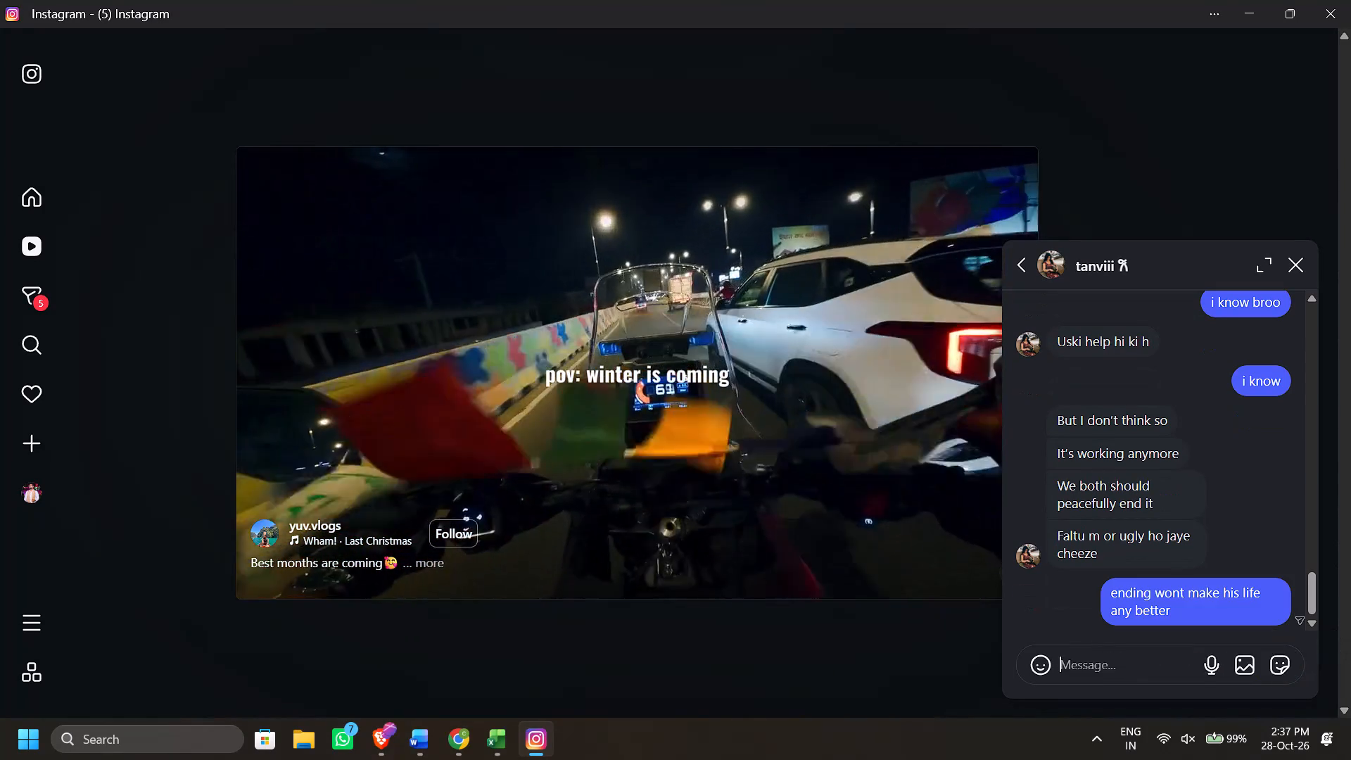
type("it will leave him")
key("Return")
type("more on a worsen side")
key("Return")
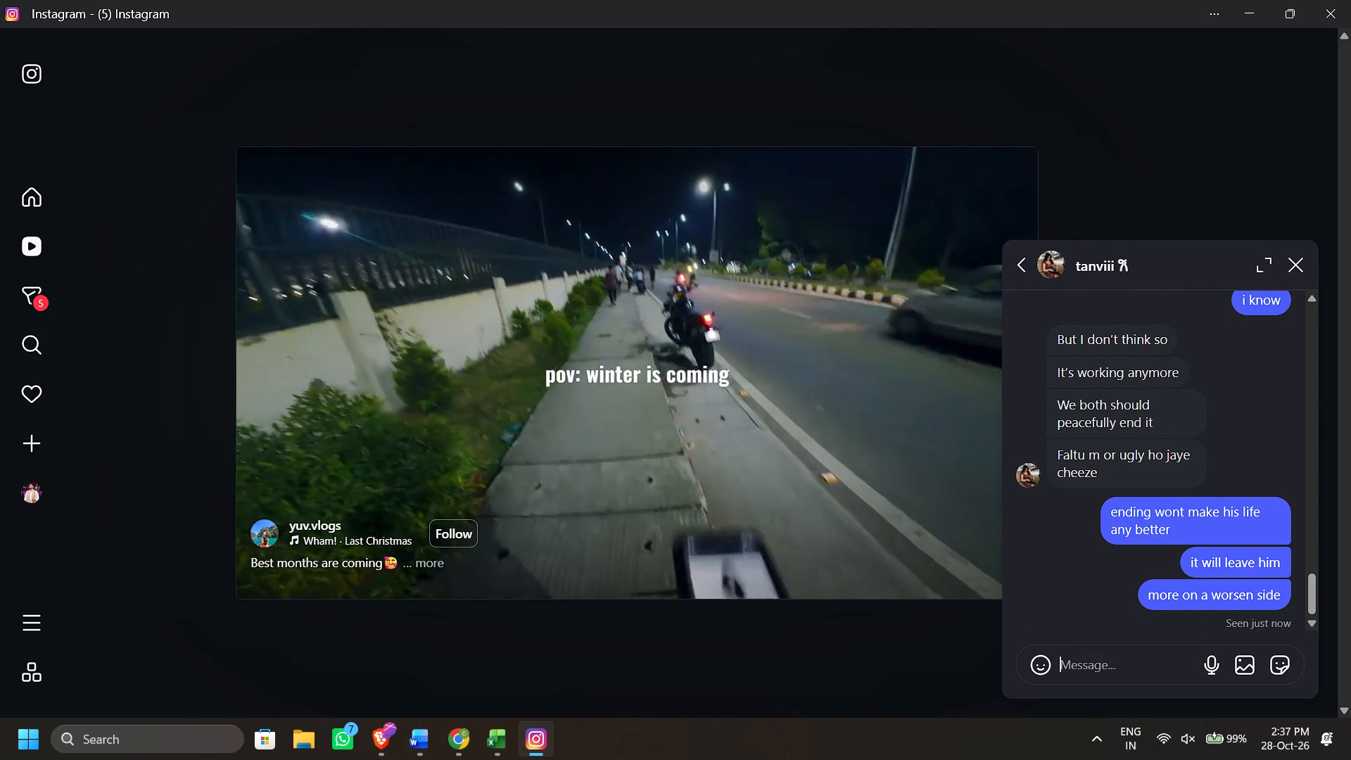
Send the message "achhaa listen naaa" in the open Instagram chat.
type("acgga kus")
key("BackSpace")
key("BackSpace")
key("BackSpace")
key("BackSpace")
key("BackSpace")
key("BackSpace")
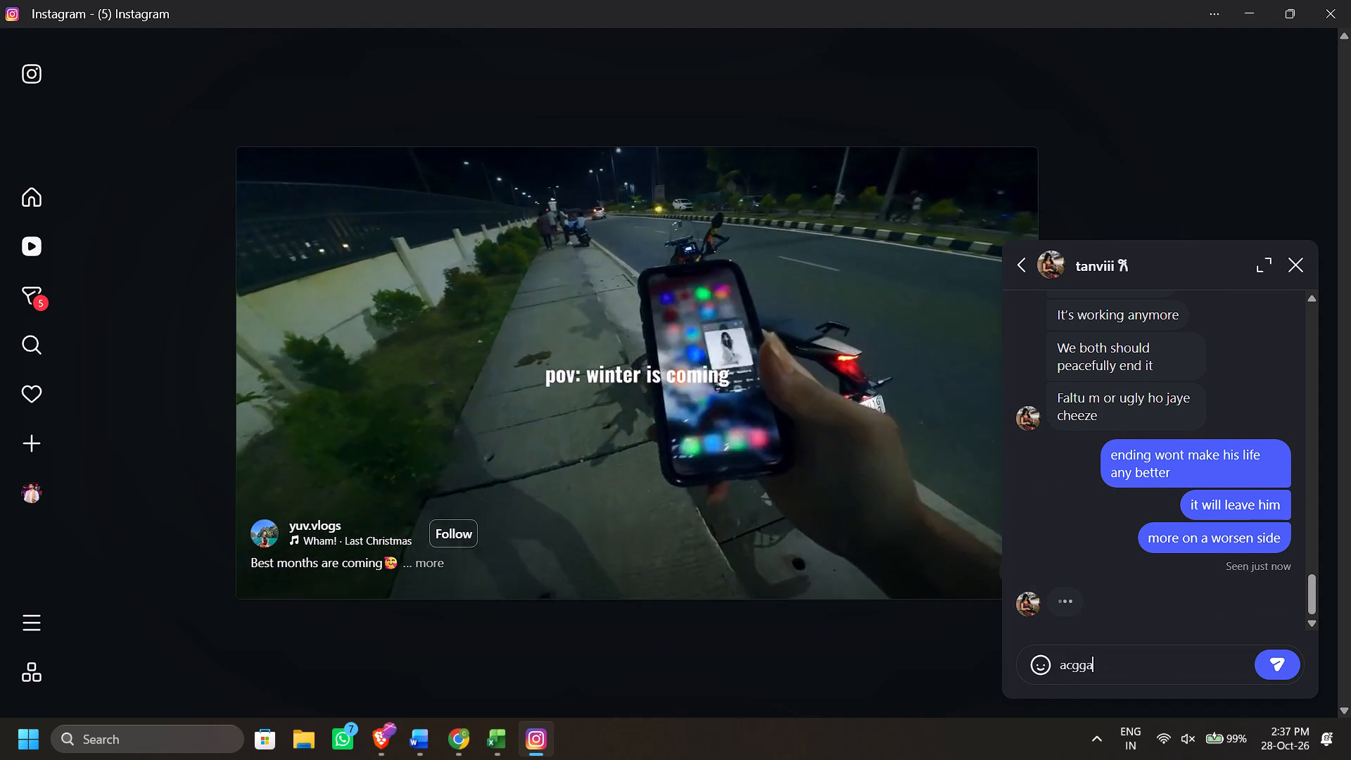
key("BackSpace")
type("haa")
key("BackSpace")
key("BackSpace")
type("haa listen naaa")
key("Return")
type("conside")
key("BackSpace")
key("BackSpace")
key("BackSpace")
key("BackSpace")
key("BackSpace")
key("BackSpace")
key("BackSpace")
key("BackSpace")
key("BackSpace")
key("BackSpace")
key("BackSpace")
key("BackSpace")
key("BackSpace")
Send the message "as your brother i am aksing" in the chat.
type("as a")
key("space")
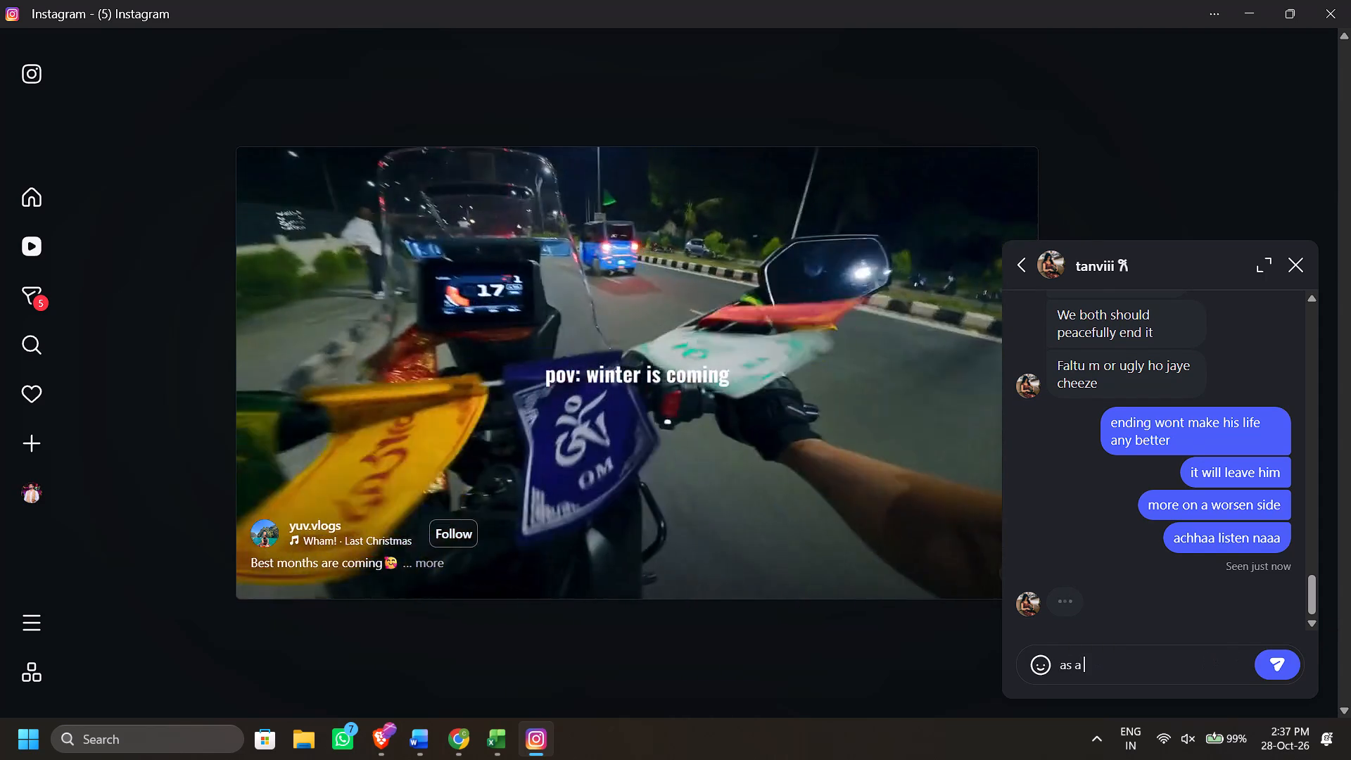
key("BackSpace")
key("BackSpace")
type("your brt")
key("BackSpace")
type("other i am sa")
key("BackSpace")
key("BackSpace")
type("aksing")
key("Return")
Send the messages "please ek baar baat karke try karo na" and "solve karne ka" in the chat.
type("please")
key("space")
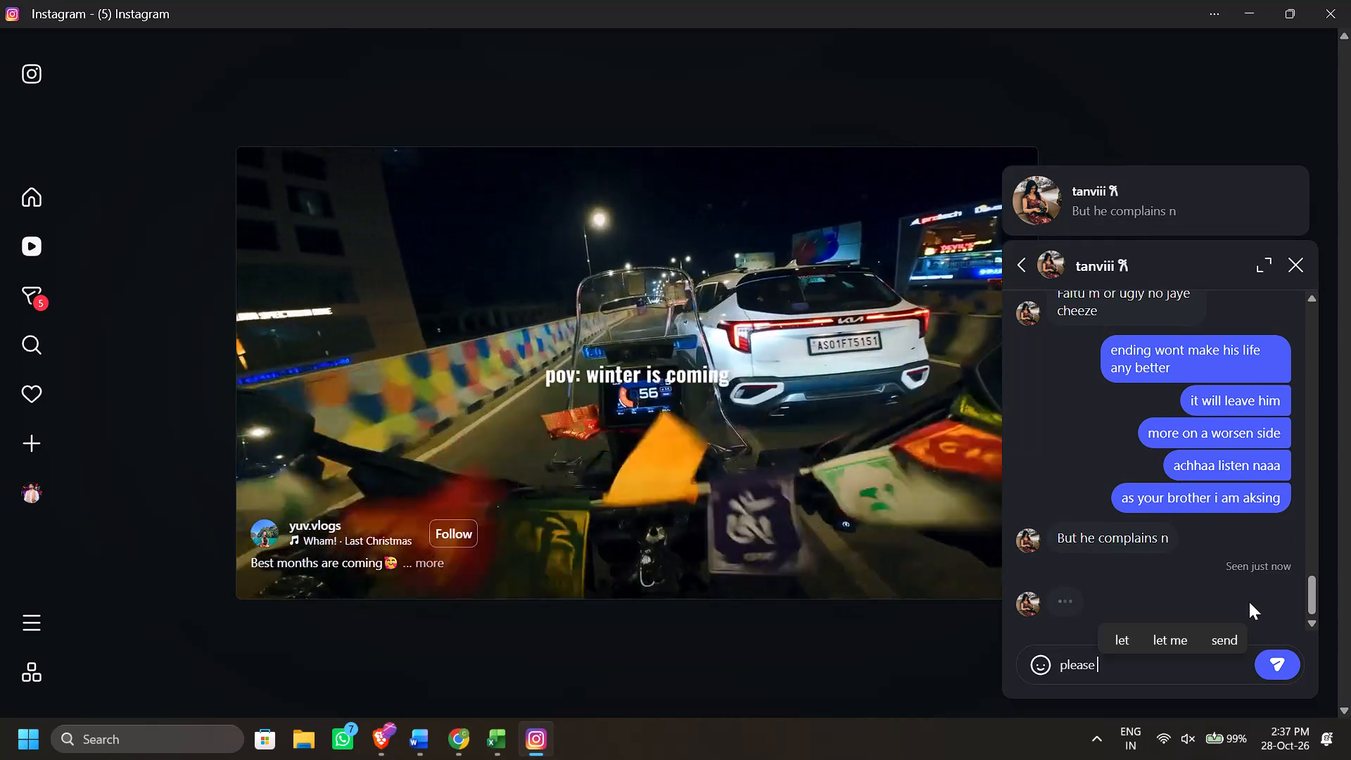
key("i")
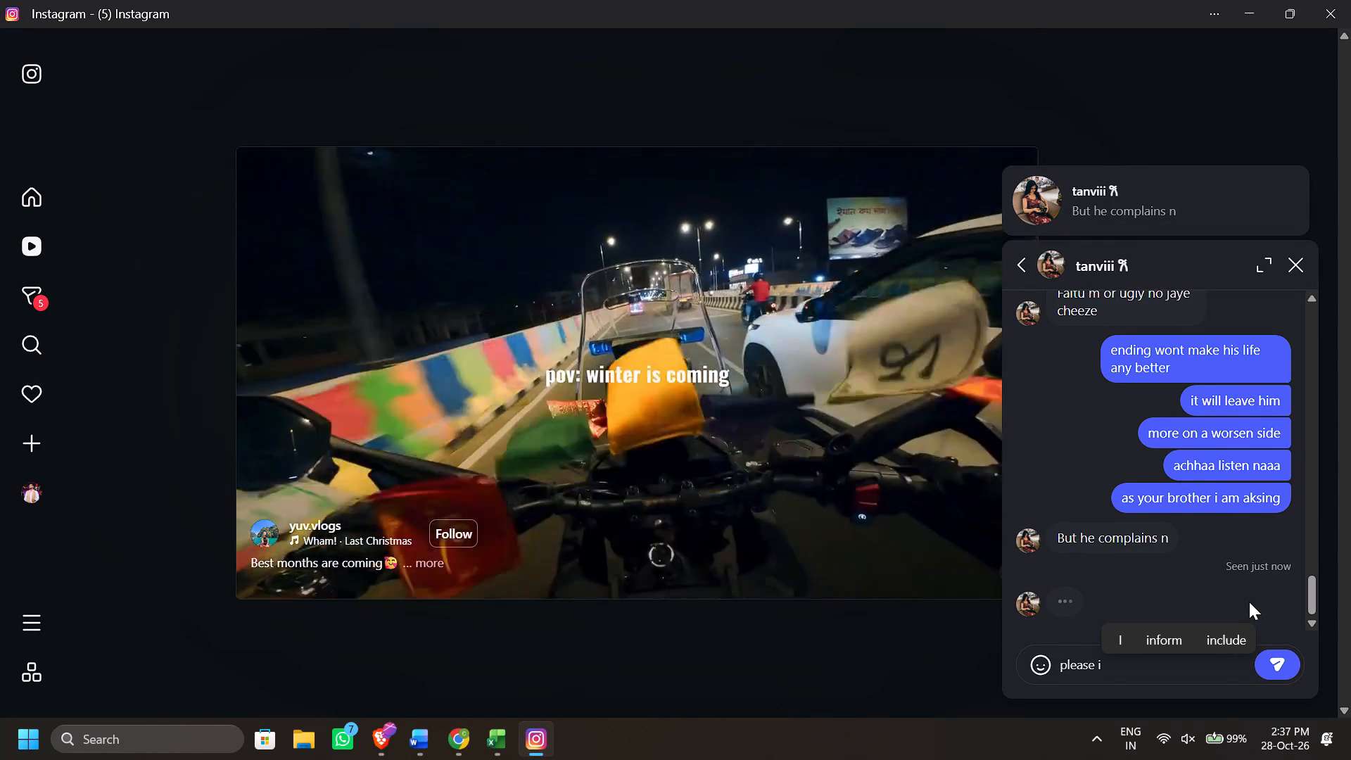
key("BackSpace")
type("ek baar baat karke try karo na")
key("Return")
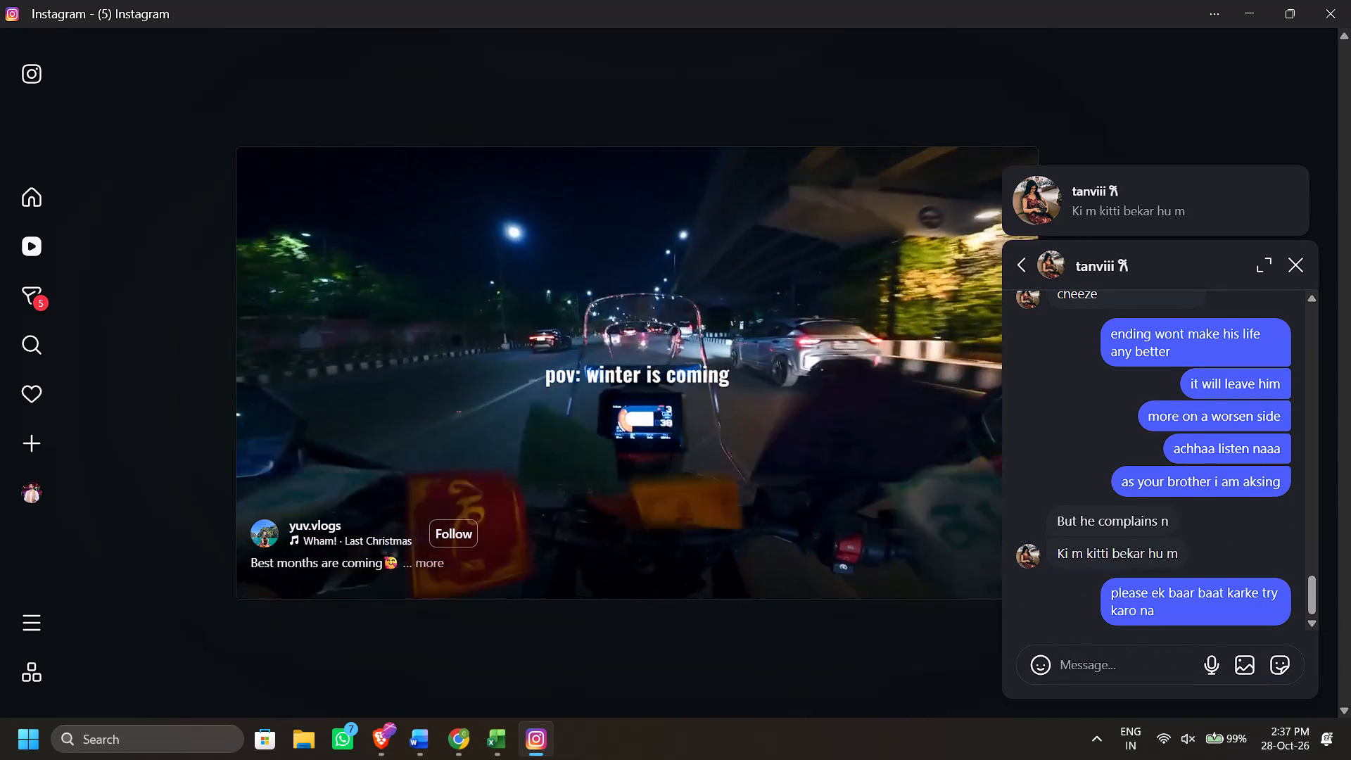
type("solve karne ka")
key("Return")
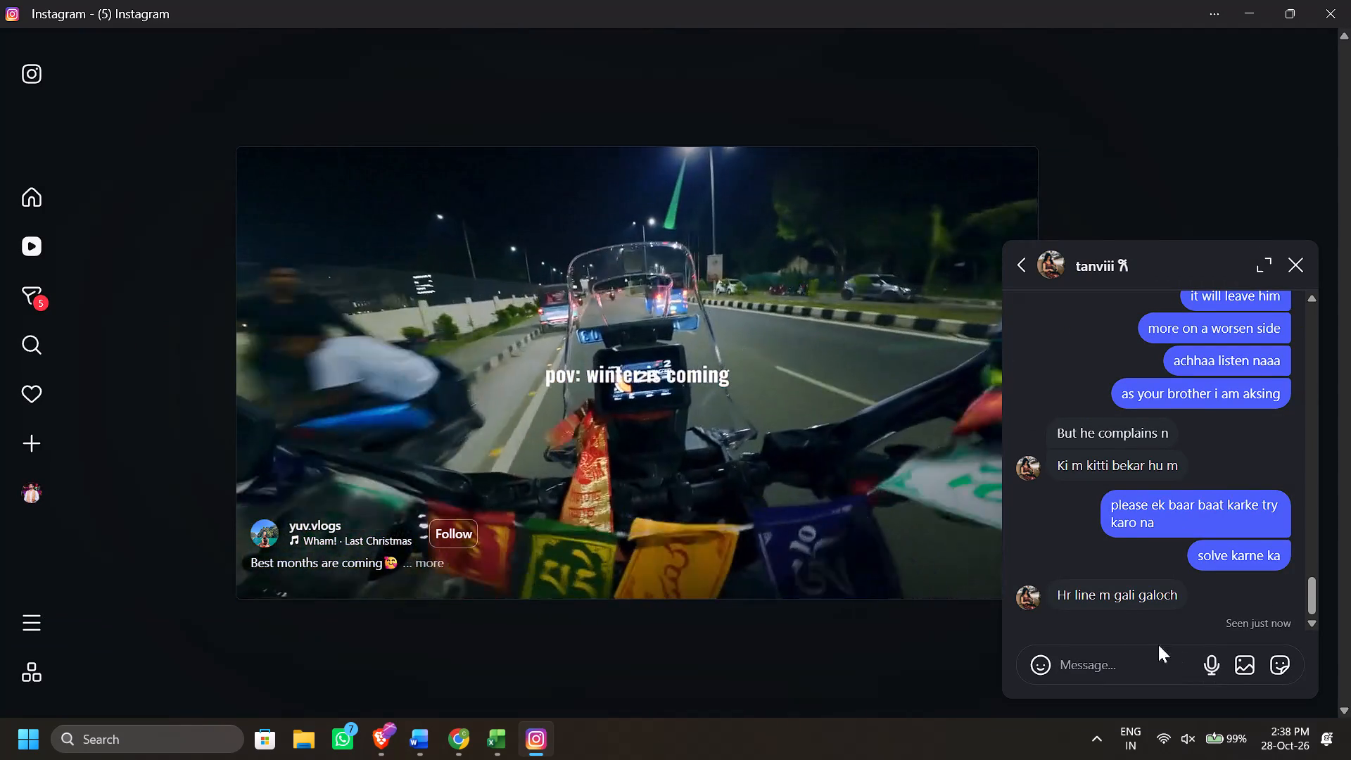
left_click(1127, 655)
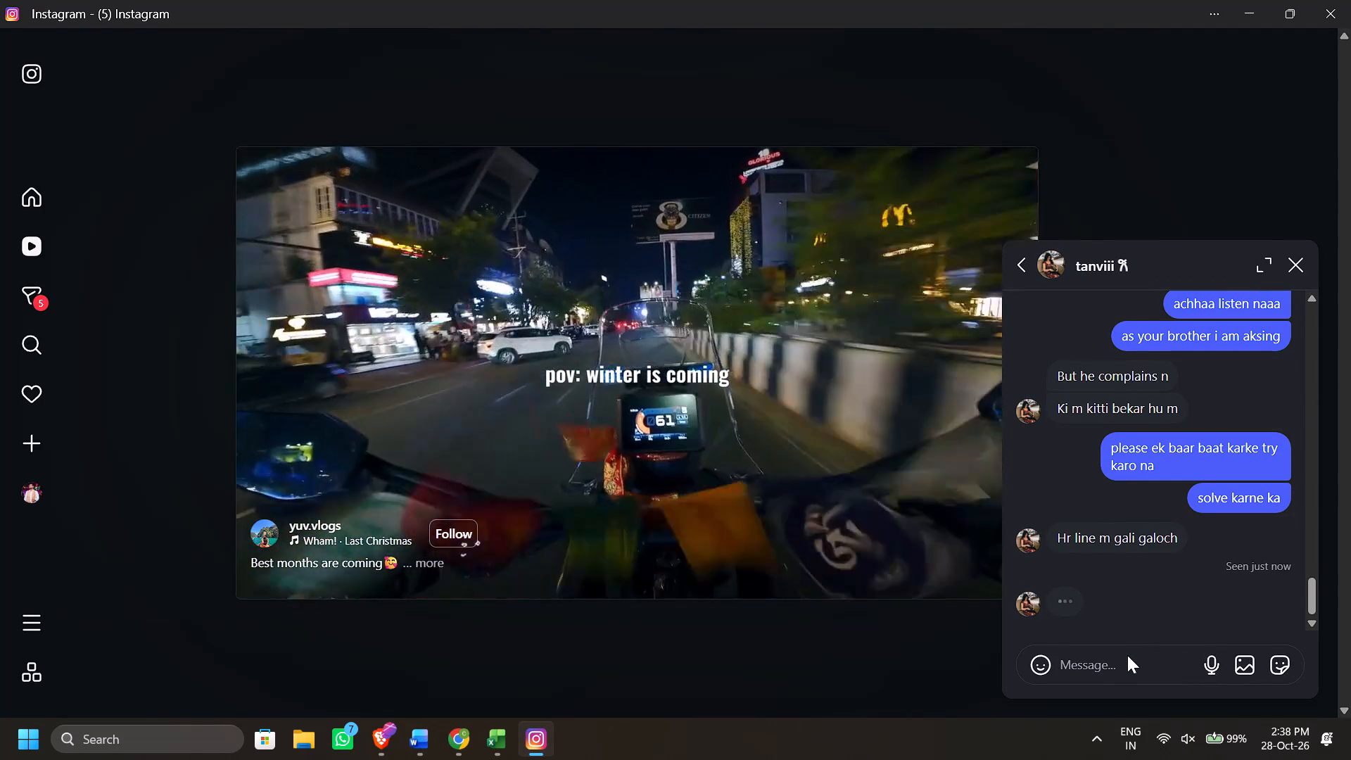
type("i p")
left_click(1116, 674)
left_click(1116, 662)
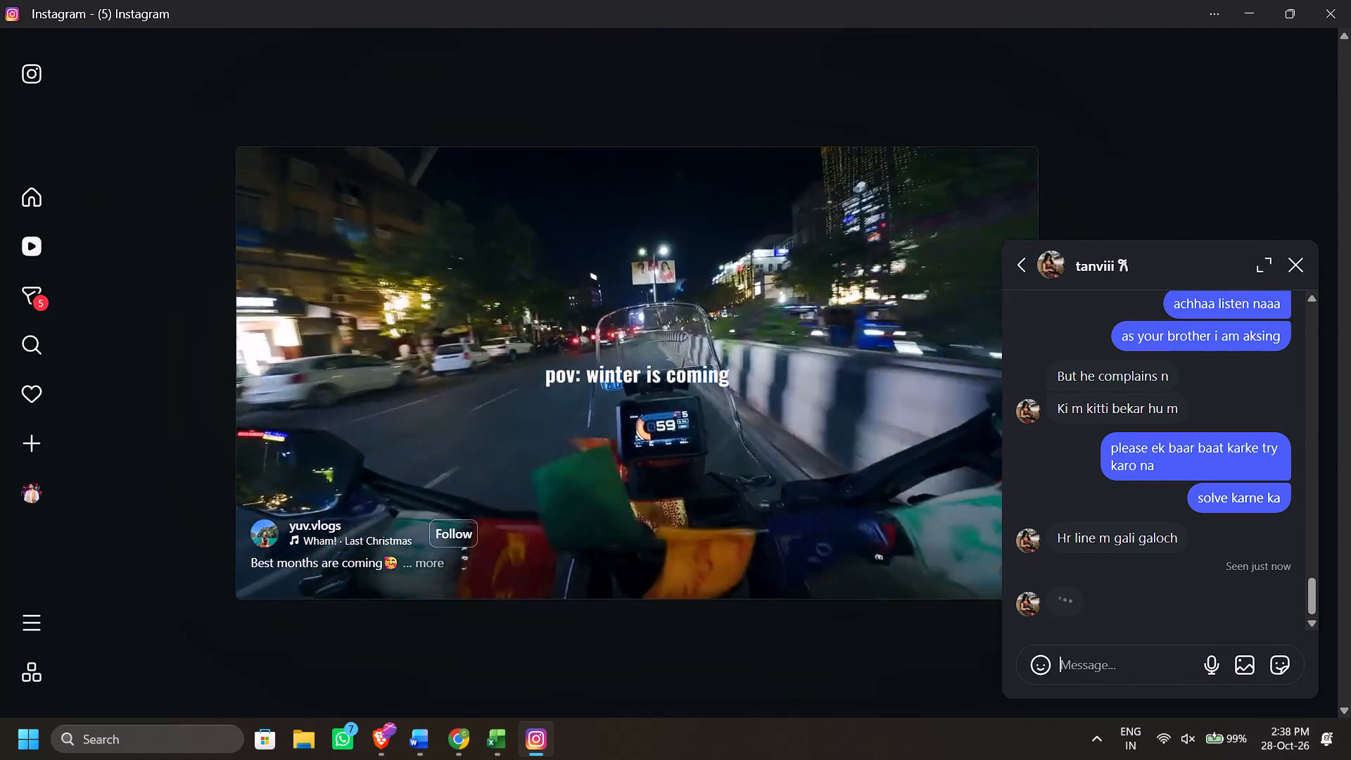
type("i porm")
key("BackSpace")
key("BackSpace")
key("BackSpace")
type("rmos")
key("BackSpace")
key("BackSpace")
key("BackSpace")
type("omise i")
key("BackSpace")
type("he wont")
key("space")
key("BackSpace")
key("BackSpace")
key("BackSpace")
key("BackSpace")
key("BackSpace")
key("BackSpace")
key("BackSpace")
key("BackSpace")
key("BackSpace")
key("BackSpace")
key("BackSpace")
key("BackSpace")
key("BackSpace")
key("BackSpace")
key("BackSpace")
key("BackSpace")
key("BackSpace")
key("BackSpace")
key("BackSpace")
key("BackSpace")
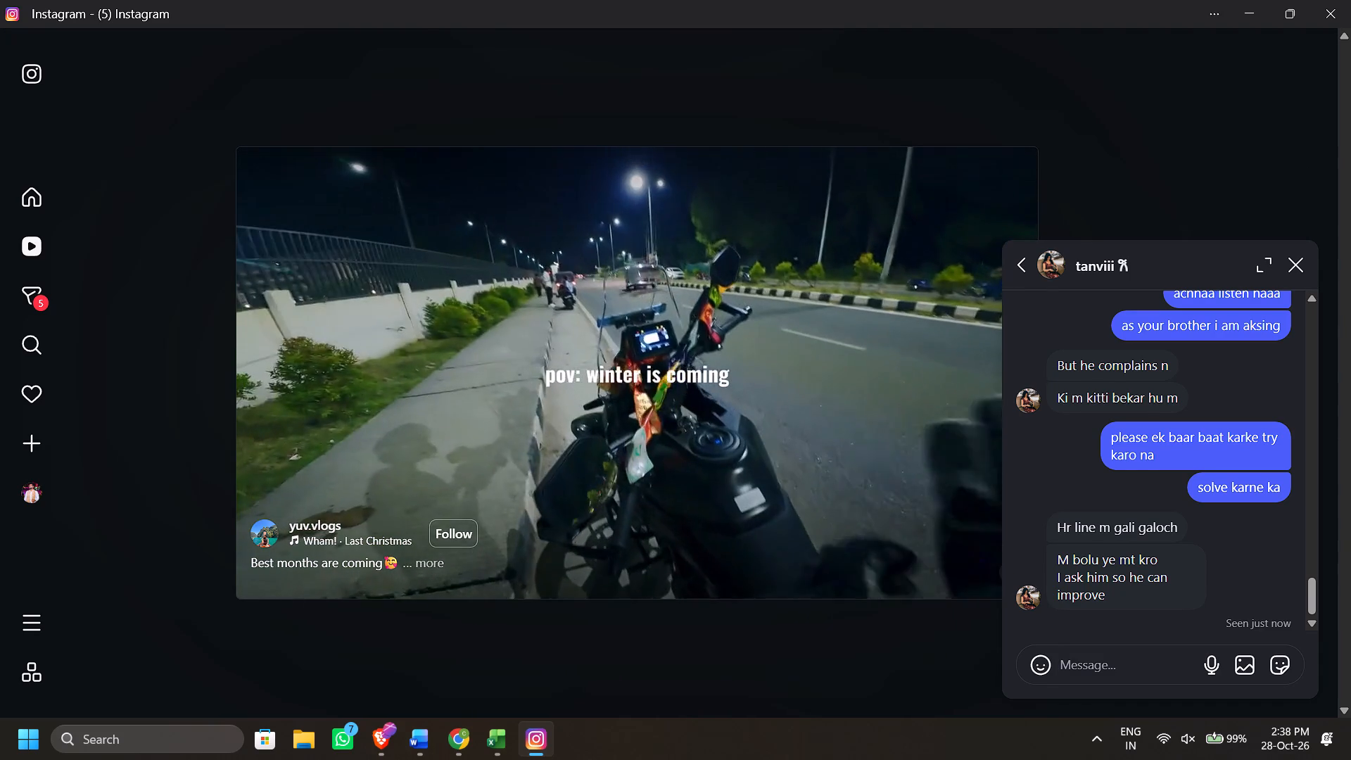
Reply in the chat with "i know he does these stupidities".
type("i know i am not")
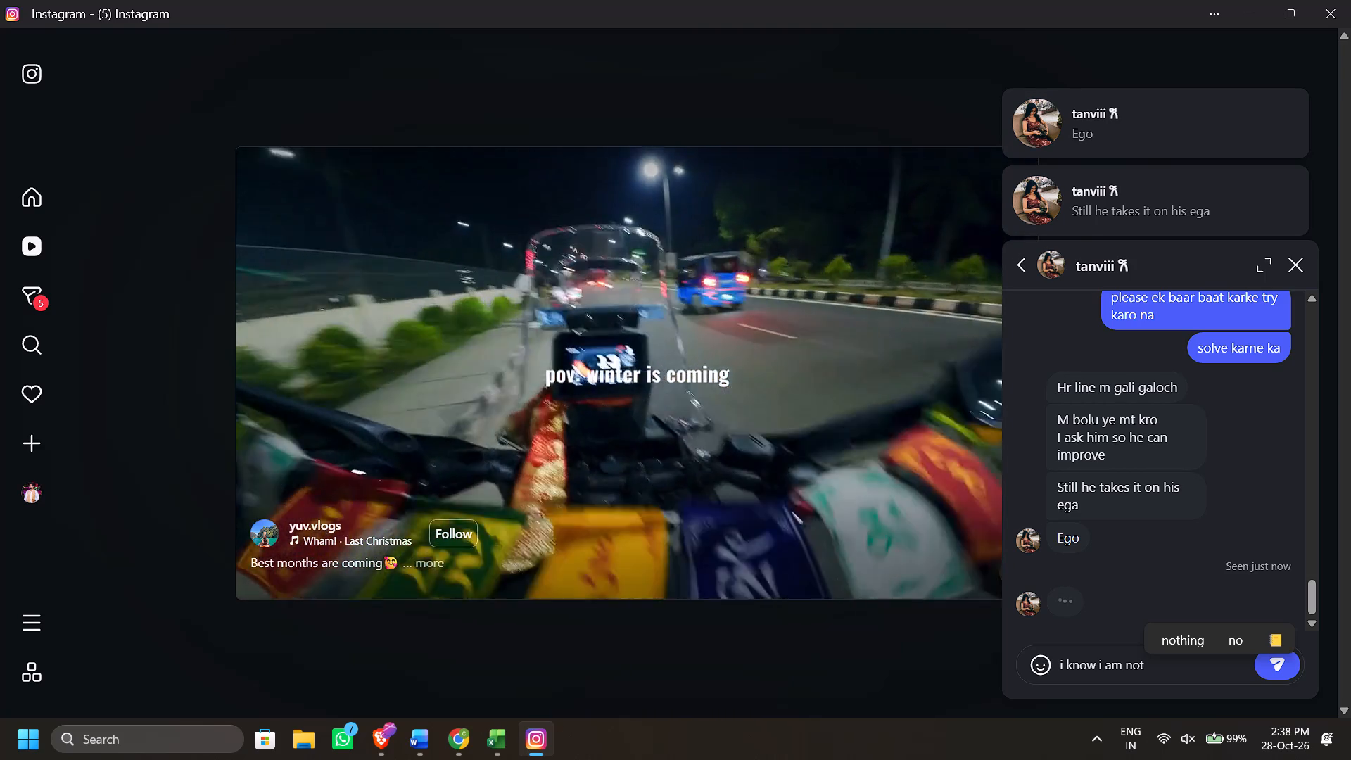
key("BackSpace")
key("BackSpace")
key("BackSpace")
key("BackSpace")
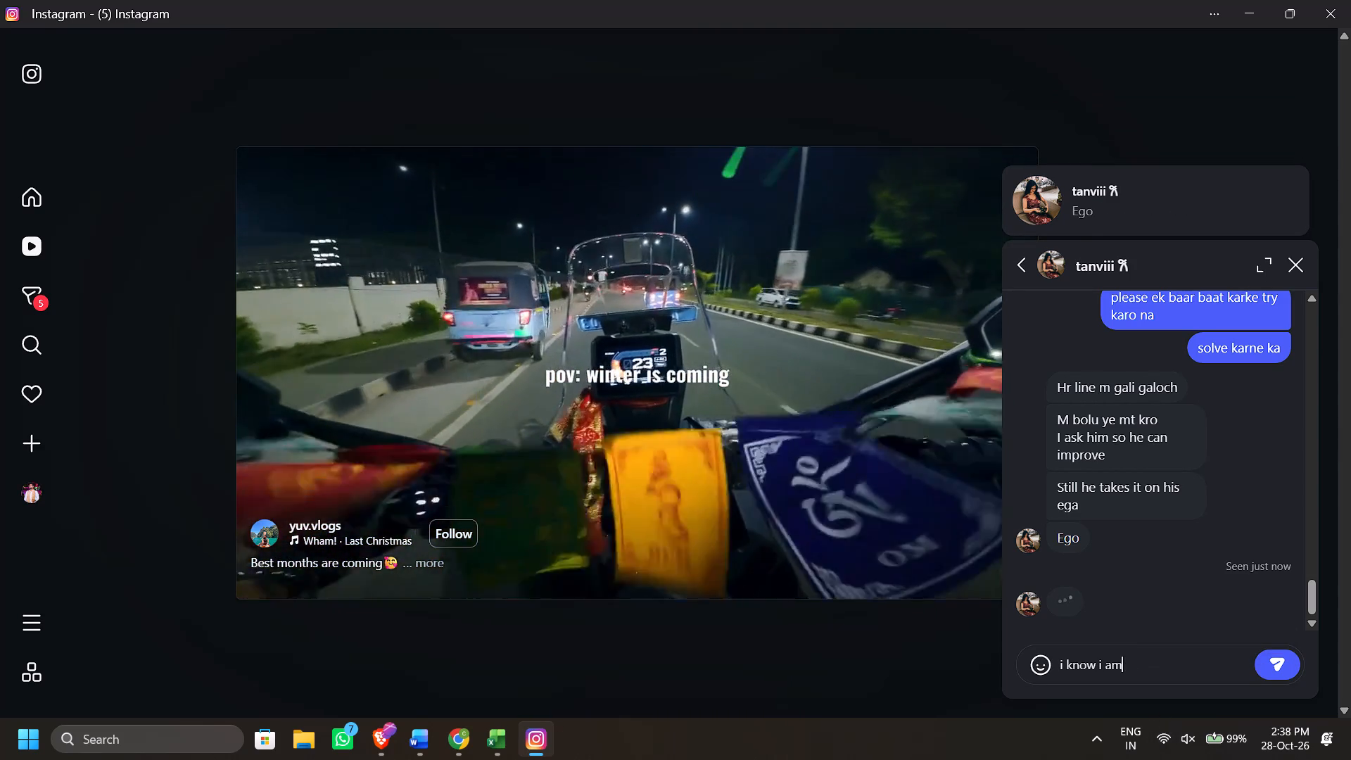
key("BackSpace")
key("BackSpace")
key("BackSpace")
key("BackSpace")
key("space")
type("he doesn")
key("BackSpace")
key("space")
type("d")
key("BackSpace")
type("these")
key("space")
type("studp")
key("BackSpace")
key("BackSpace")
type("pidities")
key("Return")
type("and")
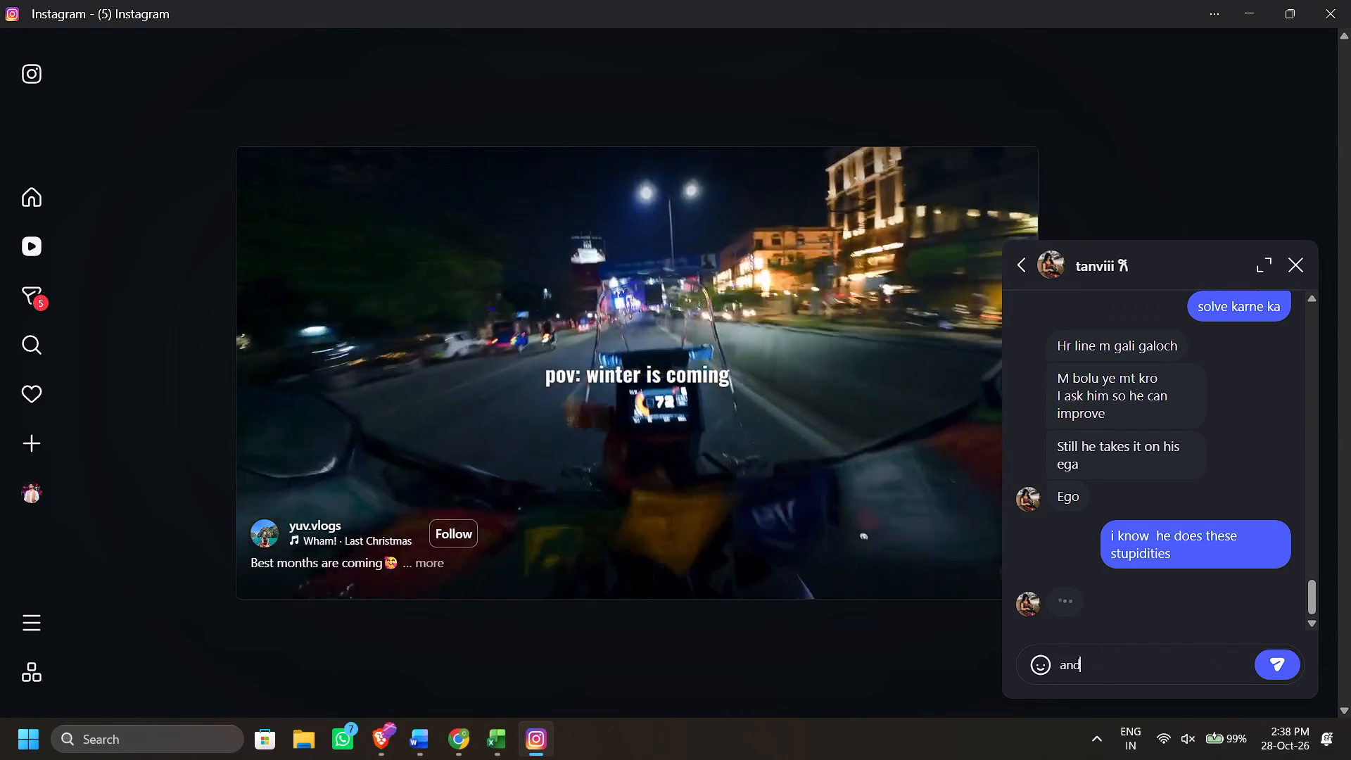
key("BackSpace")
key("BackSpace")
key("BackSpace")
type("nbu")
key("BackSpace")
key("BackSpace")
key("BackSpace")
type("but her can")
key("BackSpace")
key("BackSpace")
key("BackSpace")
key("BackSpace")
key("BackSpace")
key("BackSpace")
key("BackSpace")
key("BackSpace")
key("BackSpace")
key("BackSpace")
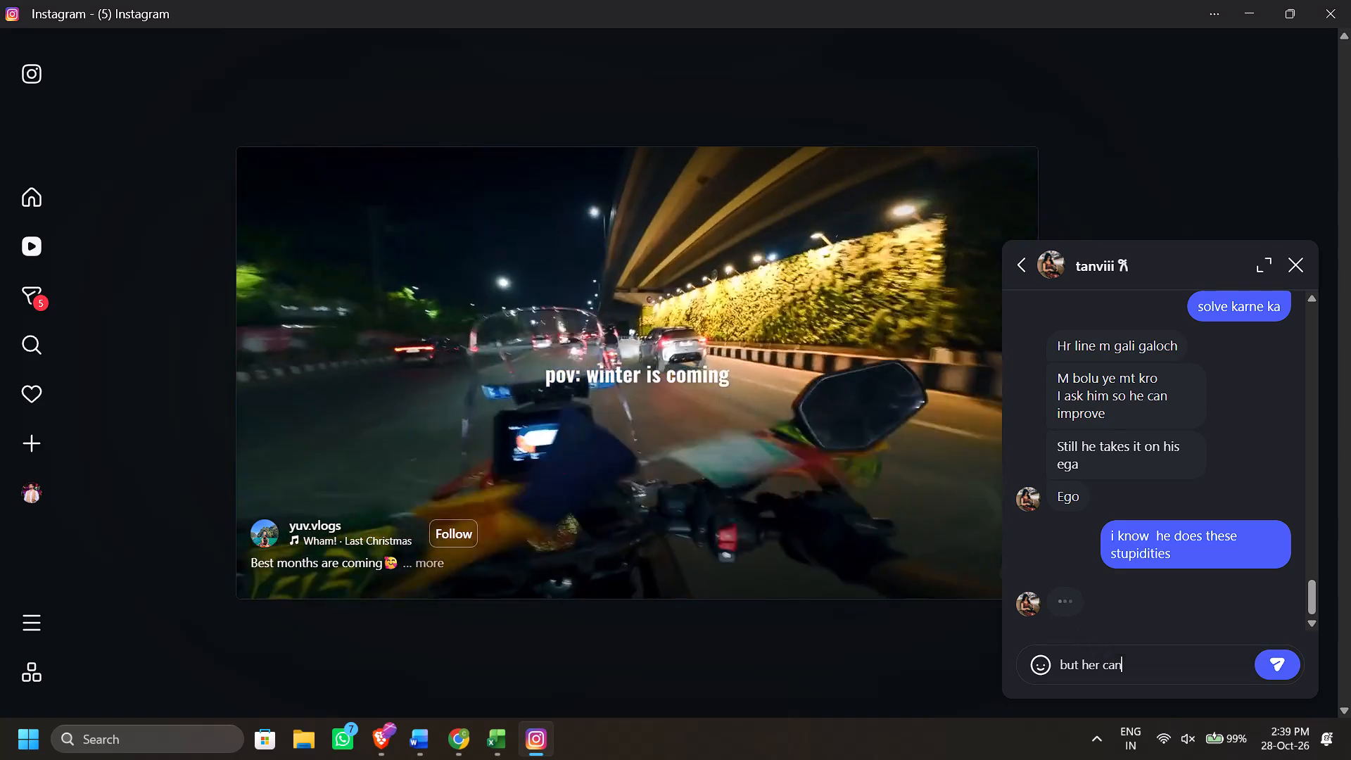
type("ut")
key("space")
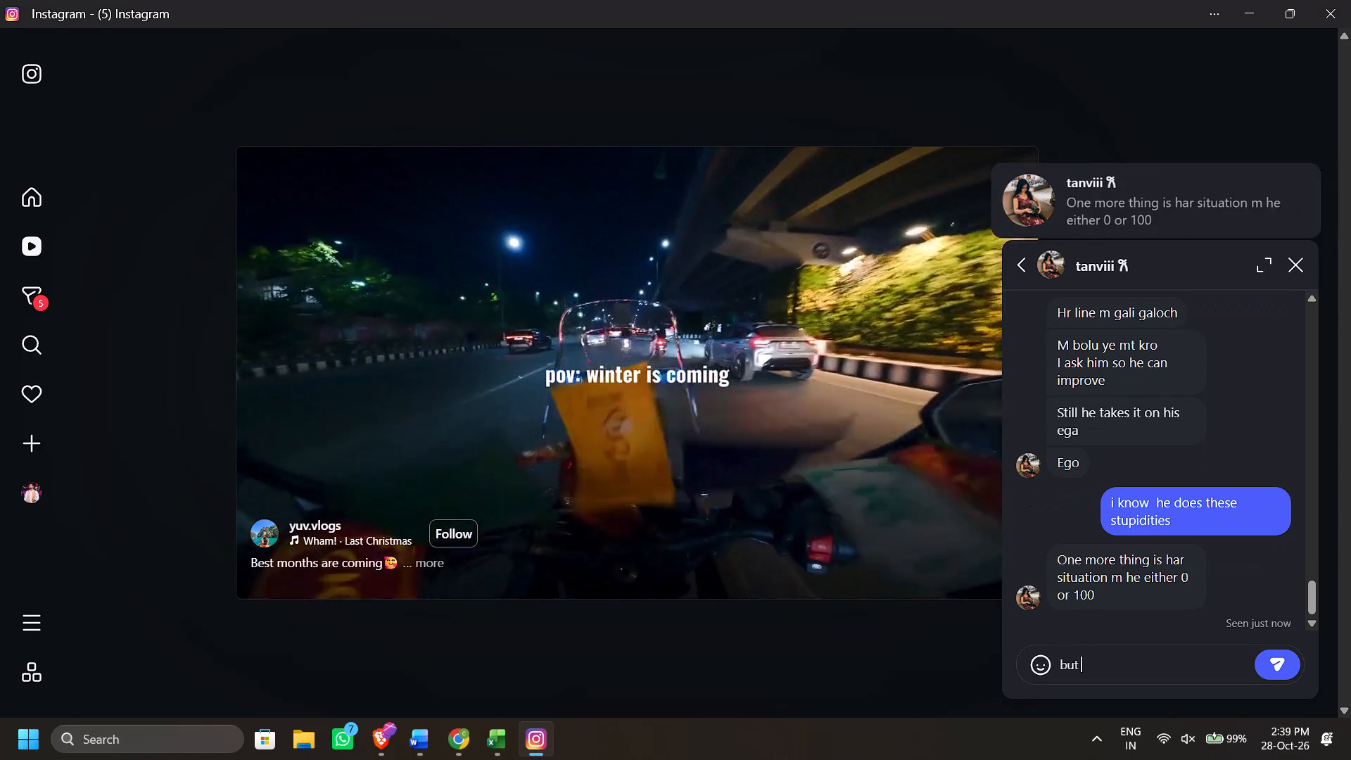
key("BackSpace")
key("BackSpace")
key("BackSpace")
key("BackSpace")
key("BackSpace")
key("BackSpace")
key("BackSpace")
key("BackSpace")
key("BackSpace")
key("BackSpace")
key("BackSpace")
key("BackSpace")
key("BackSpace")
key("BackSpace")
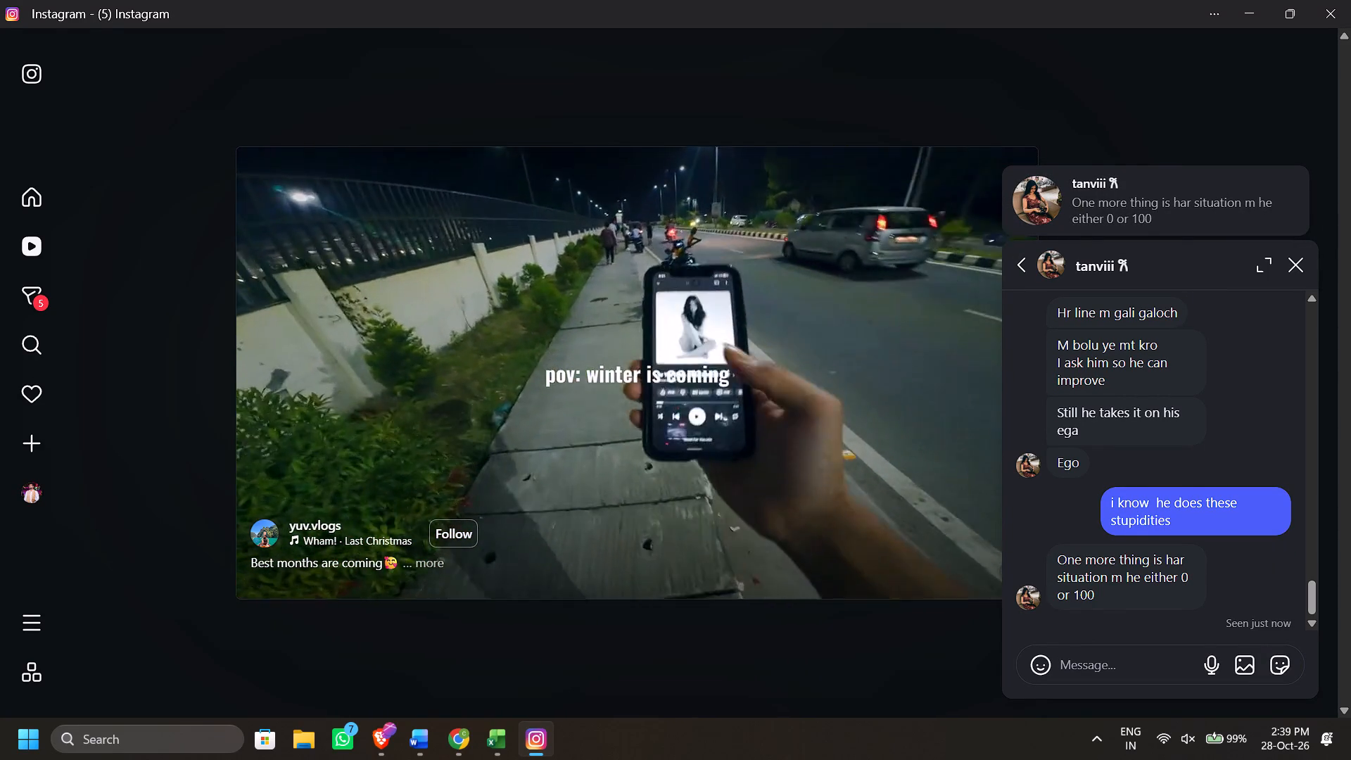
Send the replies "haa yes i know this" and "but thats because" in the chat.
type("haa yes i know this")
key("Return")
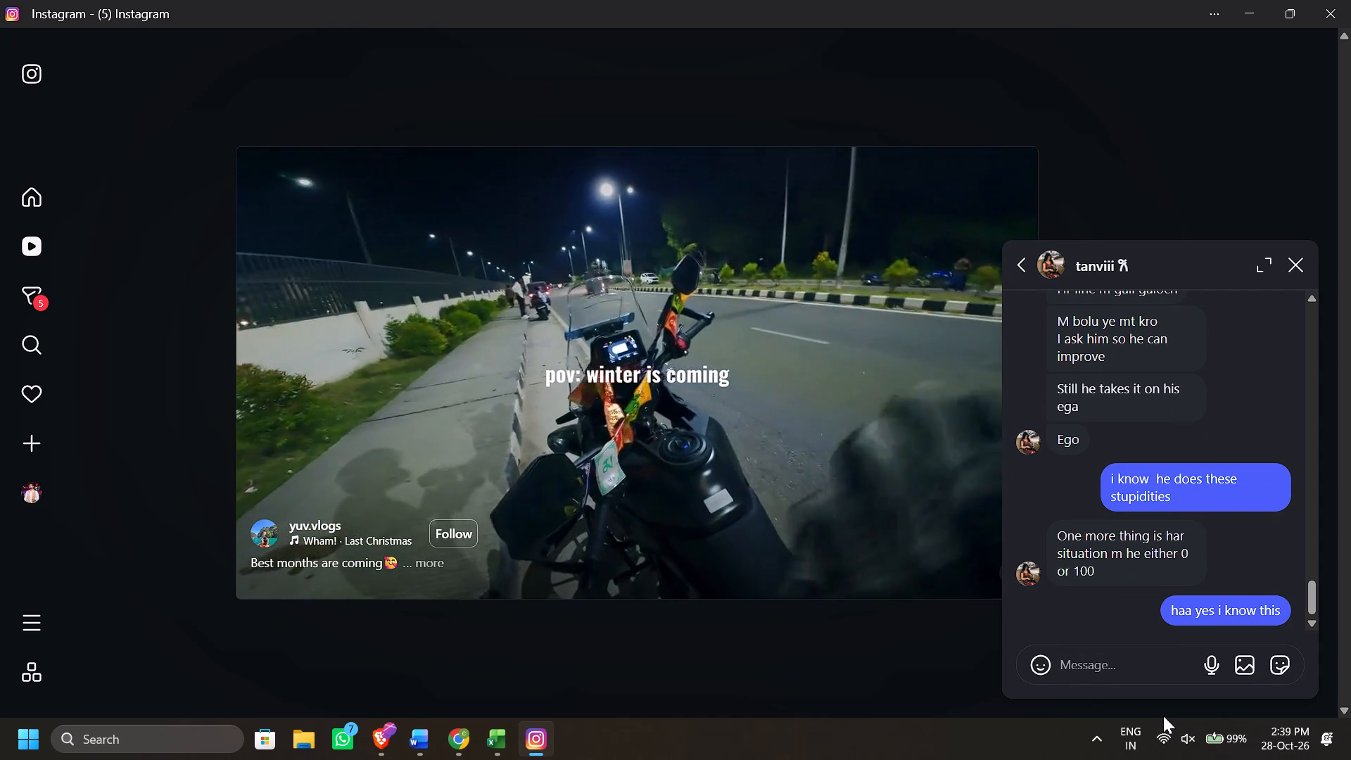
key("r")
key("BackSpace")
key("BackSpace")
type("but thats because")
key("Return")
Send the message "vo jabtak usko ekdam hadd paar affect na karle situation usko" in the chat.
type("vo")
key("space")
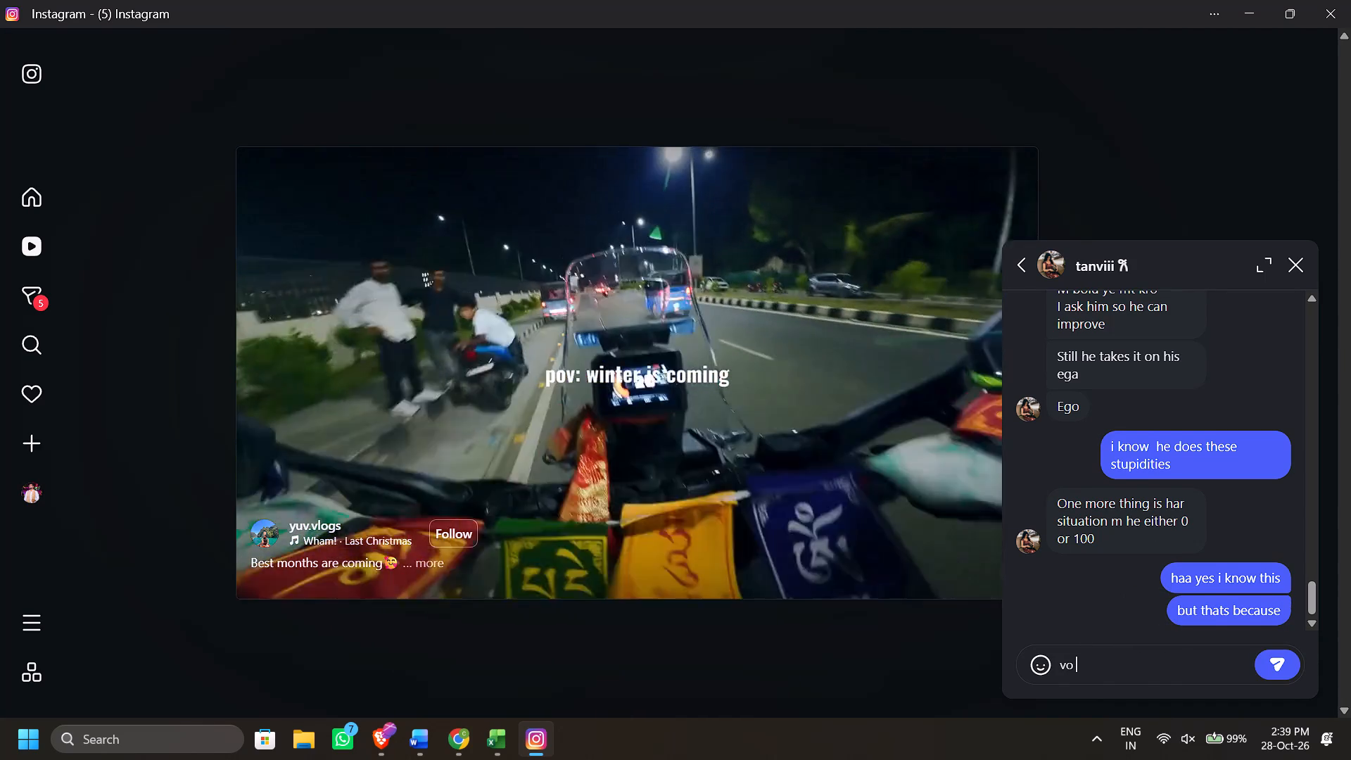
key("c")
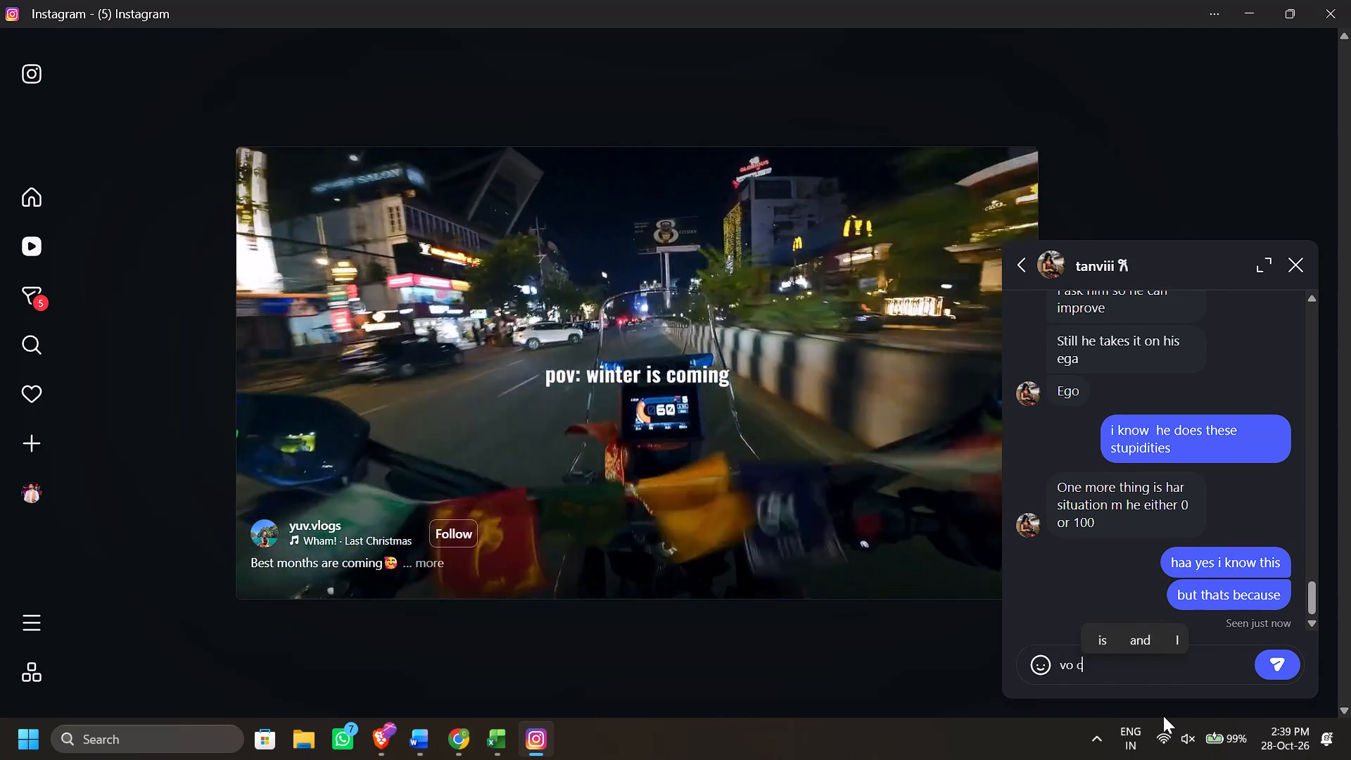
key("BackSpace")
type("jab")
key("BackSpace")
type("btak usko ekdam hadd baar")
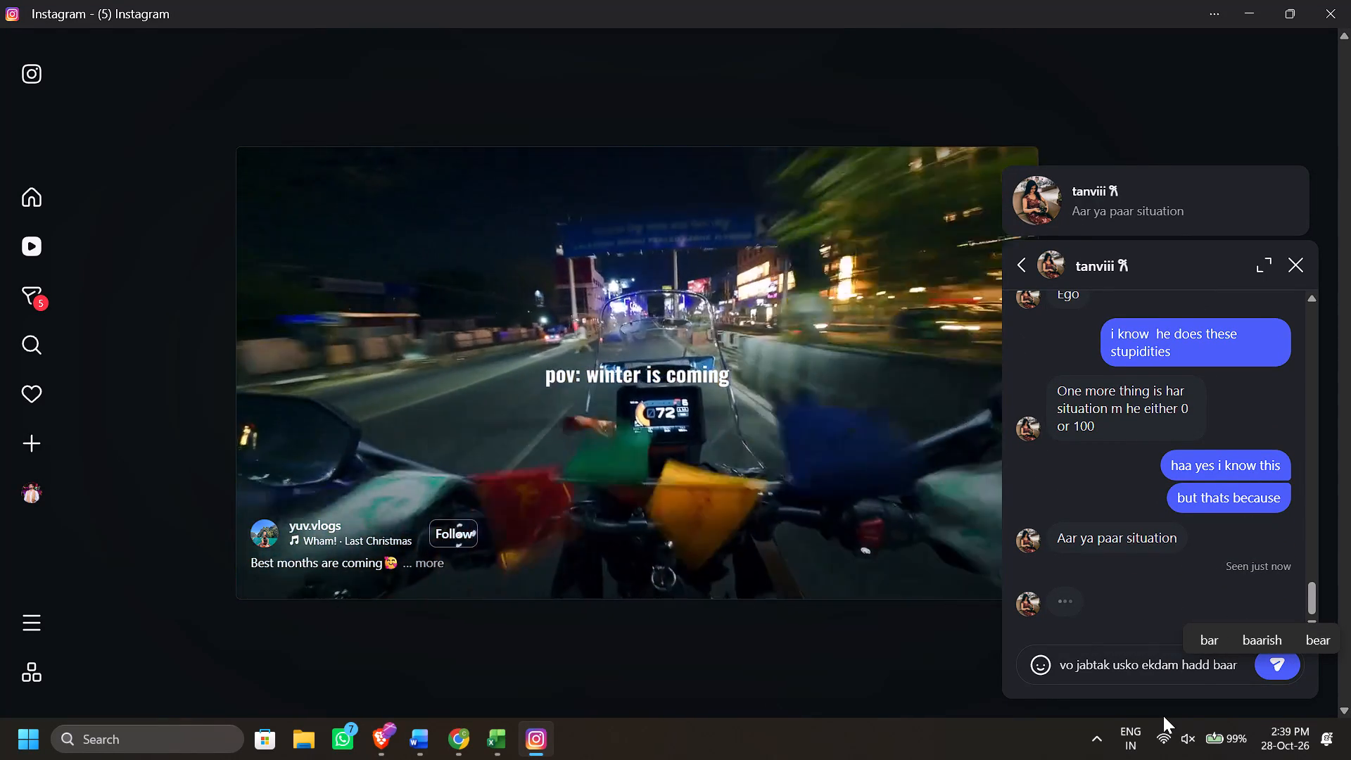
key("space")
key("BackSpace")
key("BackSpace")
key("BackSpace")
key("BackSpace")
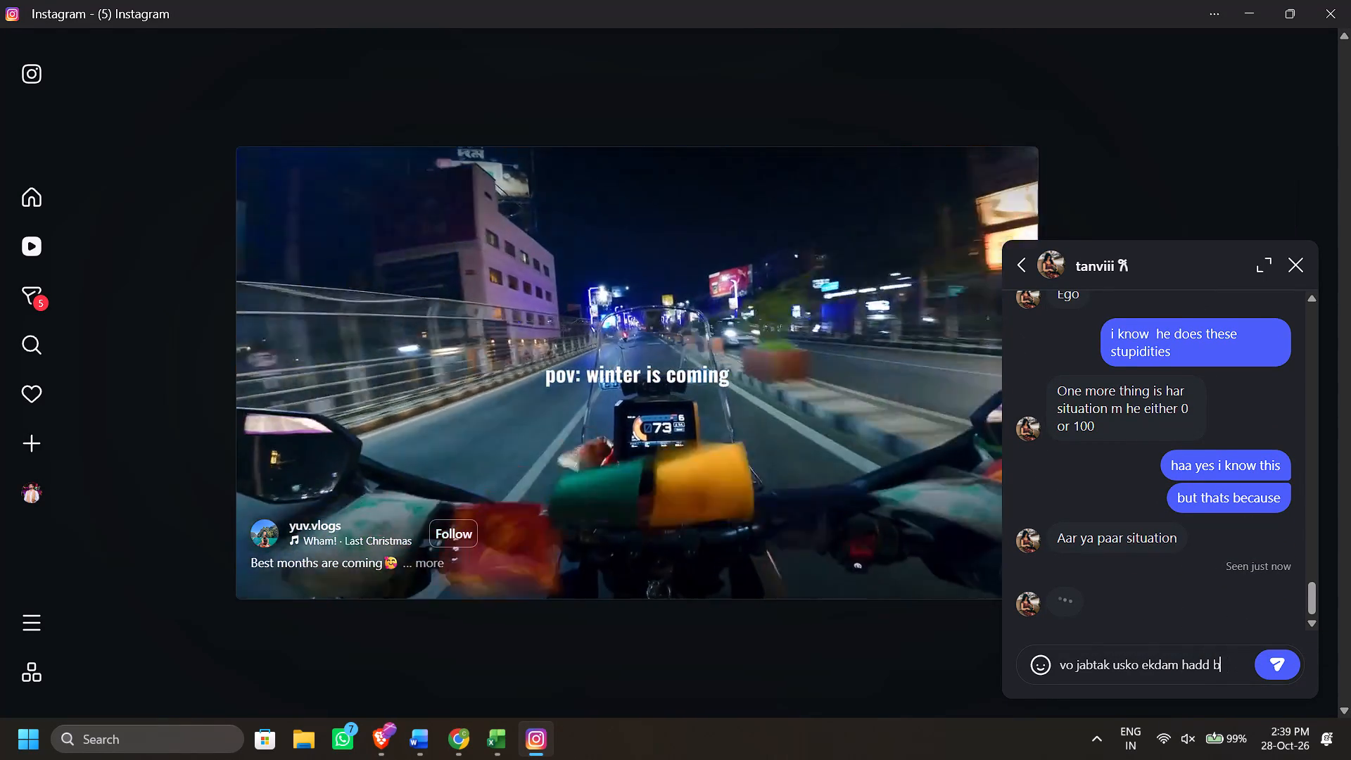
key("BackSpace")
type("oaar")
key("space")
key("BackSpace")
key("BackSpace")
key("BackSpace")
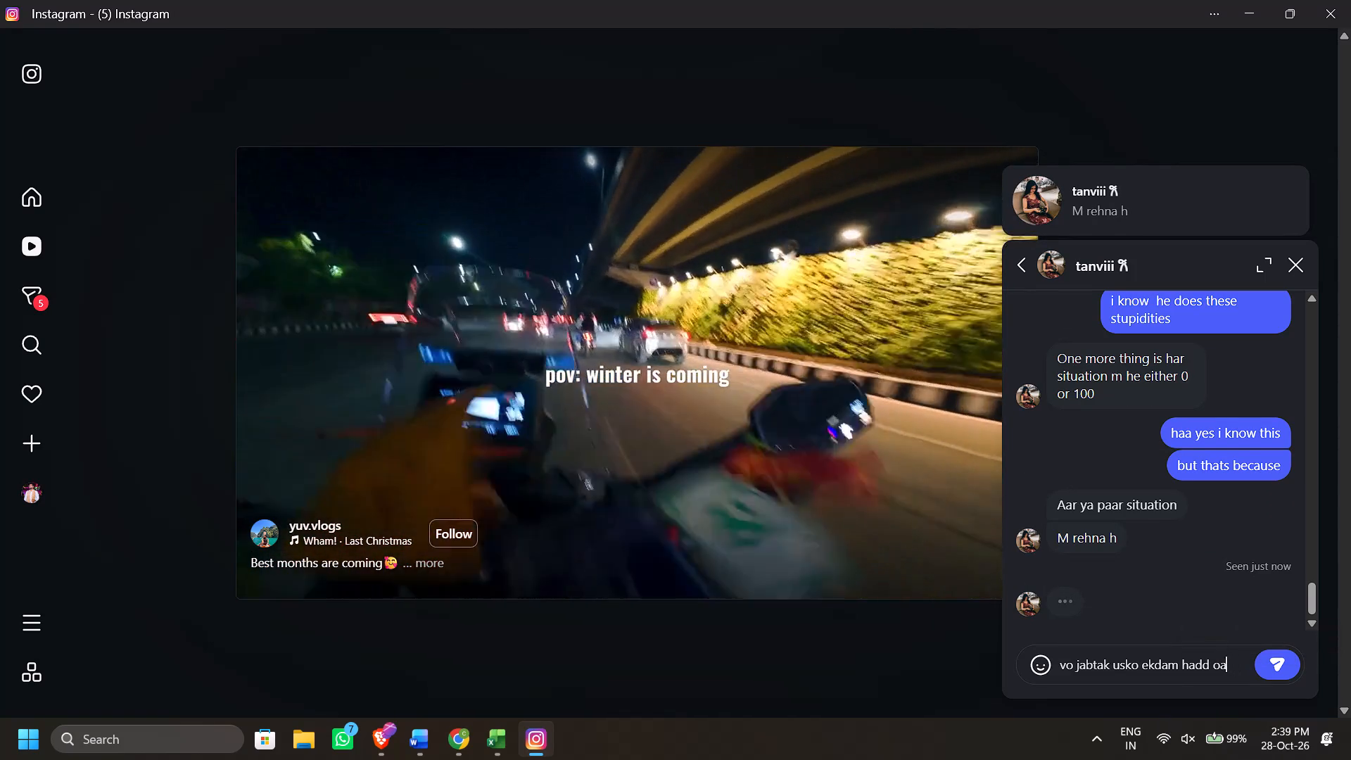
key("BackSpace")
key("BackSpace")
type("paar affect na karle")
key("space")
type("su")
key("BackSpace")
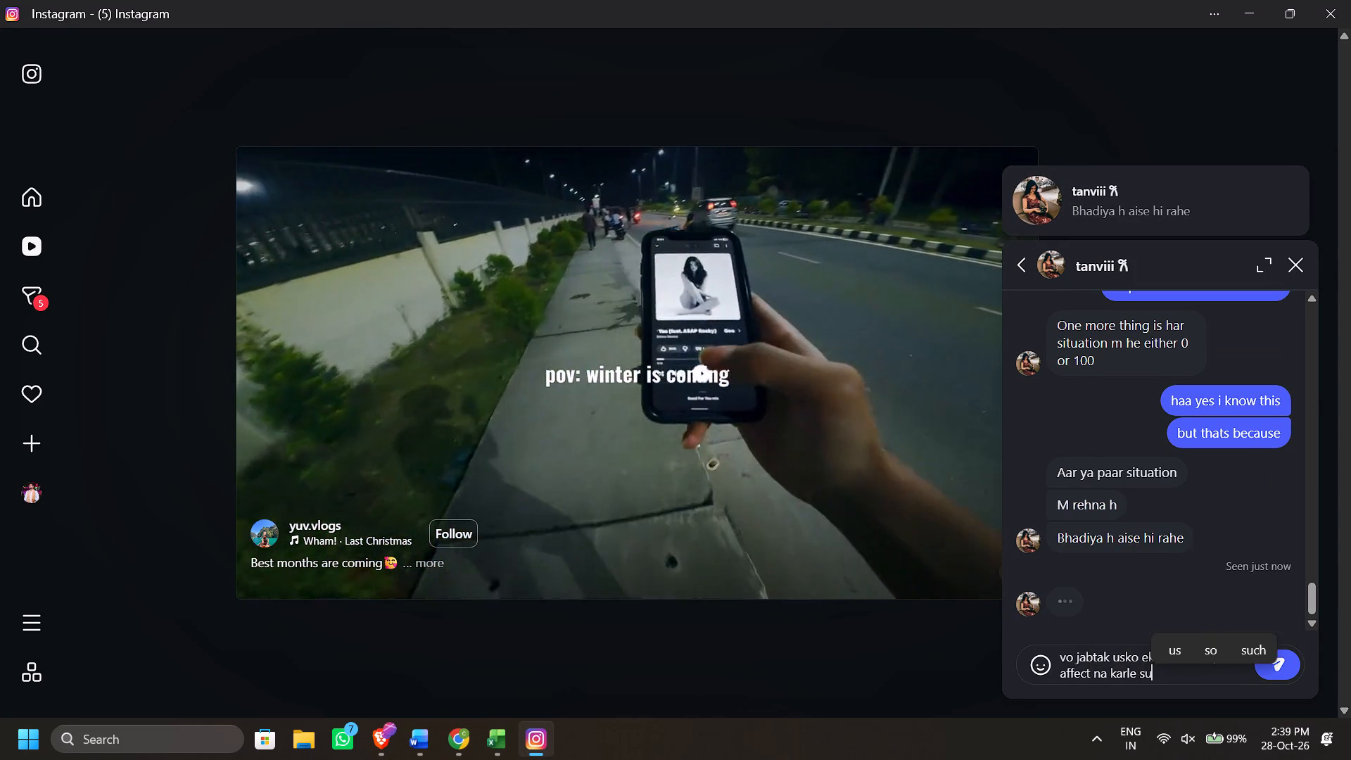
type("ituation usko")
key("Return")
Send the message "jabtak seriously nahi leta kisi cheez ko" in the chat.
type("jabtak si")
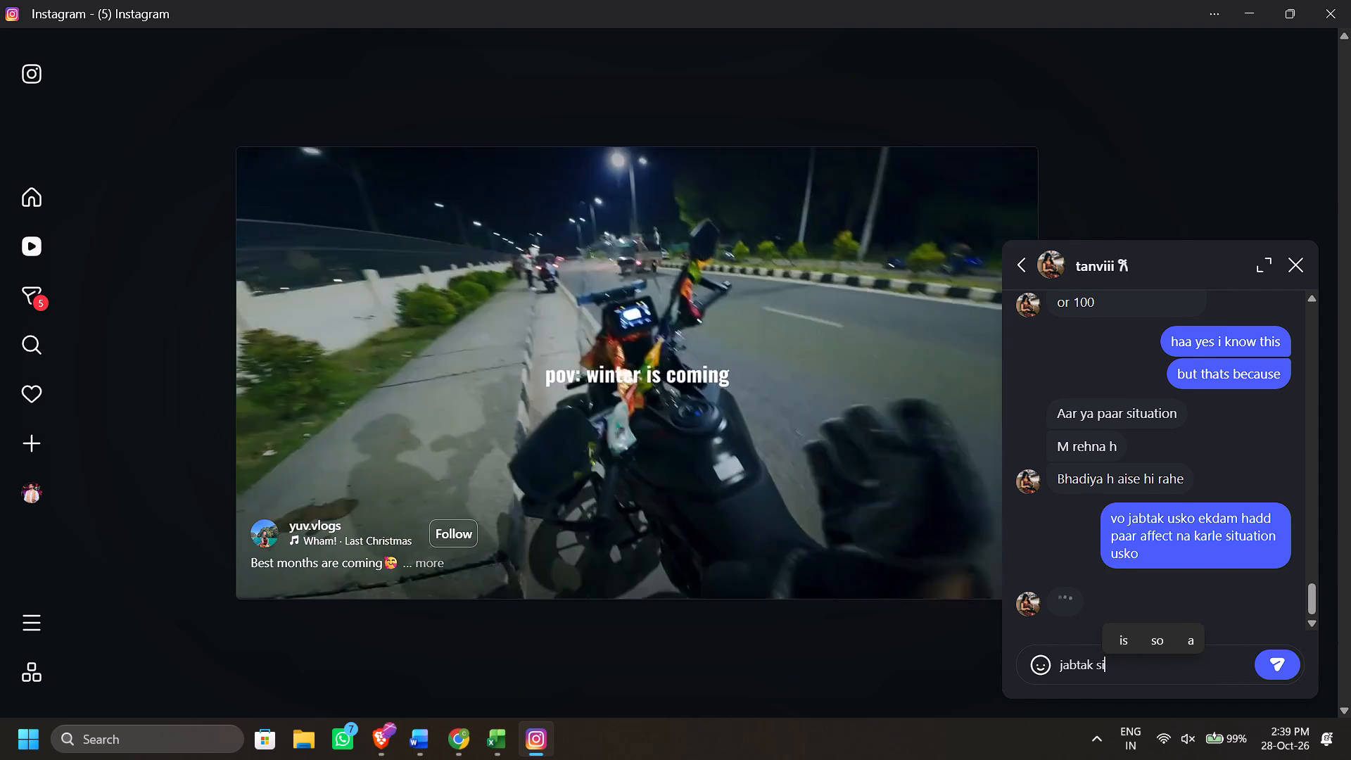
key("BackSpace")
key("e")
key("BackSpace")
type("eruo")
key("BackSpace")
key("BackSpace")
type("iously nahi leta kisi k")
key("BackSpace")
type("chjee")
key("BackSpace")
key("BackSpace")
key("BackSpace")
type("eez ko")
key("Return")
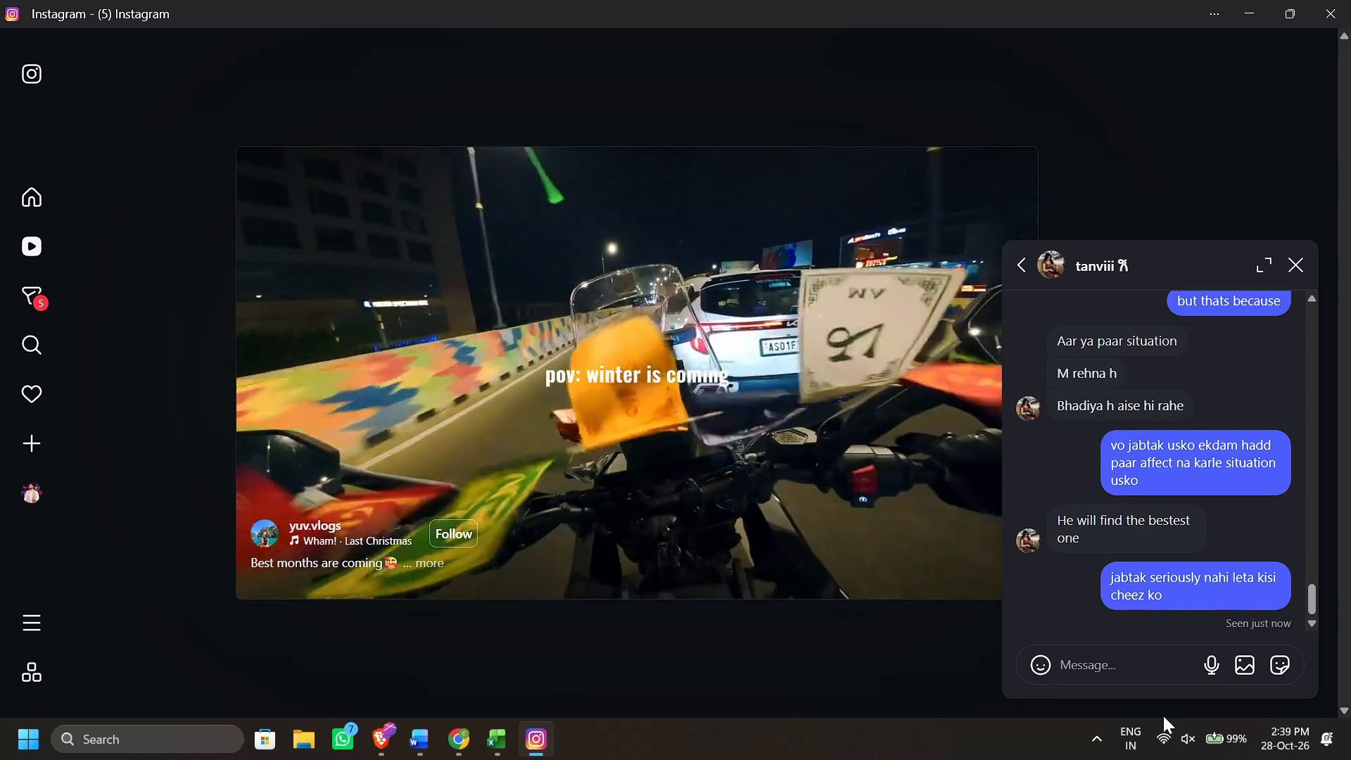
Set the screen brightness to about one third of its range in the system quick settings.
left_click(1206, 759)
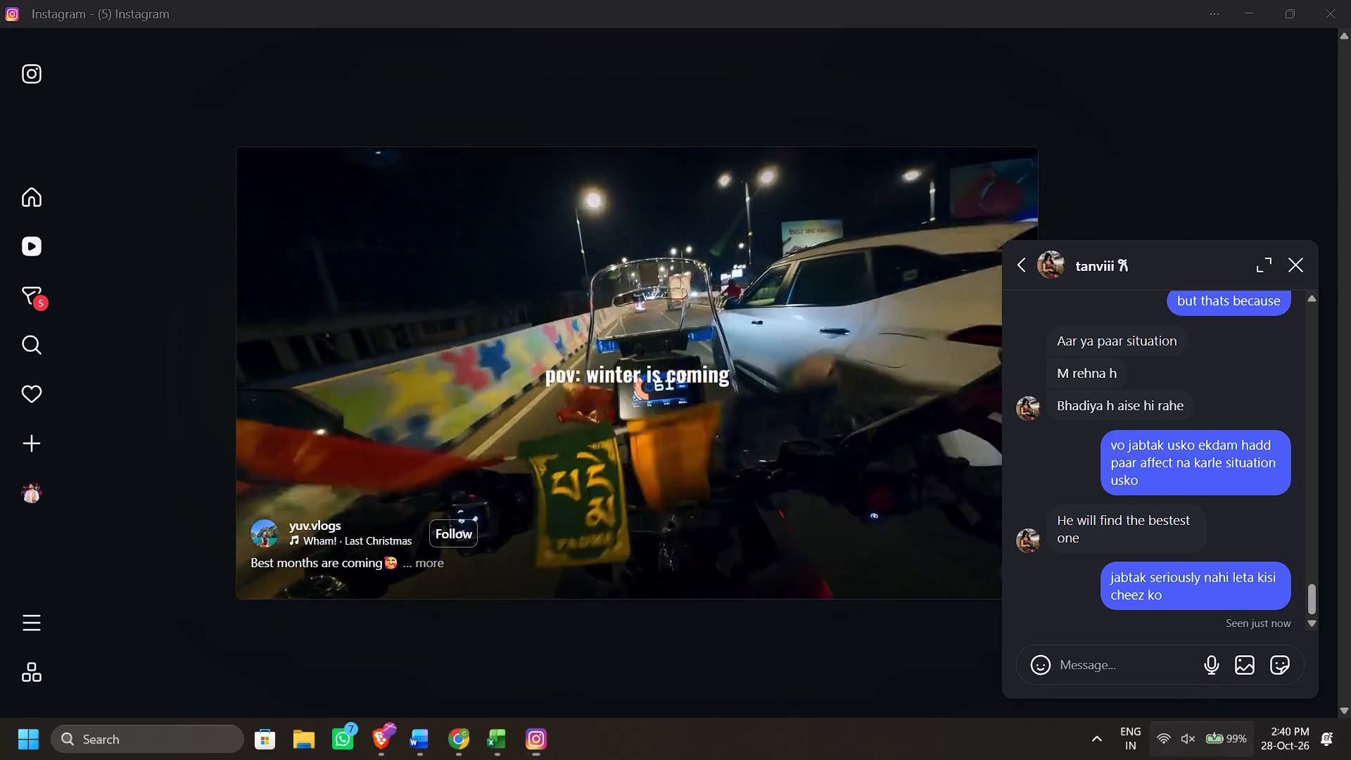
left_click(1147, 592)
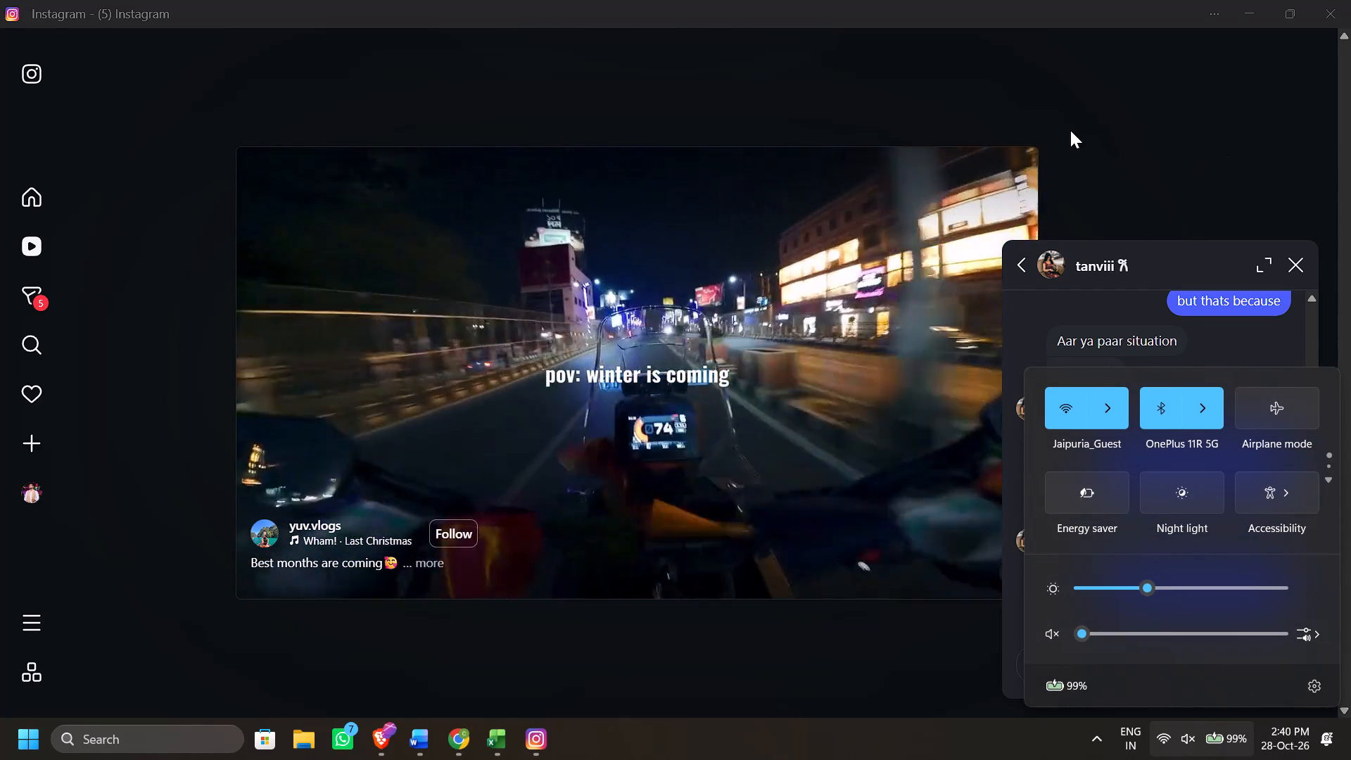
left_click(1170, 86)
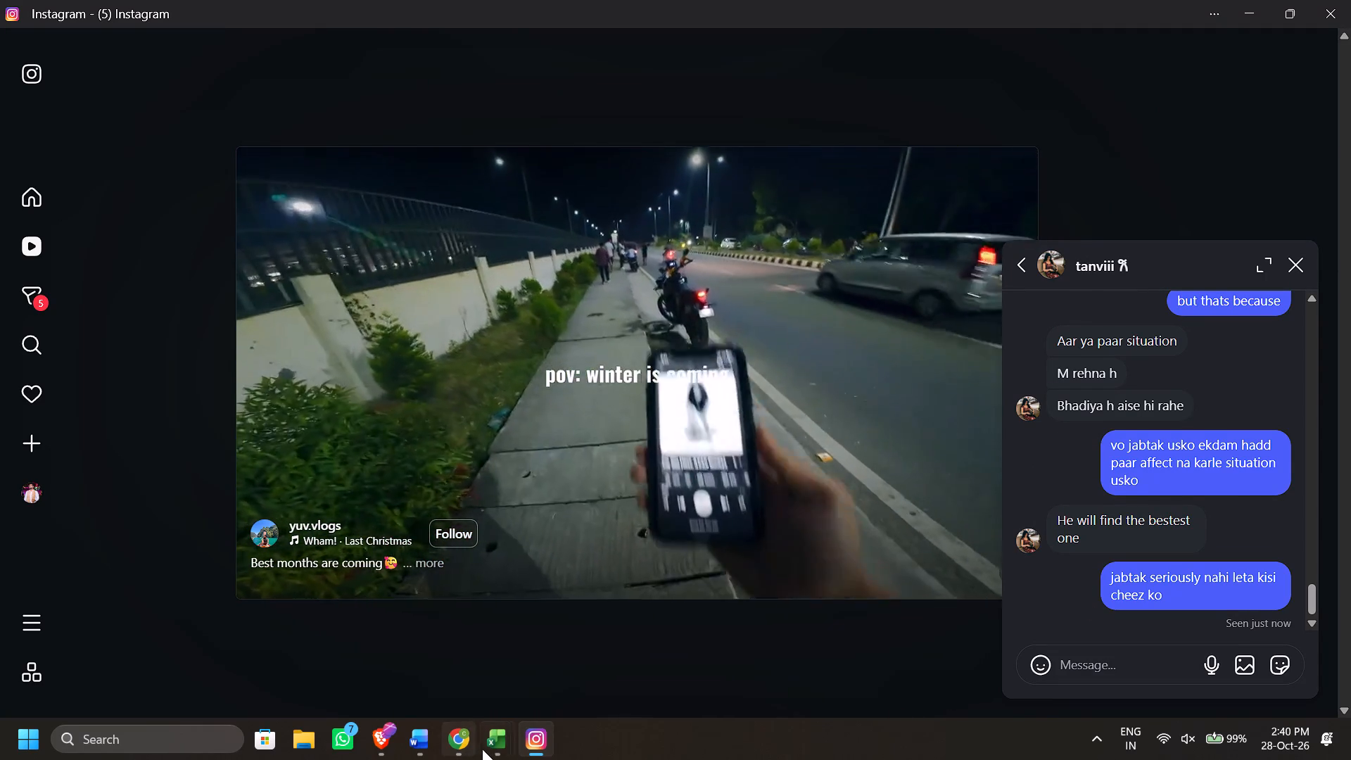
Switch to the What-if Analysis workbook in Excel and select cell H11 under the Month heading.
left_click(488, 752)
left_click(590, 683)
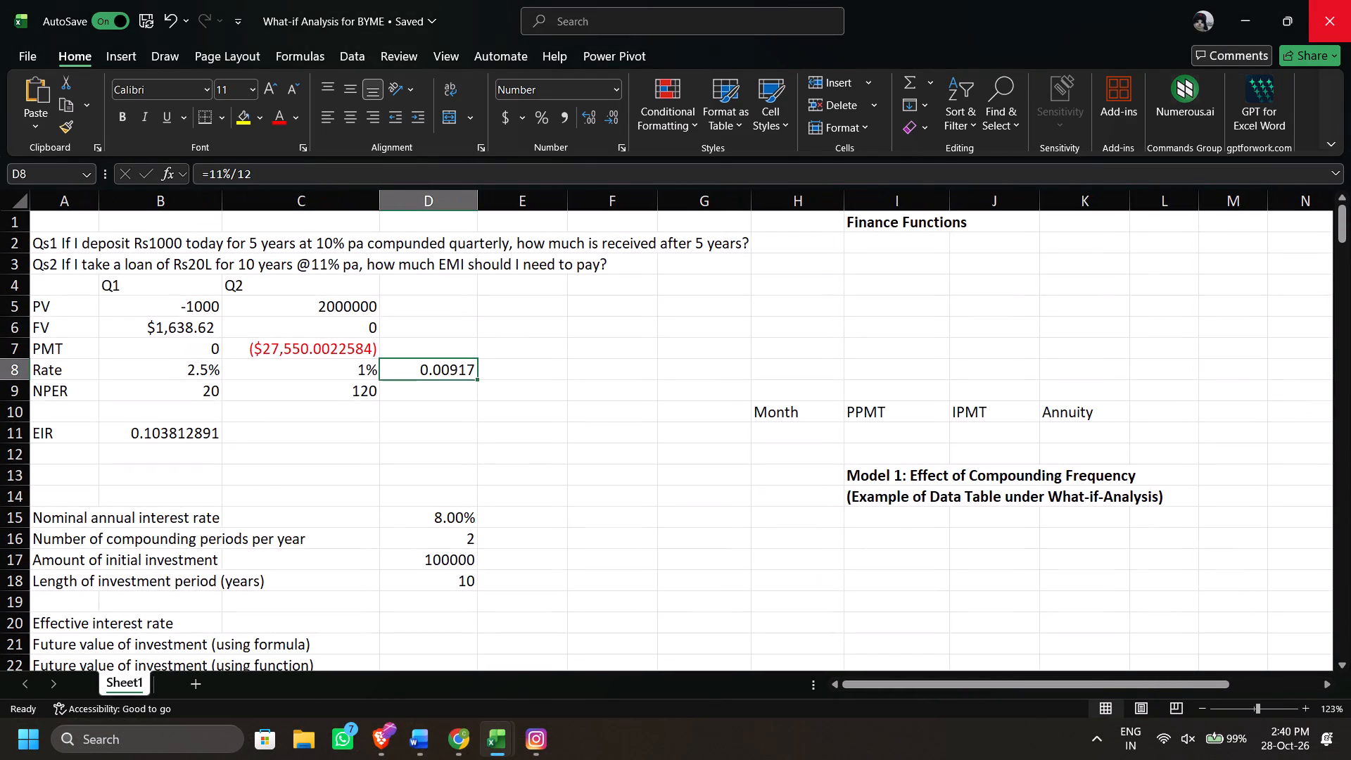
left_click(811, 437)
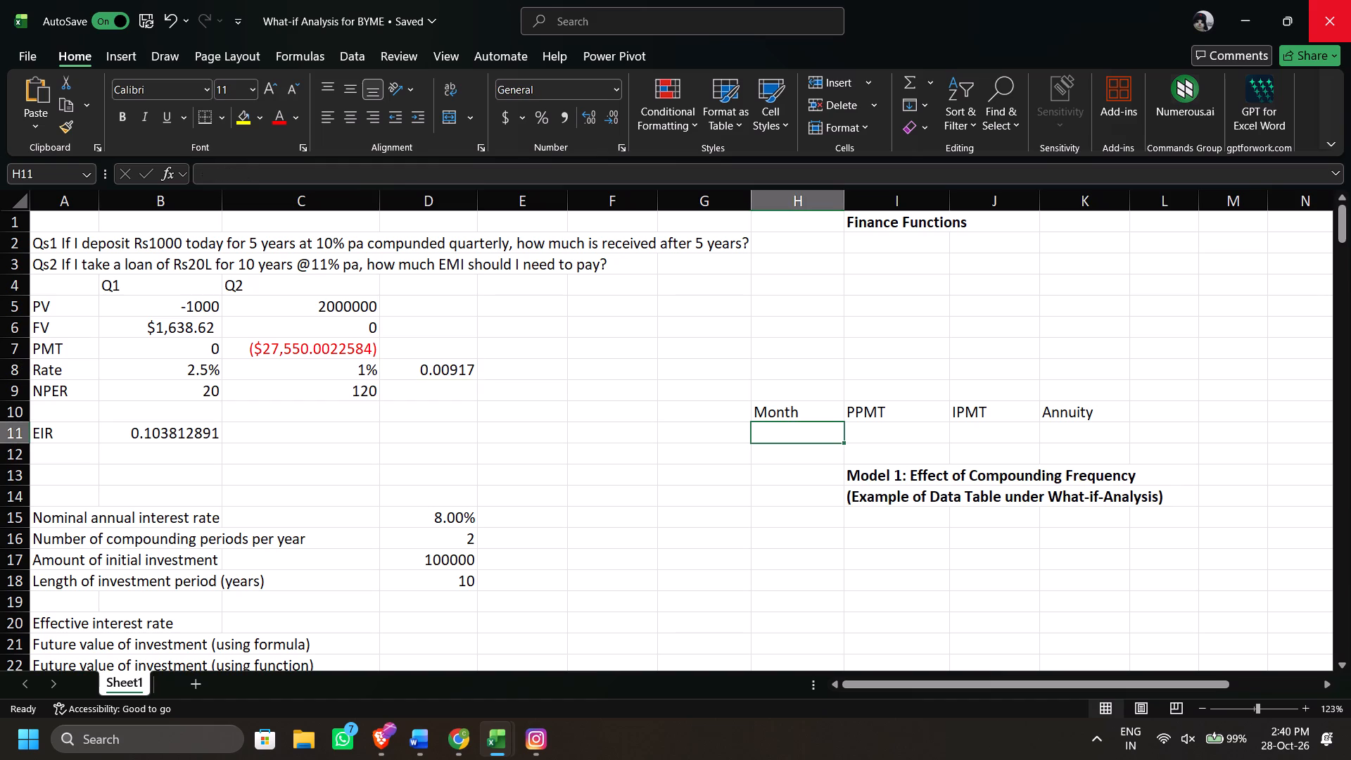
Enter 1 as the first month in cell H11, under the Month heading.
key("1")
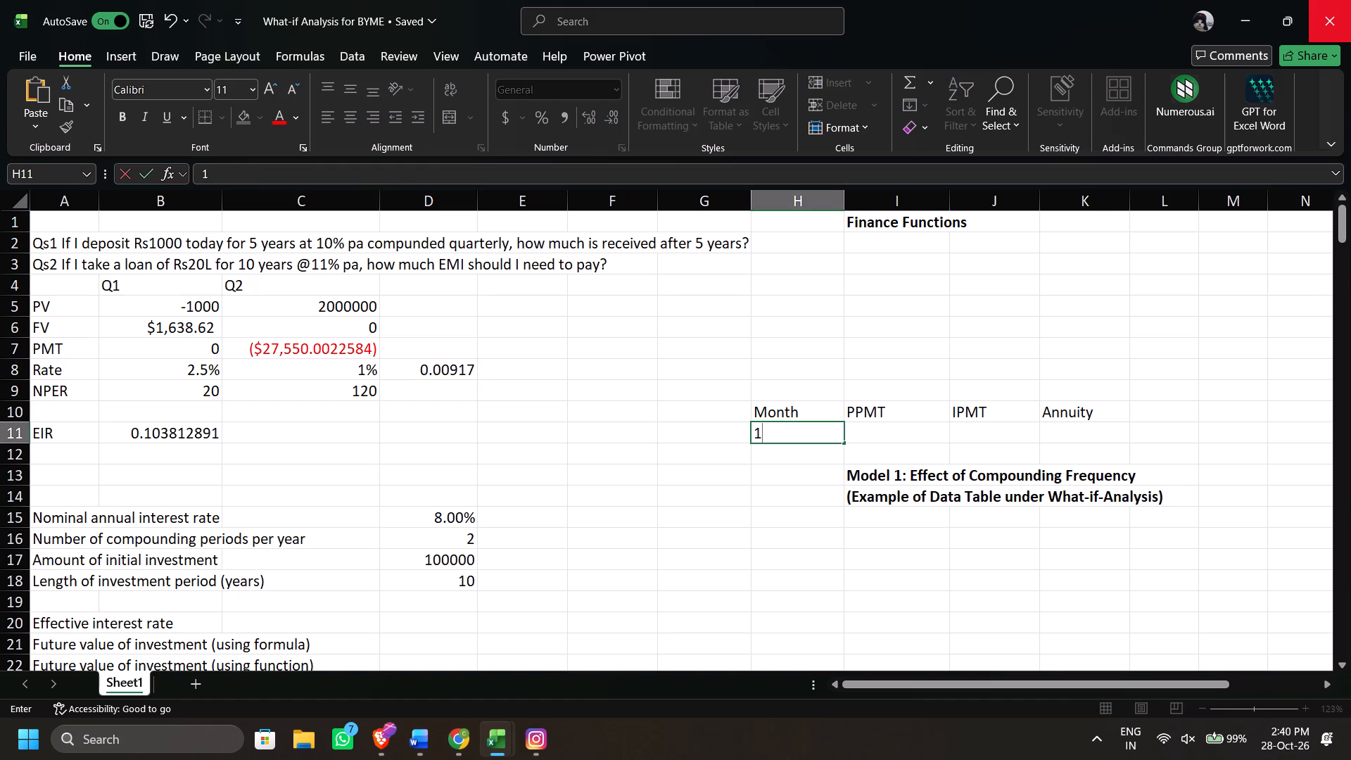
Calculate the month 1 principal portion of the Q2 loan in cell I11 with =PPMT(C8,1,C9,C5,C6,0).
left_click(882, 424)
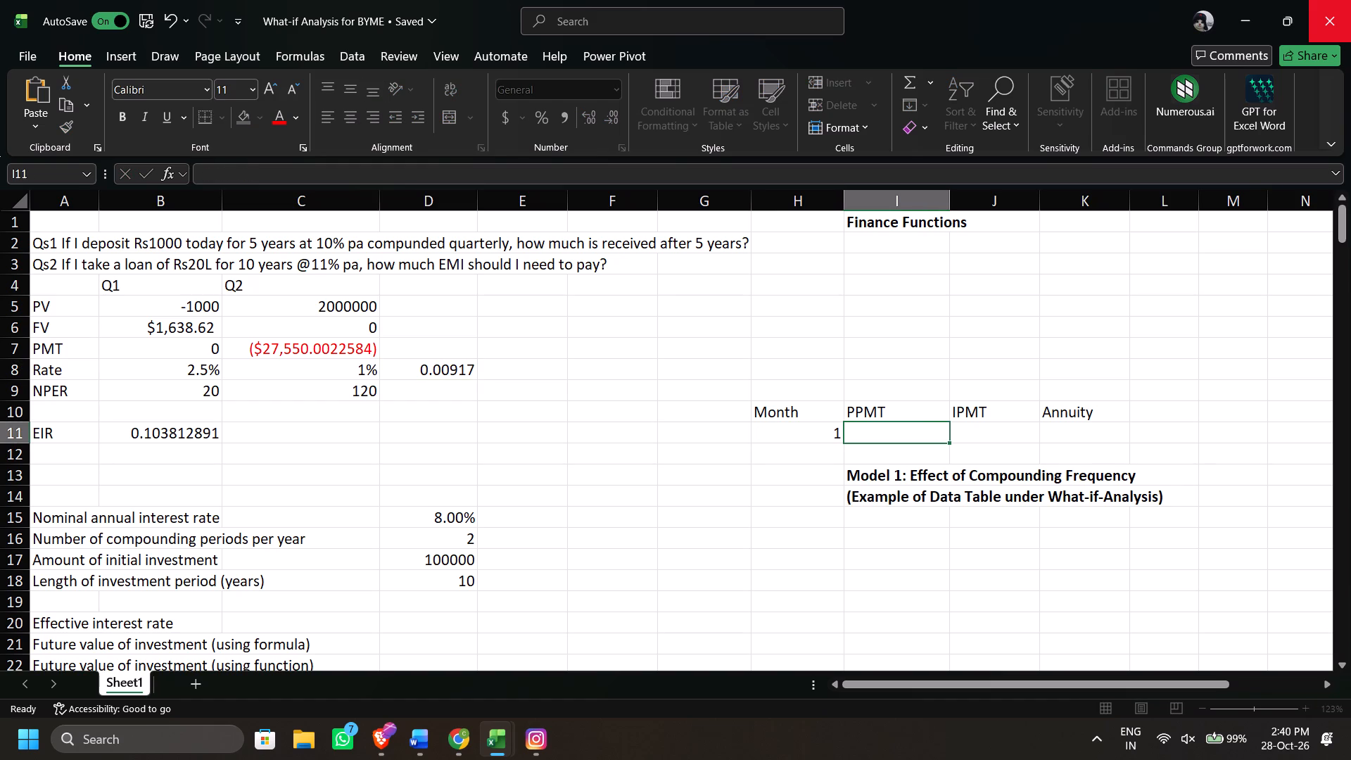
type("=pp")
key("Tab")
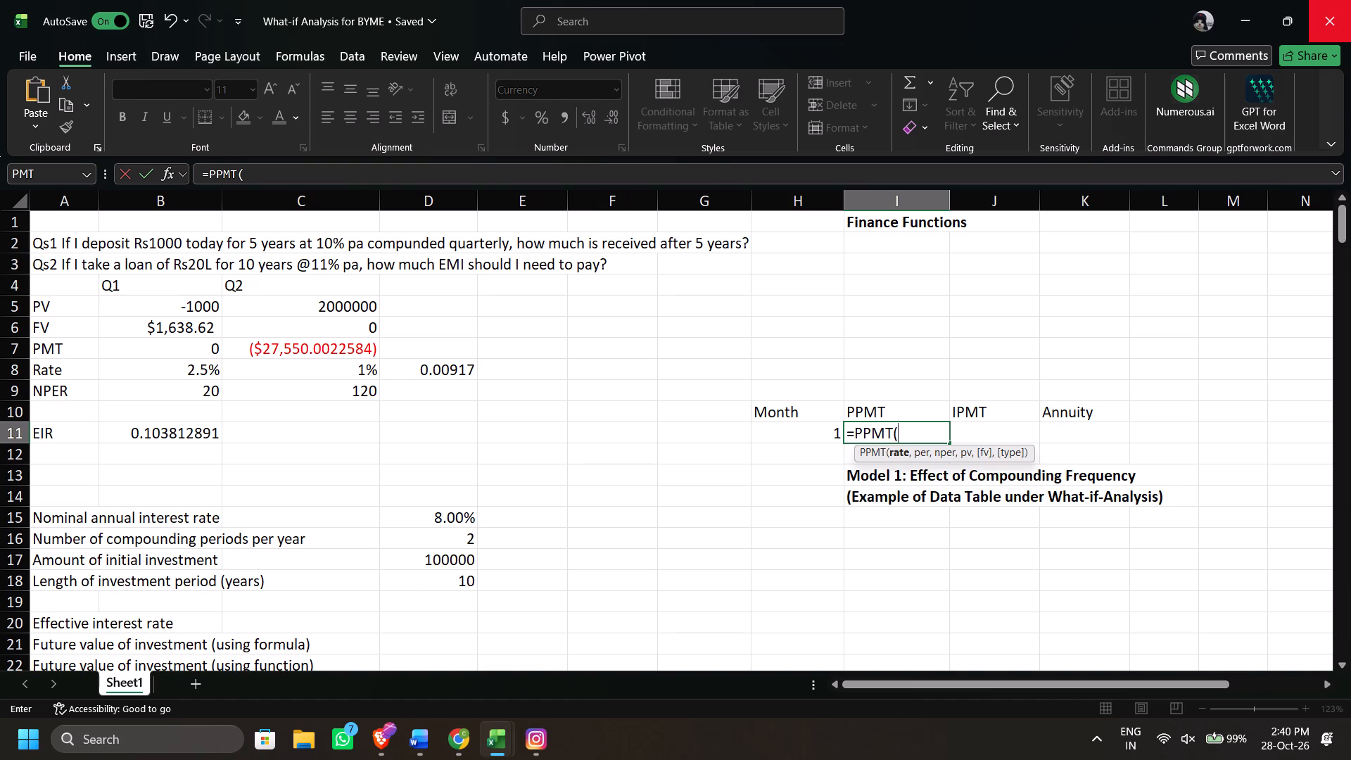
left_click(338, 368)
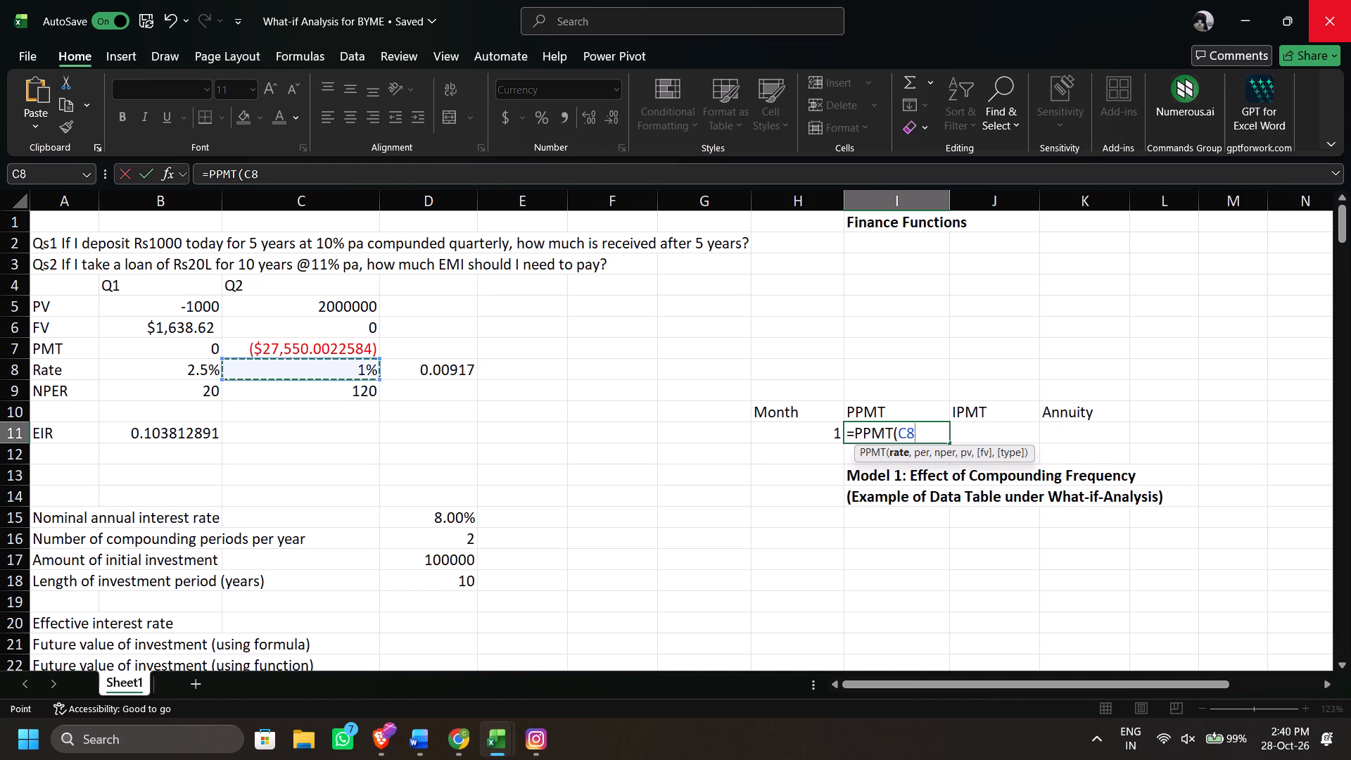
key("comma")
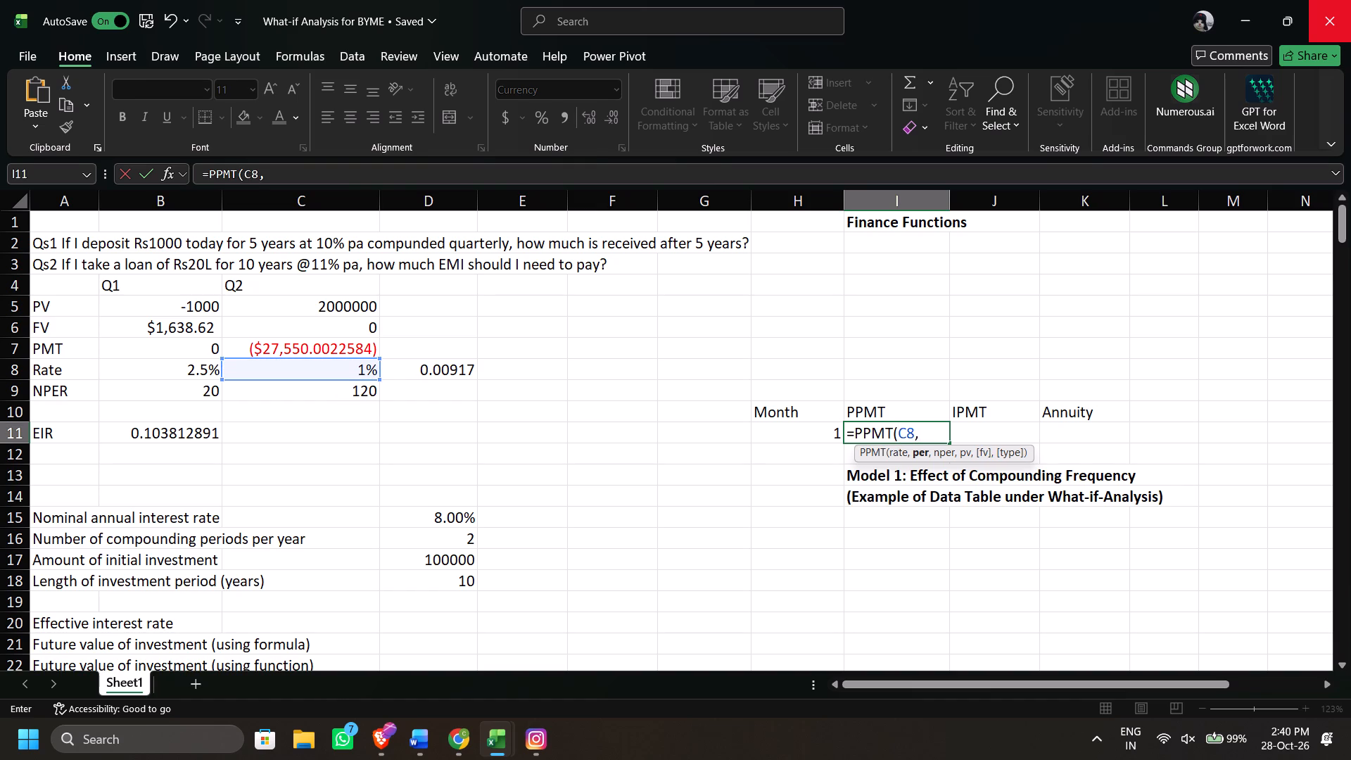
left_click(290, 392)
key("comma")
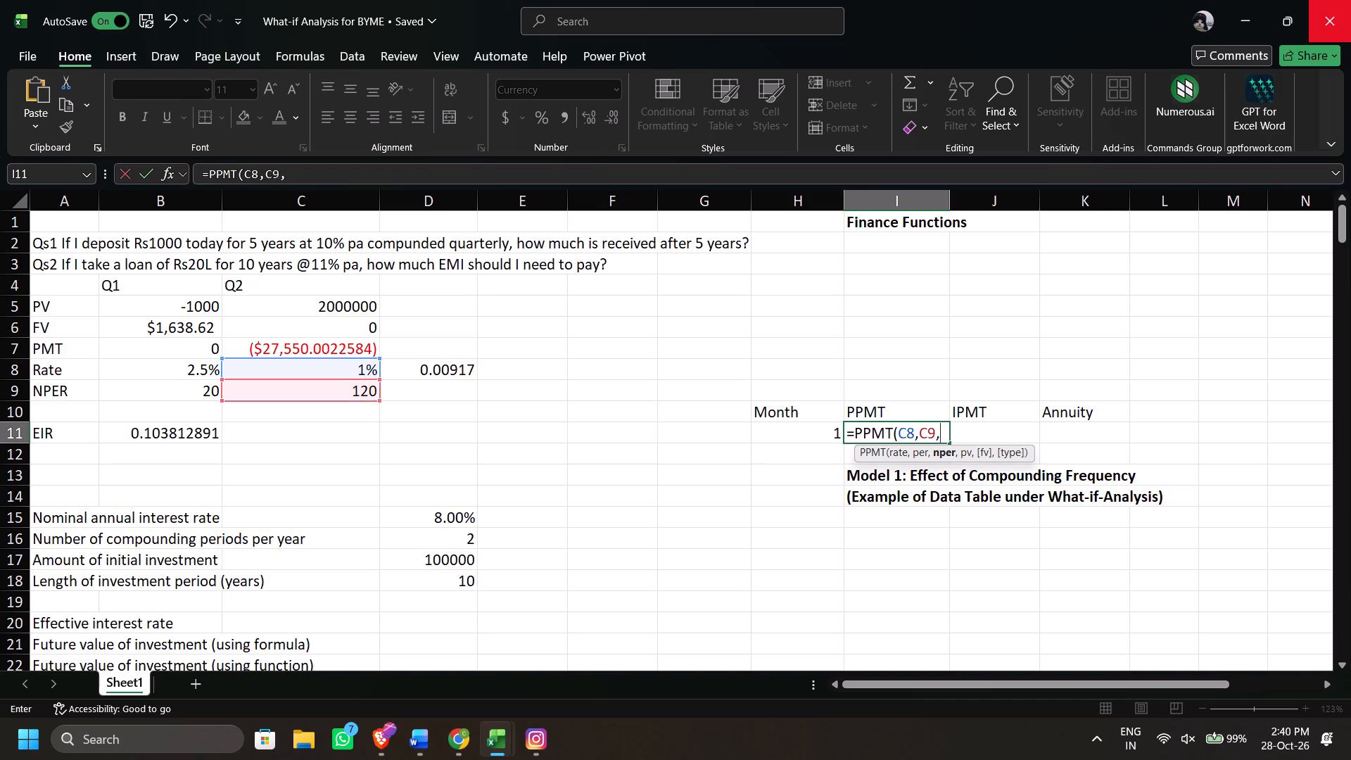
key("BackSpace")
key("BackSpace")
key("BackSpace")
key("1")
key("comma")
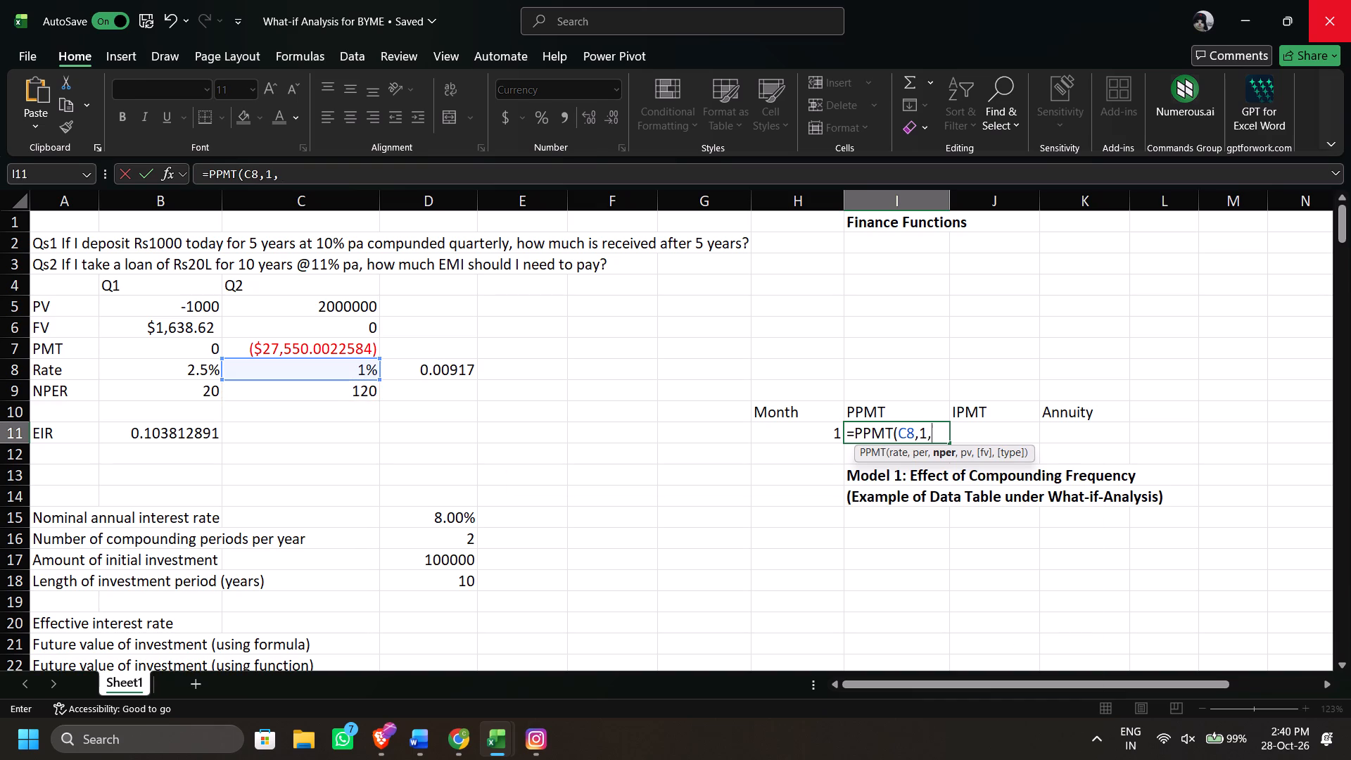
left_click(310, 388)
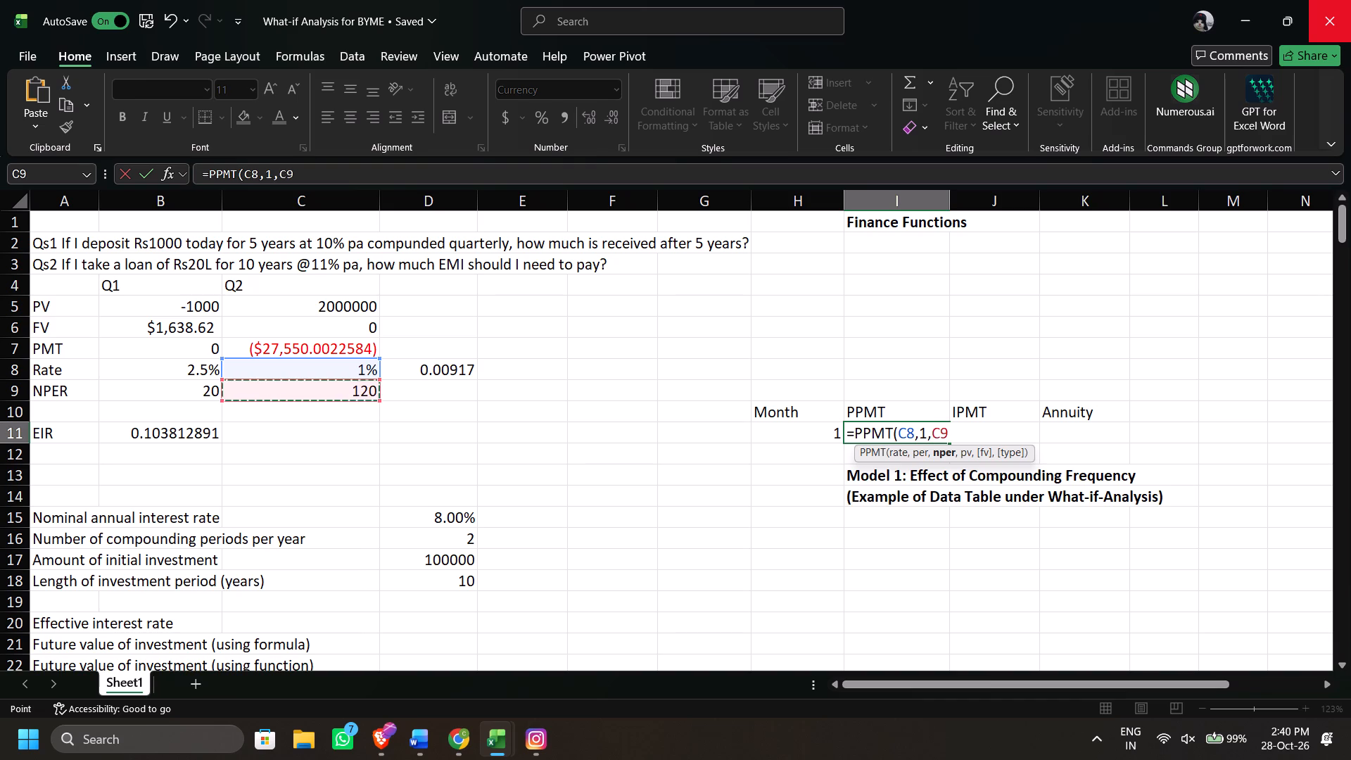
key("comma")
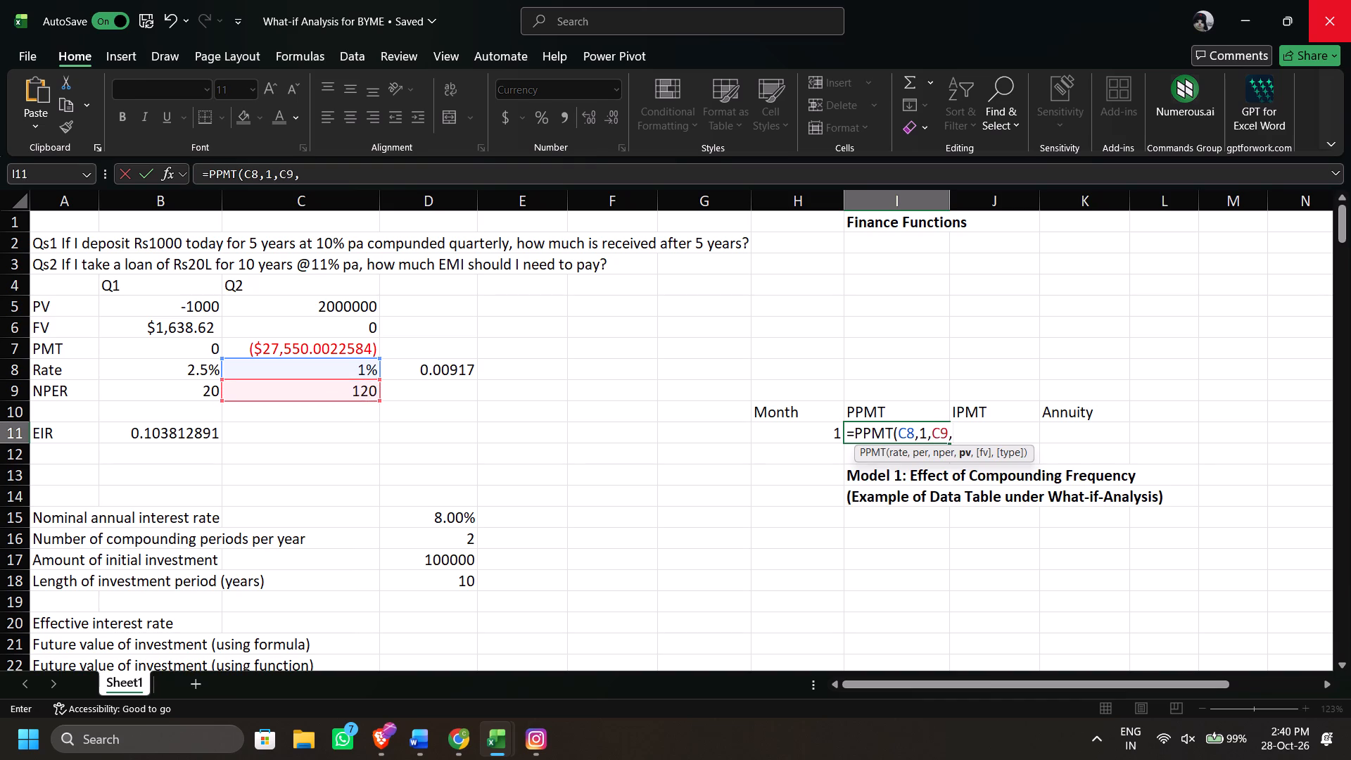
left_click(312, 305)
key("comma")
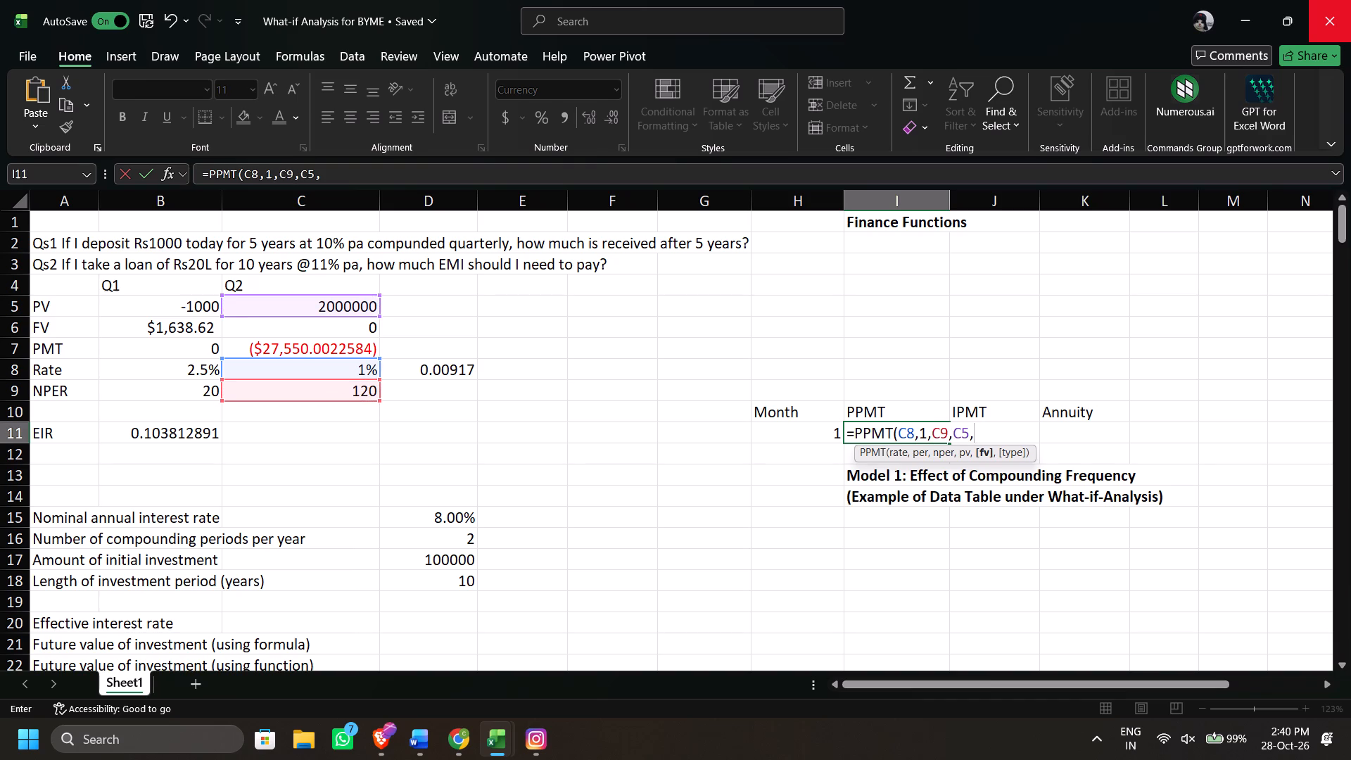
left_click(287, 324)
key("comma")
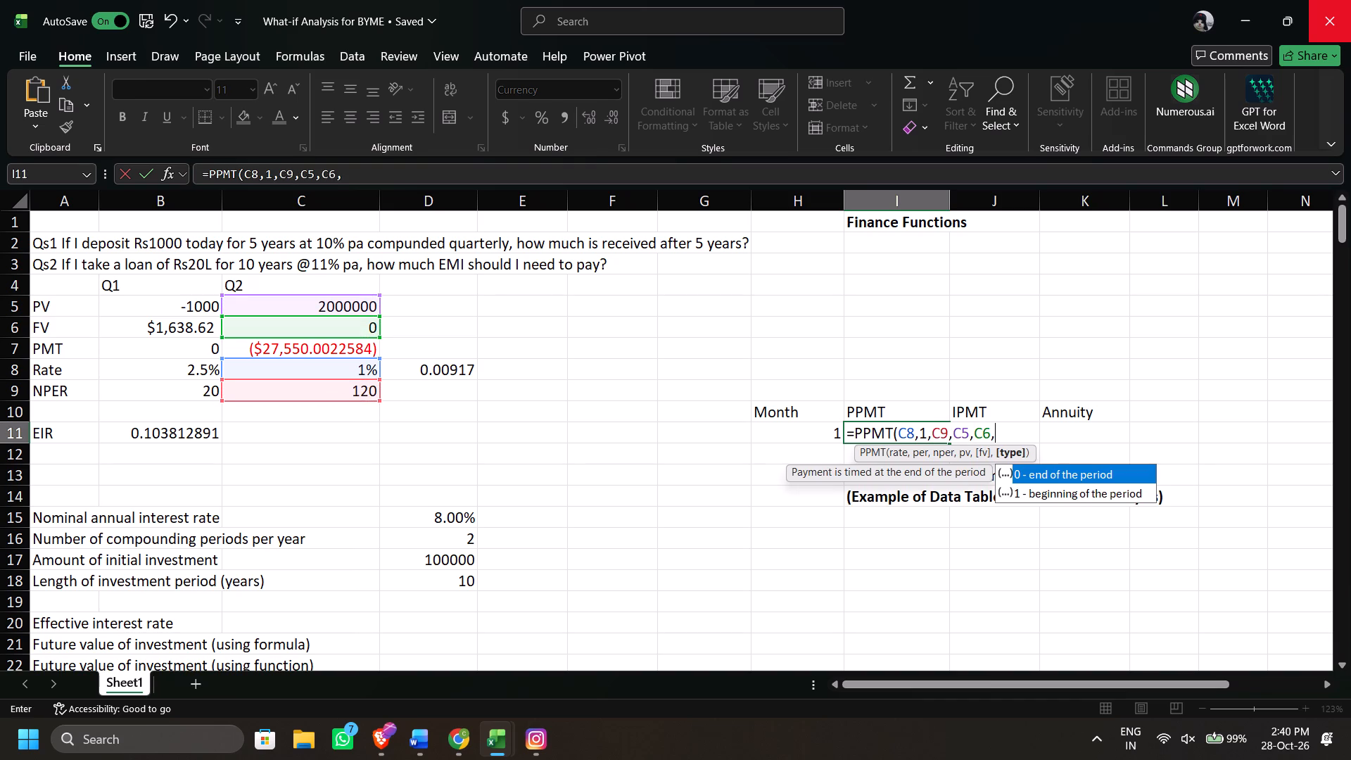
key("Tab")
key("shift+parenright")
key("Return")
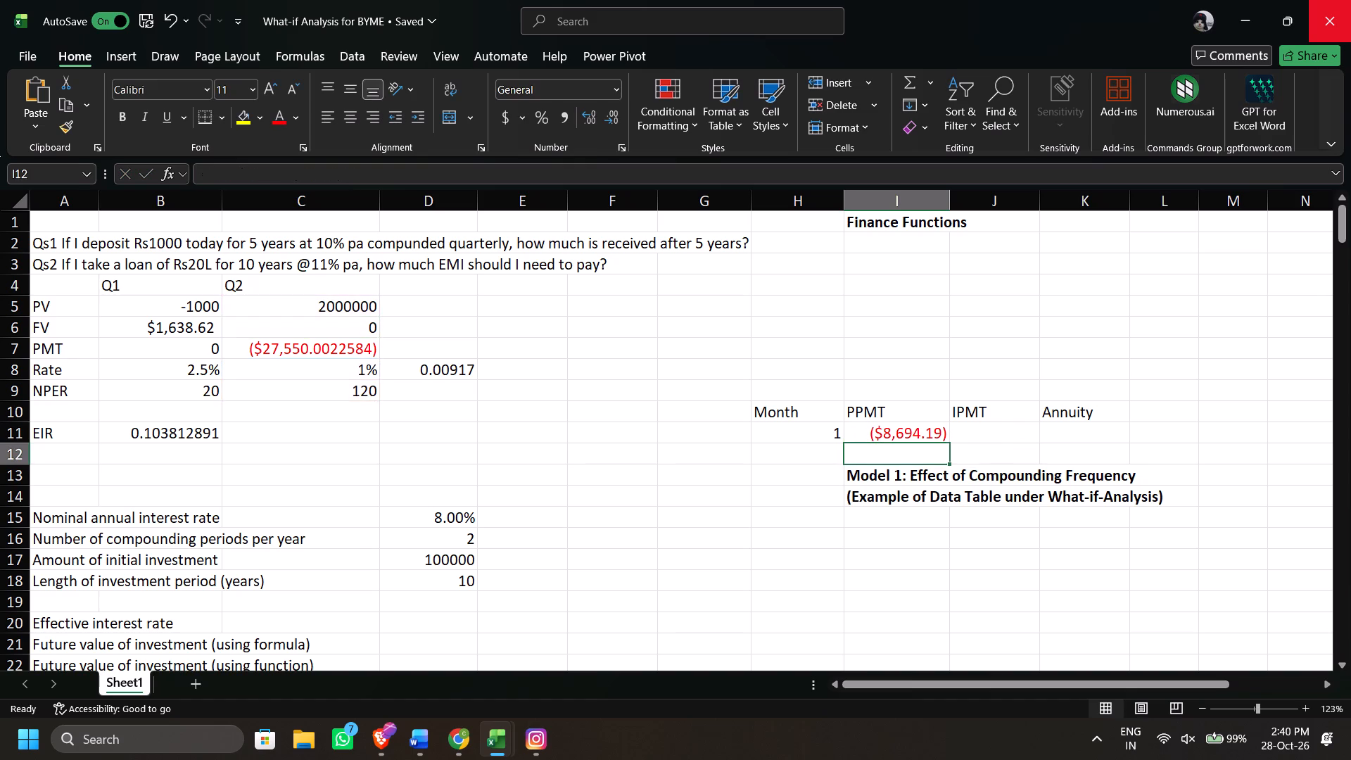
Calculate the month 1 interest portion of the Q2 loan in cell J11 with =IPMT(C8,1,C9,C5,C7,0).
left_click(969, 427)
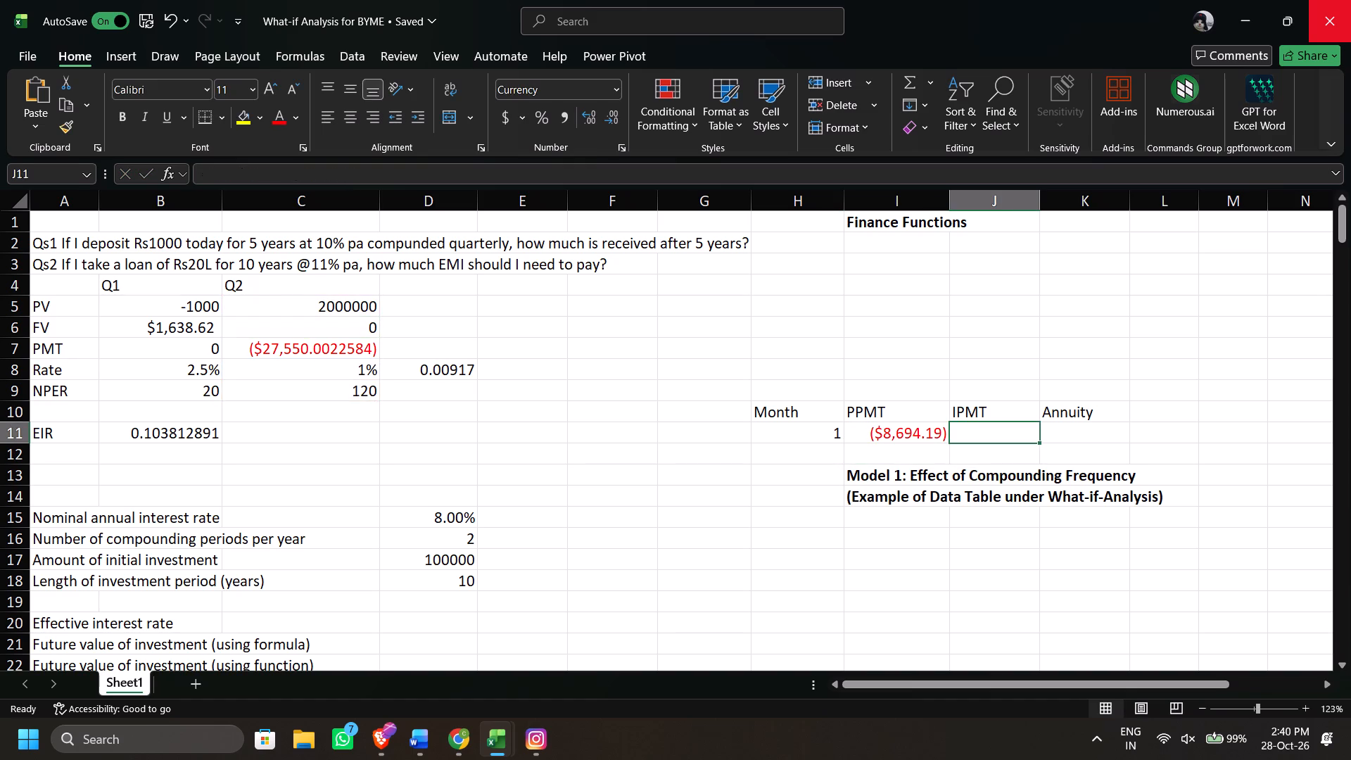
type("=im")
key("BackSpace")
type("pm")
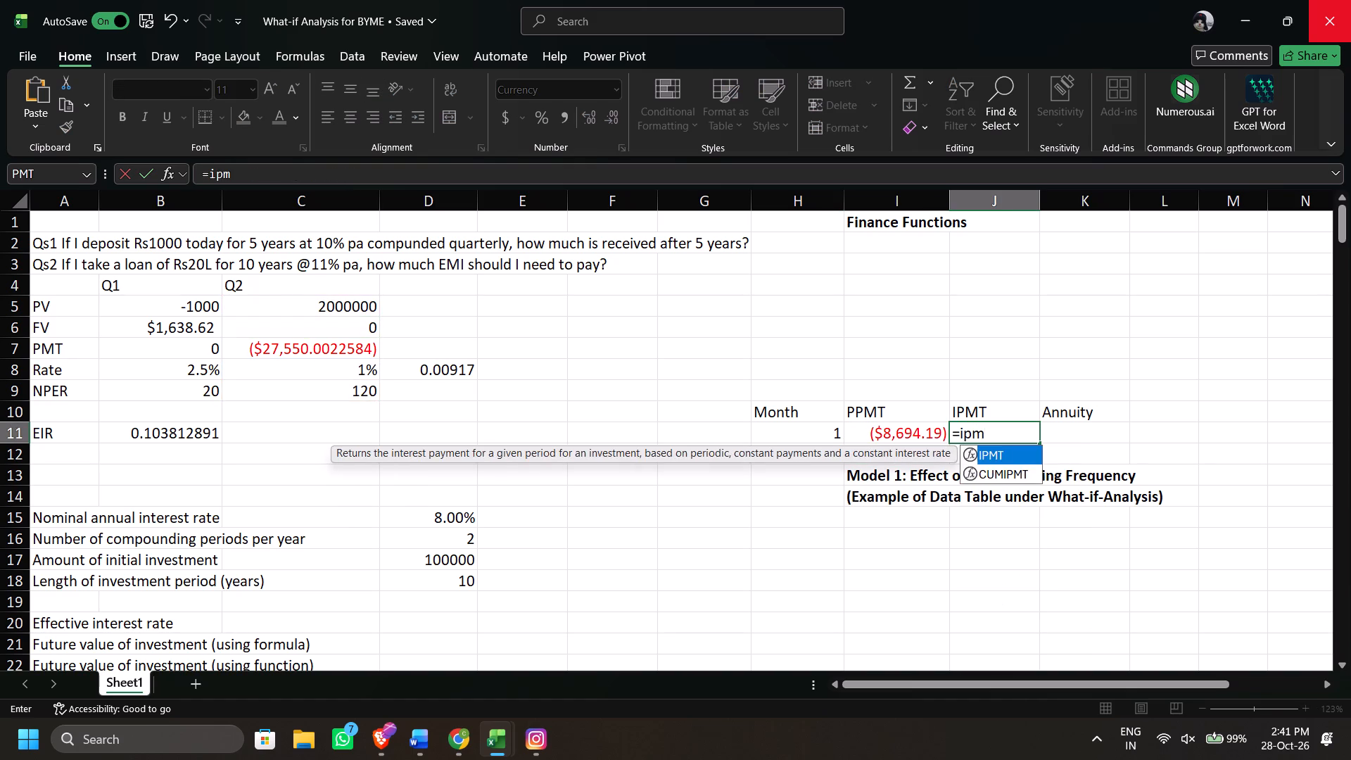
key("Tab")
left_click(350, 377)
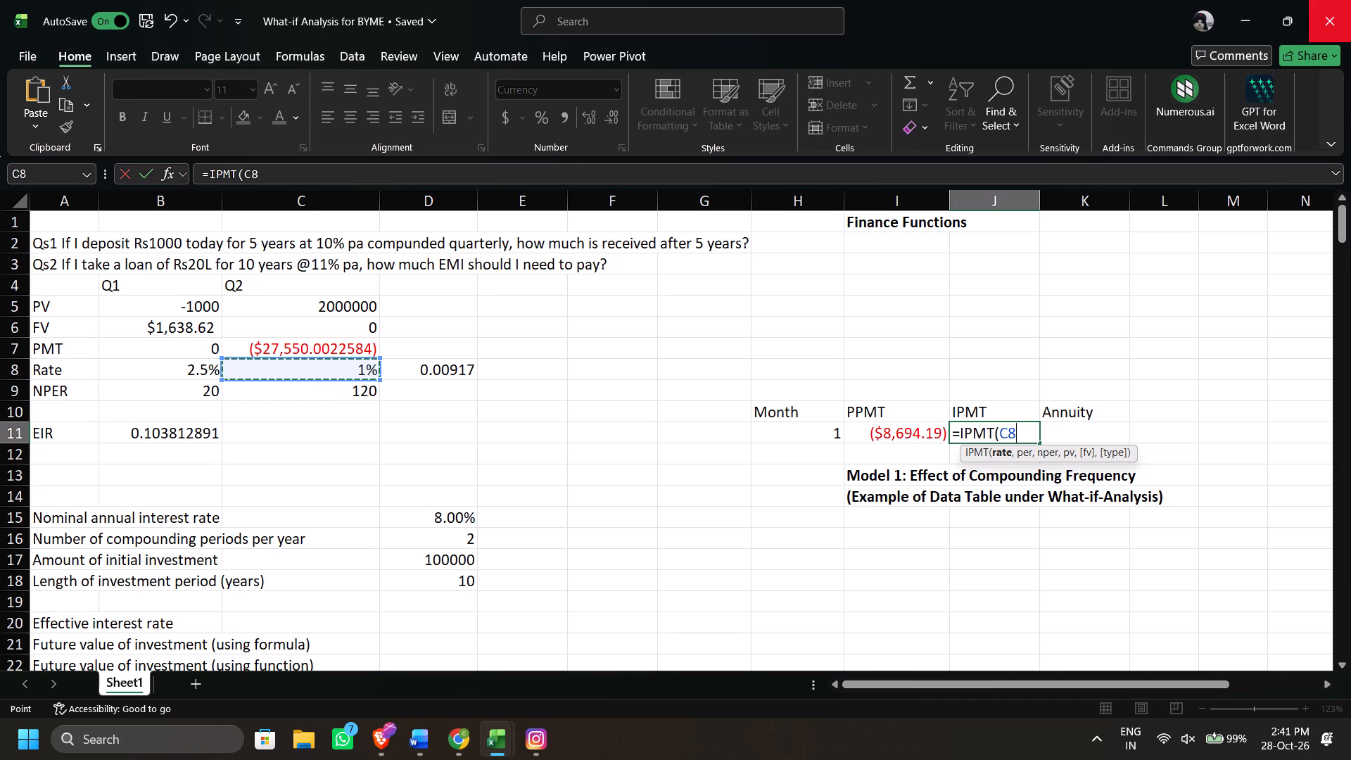
type(",1,")
left_click(333, 388)
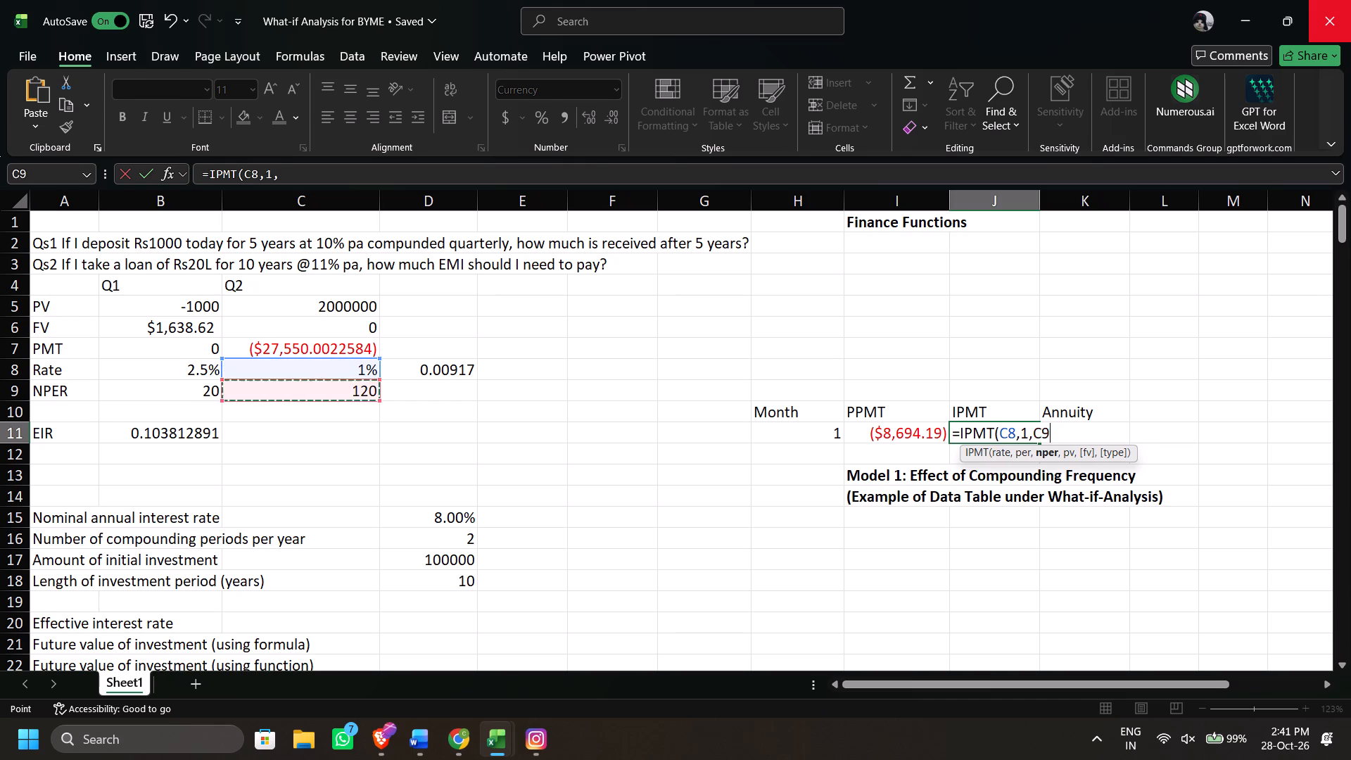
key("comma")
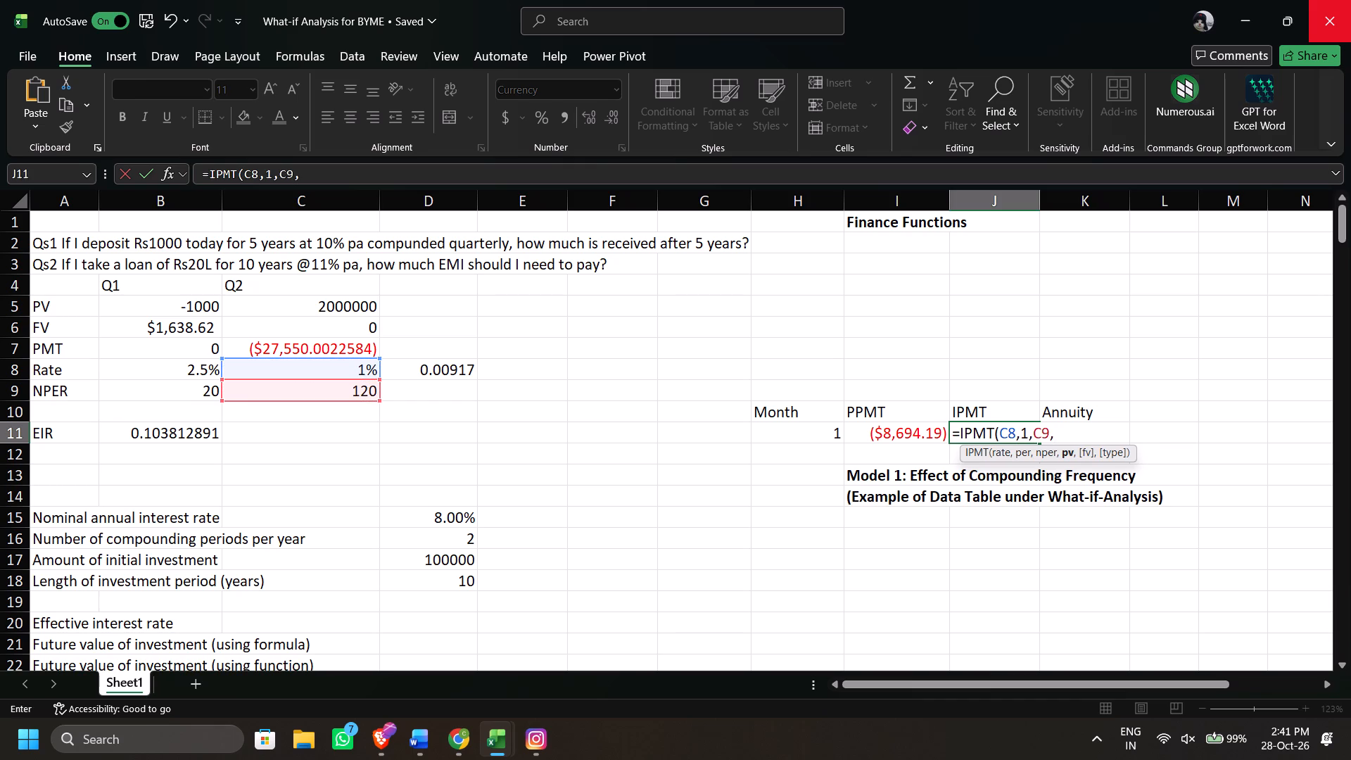
left_click_drag(315, 334, 324, 312)
left_click(324, 312)
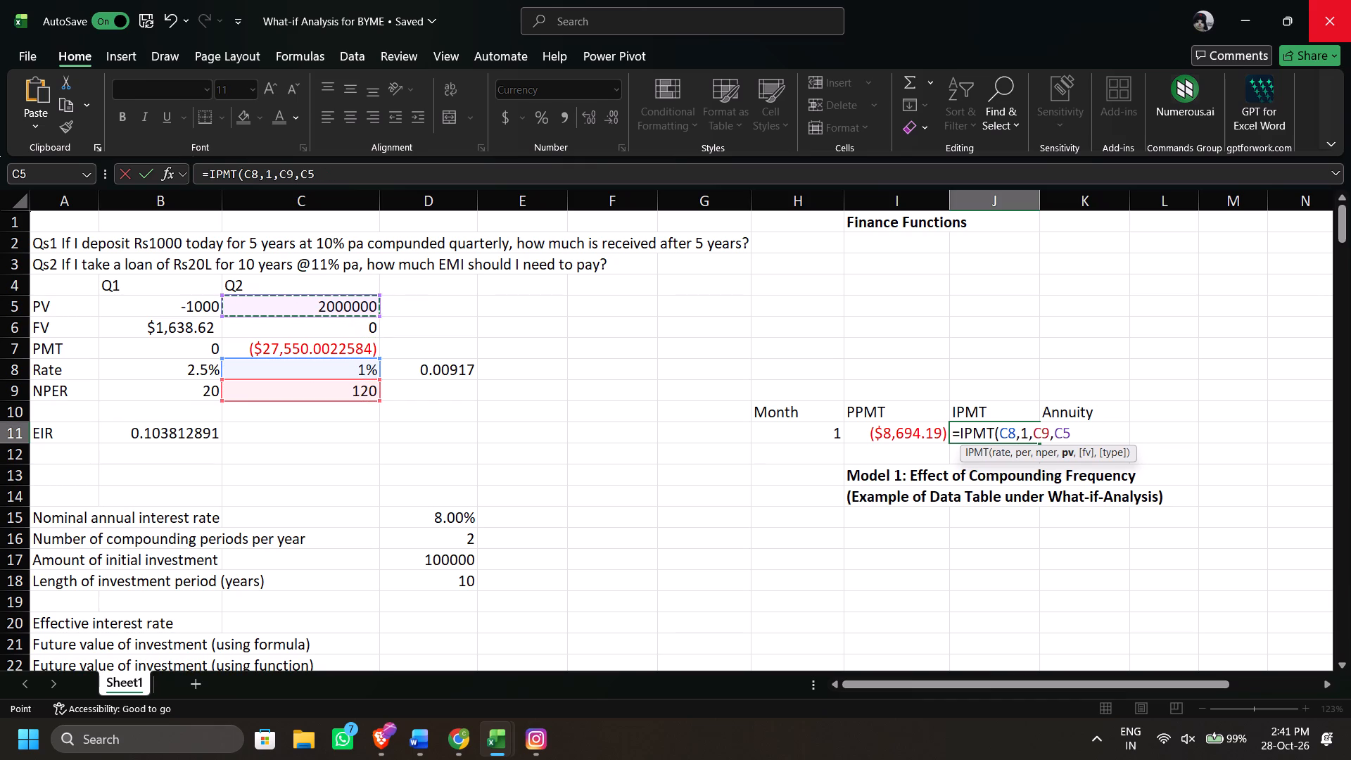
key("comma")
left_click(269, 340)
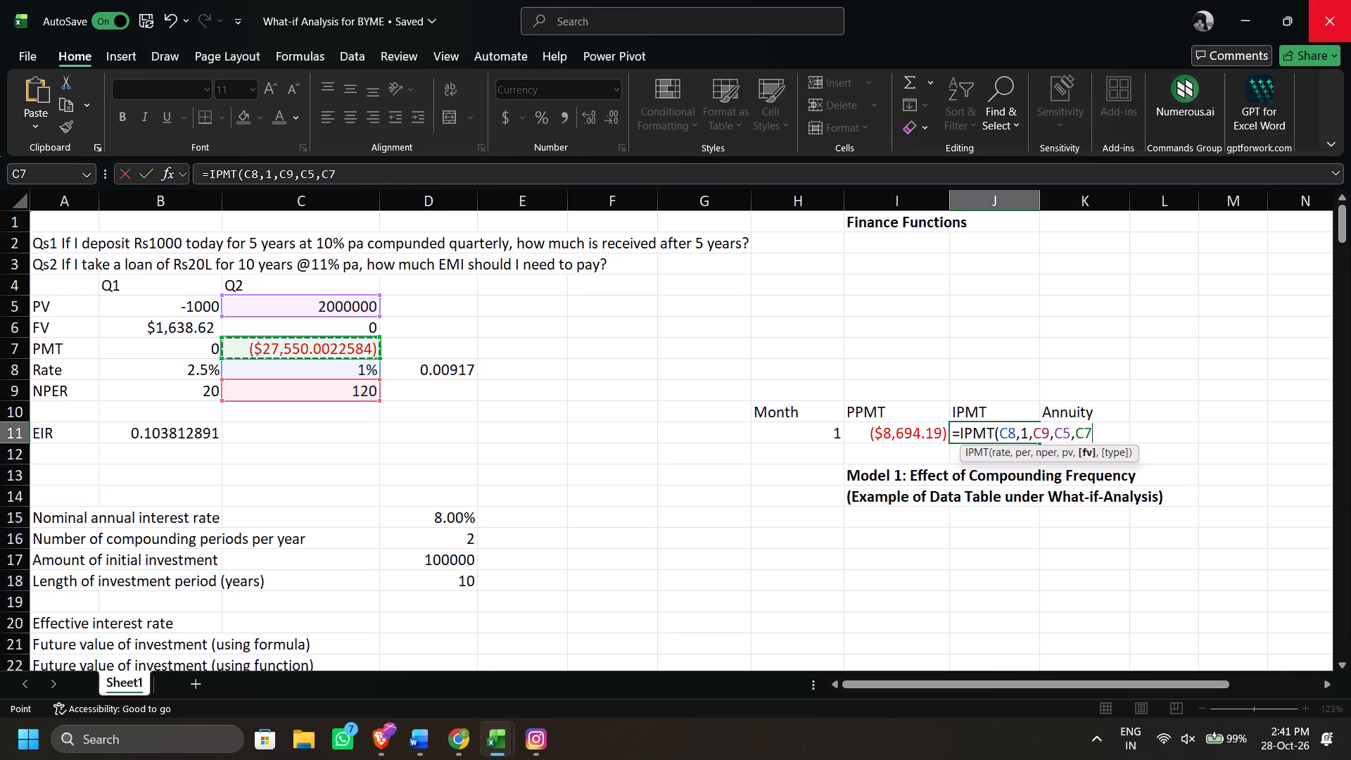
key("comma")
key("Tab")
type(")\\")
key("Return")
key("Return")
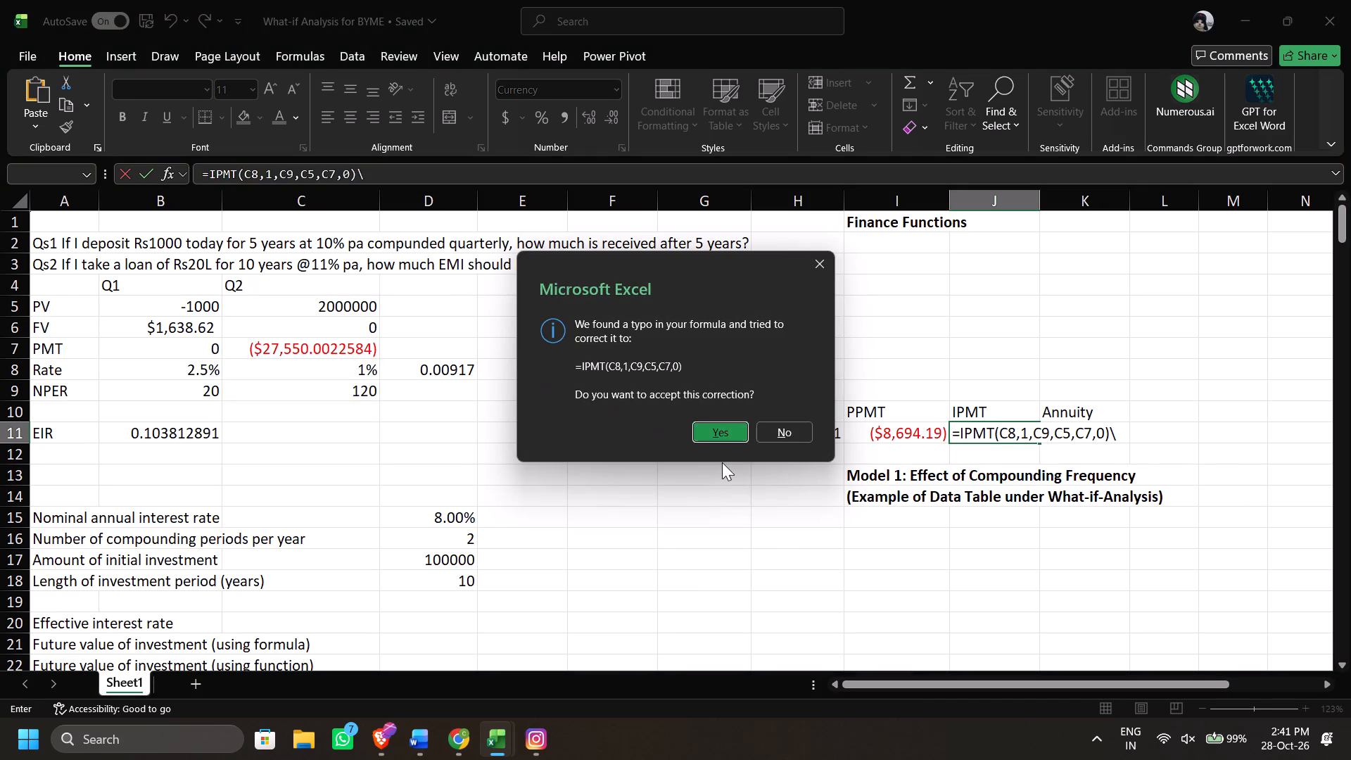
Autofit the width of column J to its contents.
double_click(1041, 197)
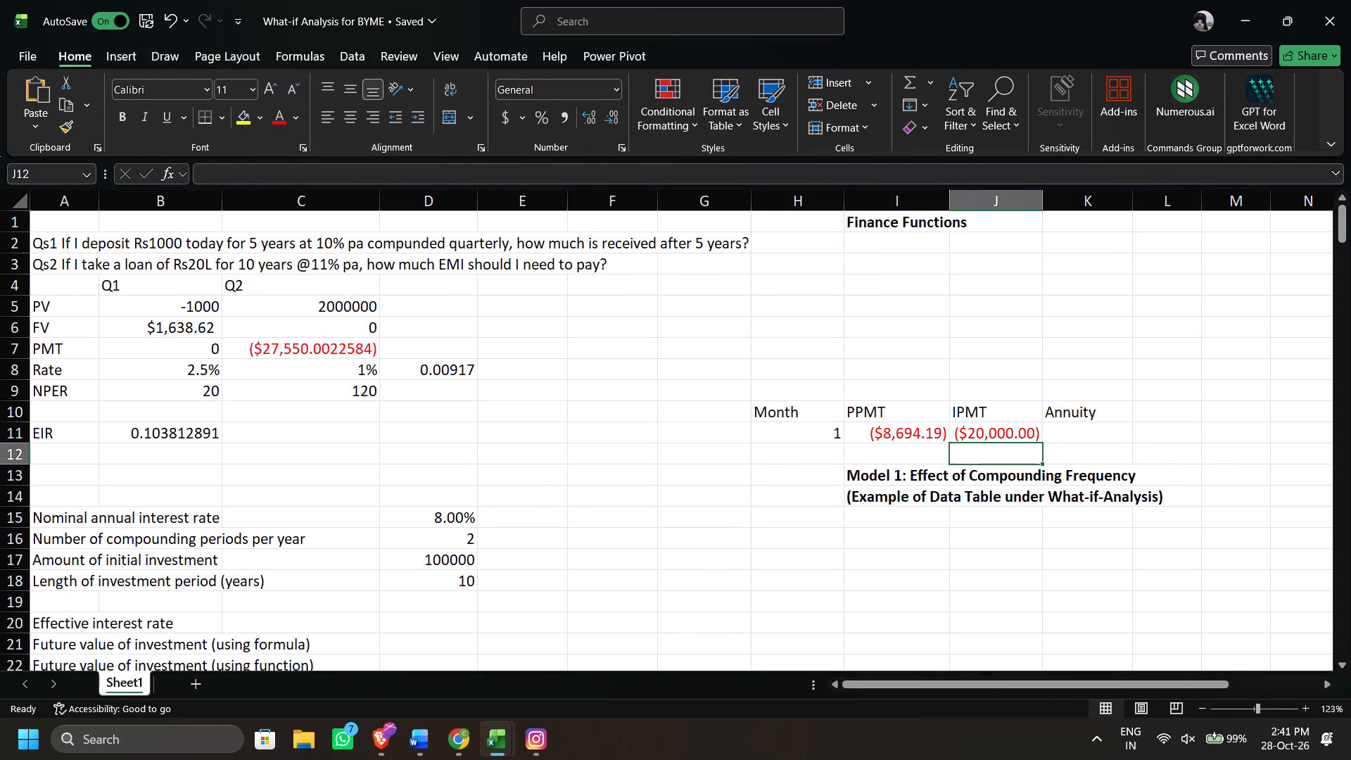
Select cell K11 under the Annuity heading, in the month 1 row.
left_click(1086, 447)
left_click(1092, 438)
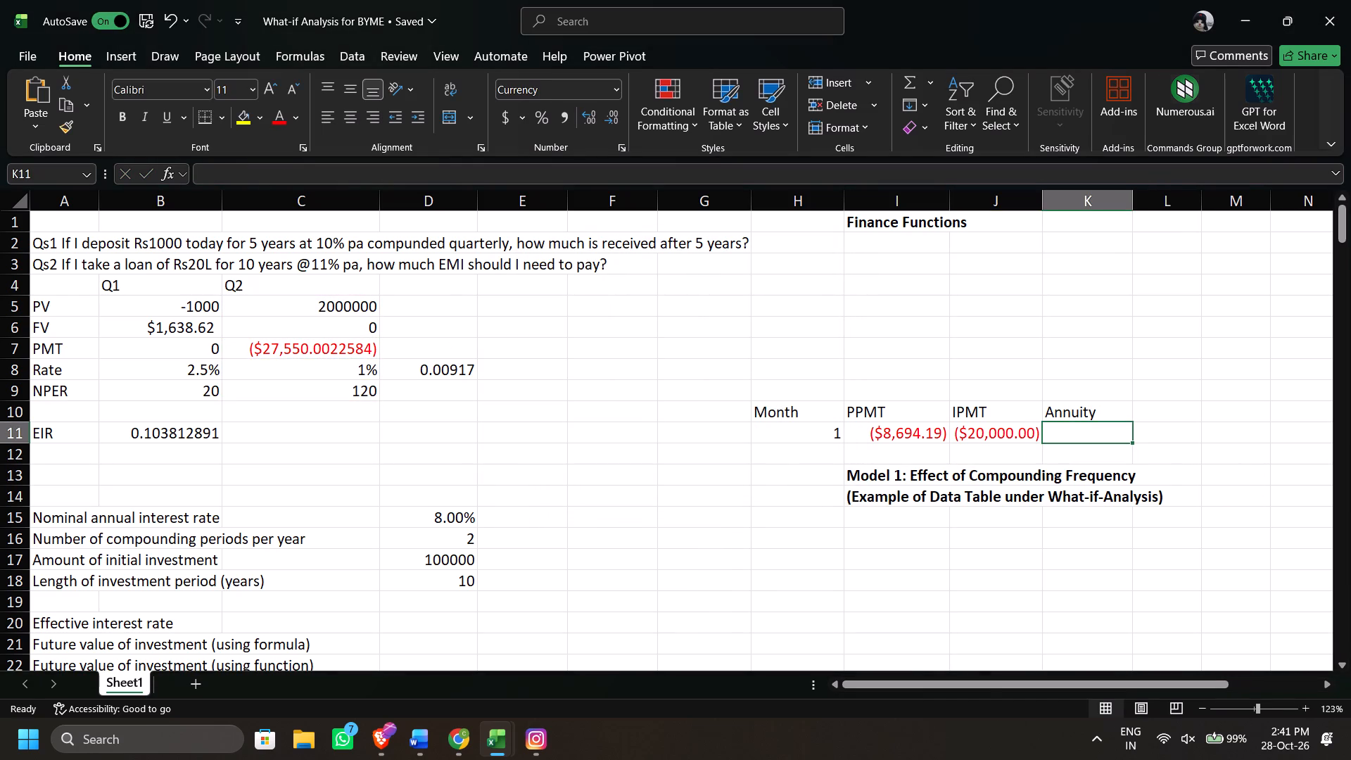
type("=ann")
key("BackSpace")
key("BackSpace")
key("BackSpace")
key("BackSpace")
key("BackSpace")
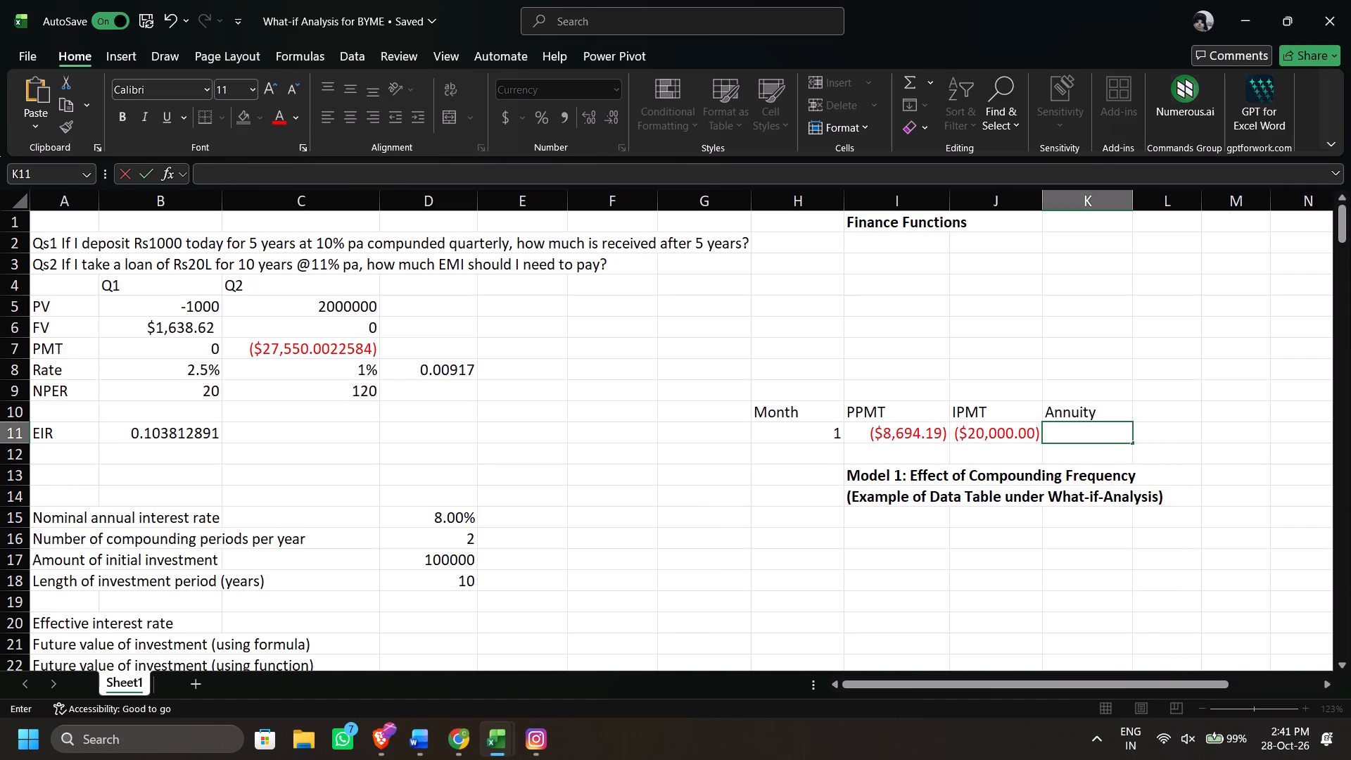
Add the month 1 principal and interest portions under the Annuity heading in cell K11 with =SUM(I11:J11).
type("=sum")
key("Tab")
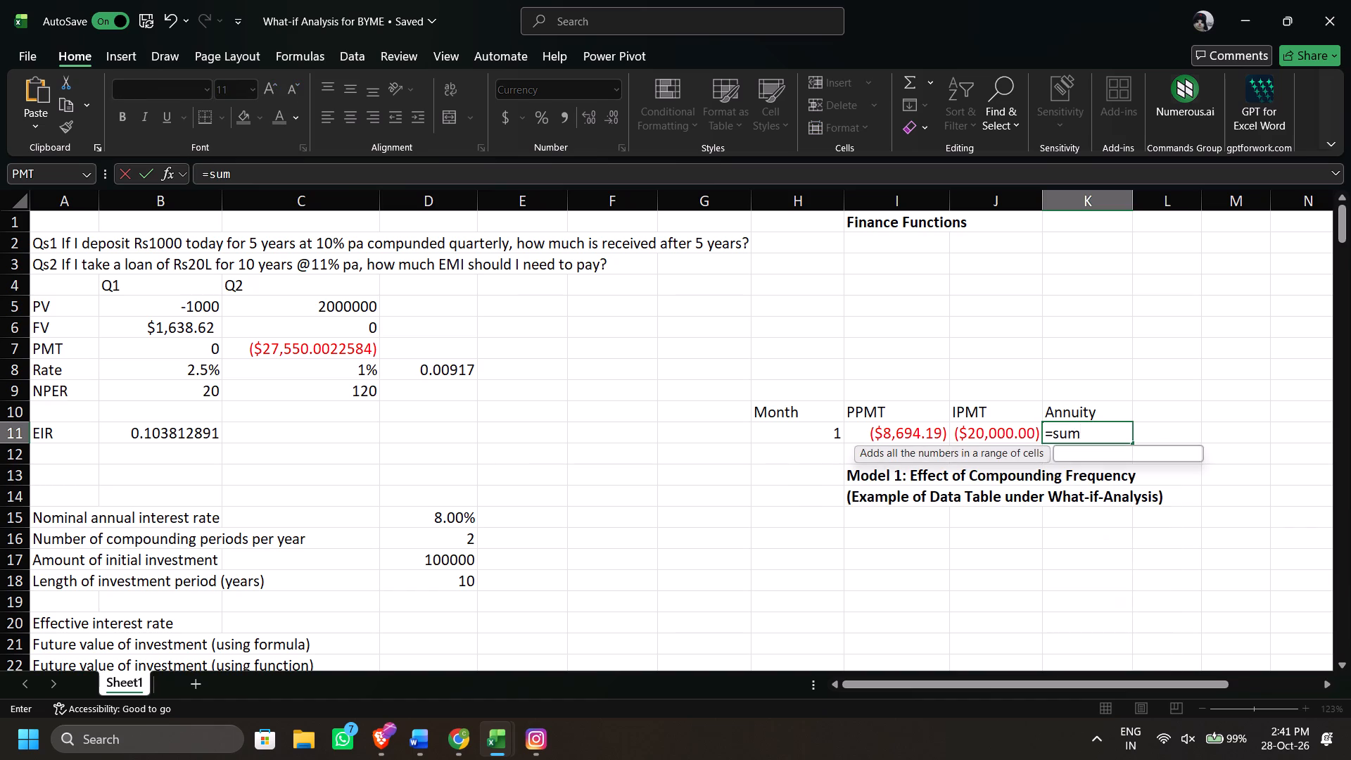
left_click_drag(902, 438, 982, 432)
key("shift+parenright")
key("Return")
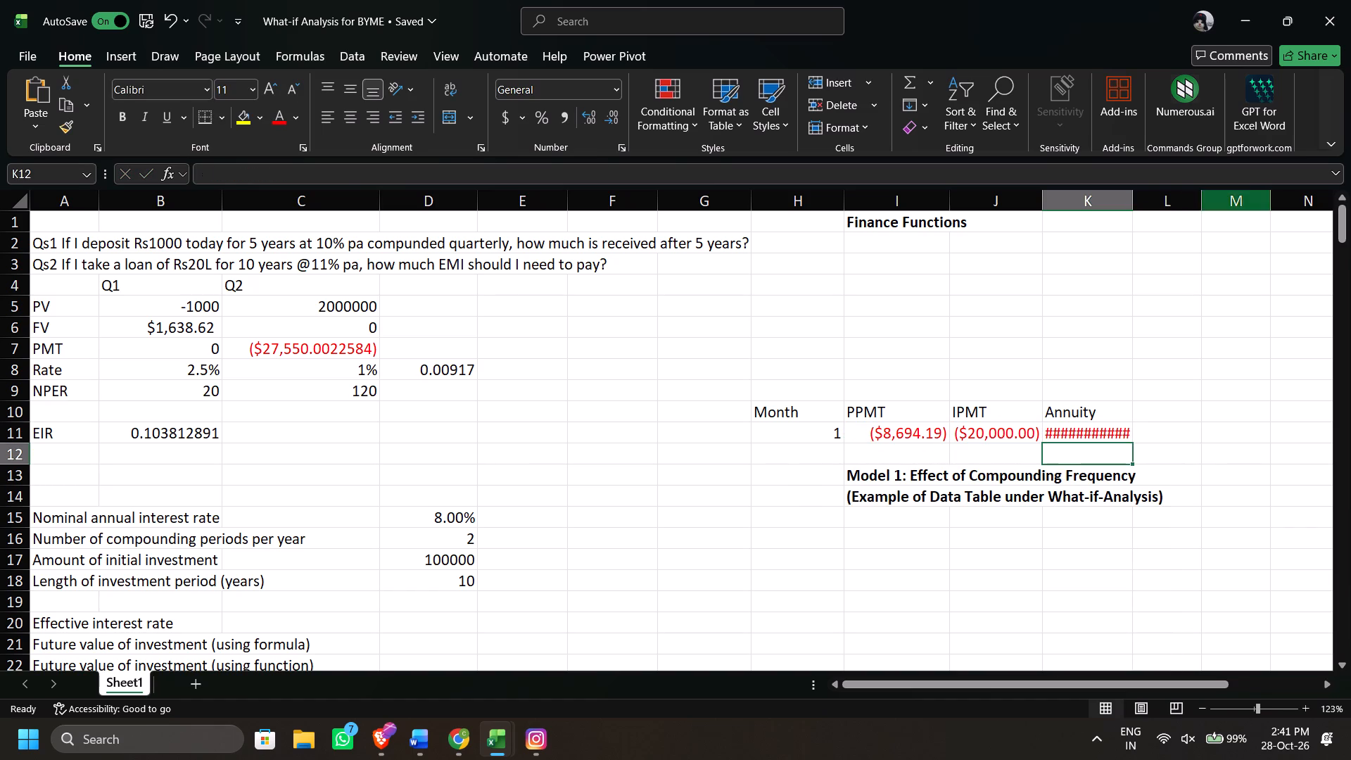
Autofit the width of column K to its contents.
double_click(1134, 199)
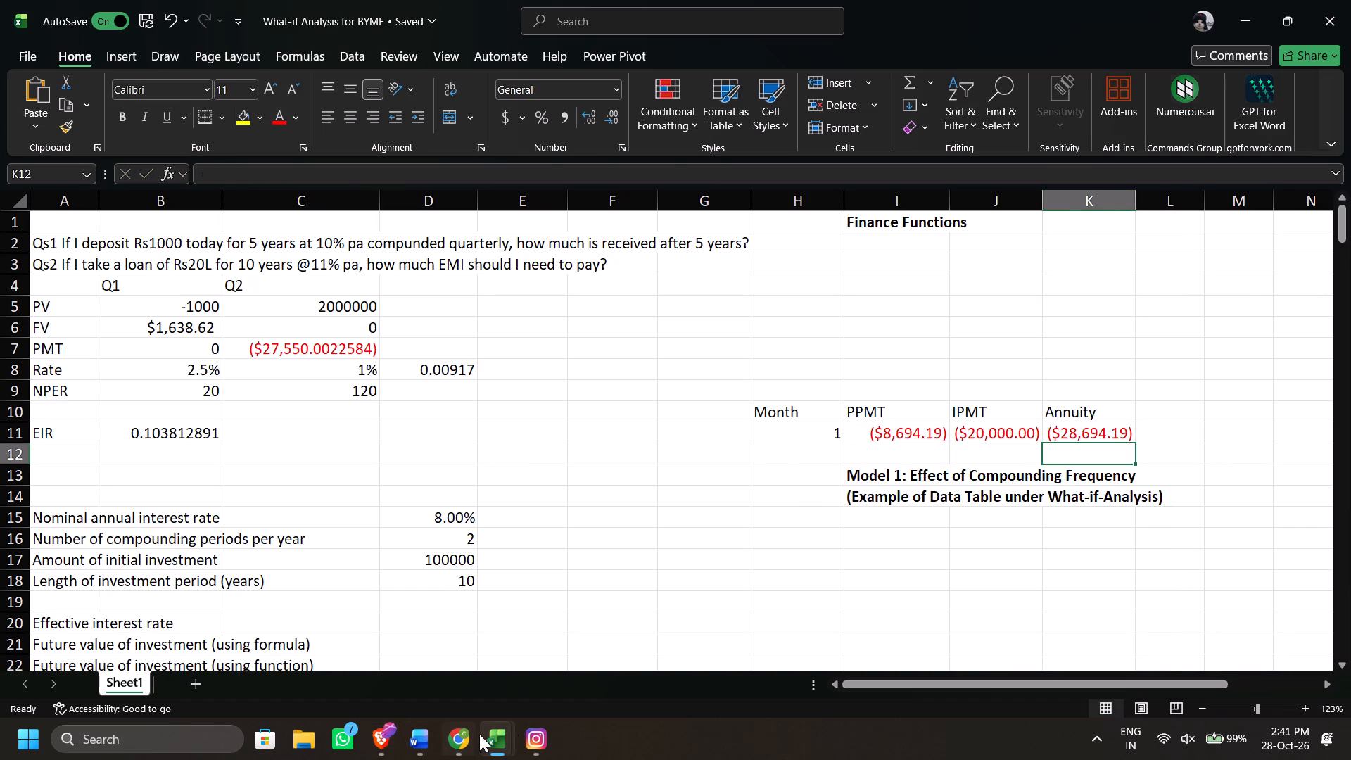
Switch to Instagram to check the open chat conversation.
left_click(540, 735)
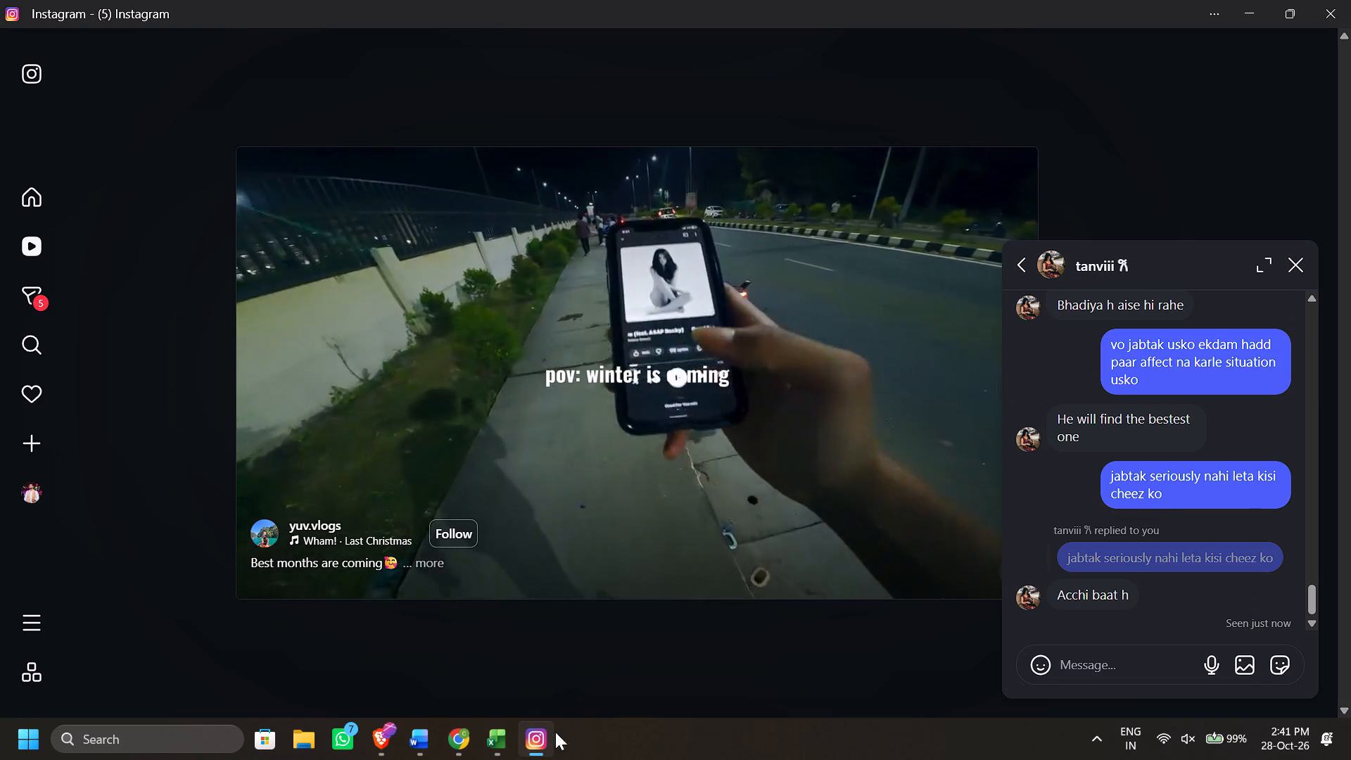
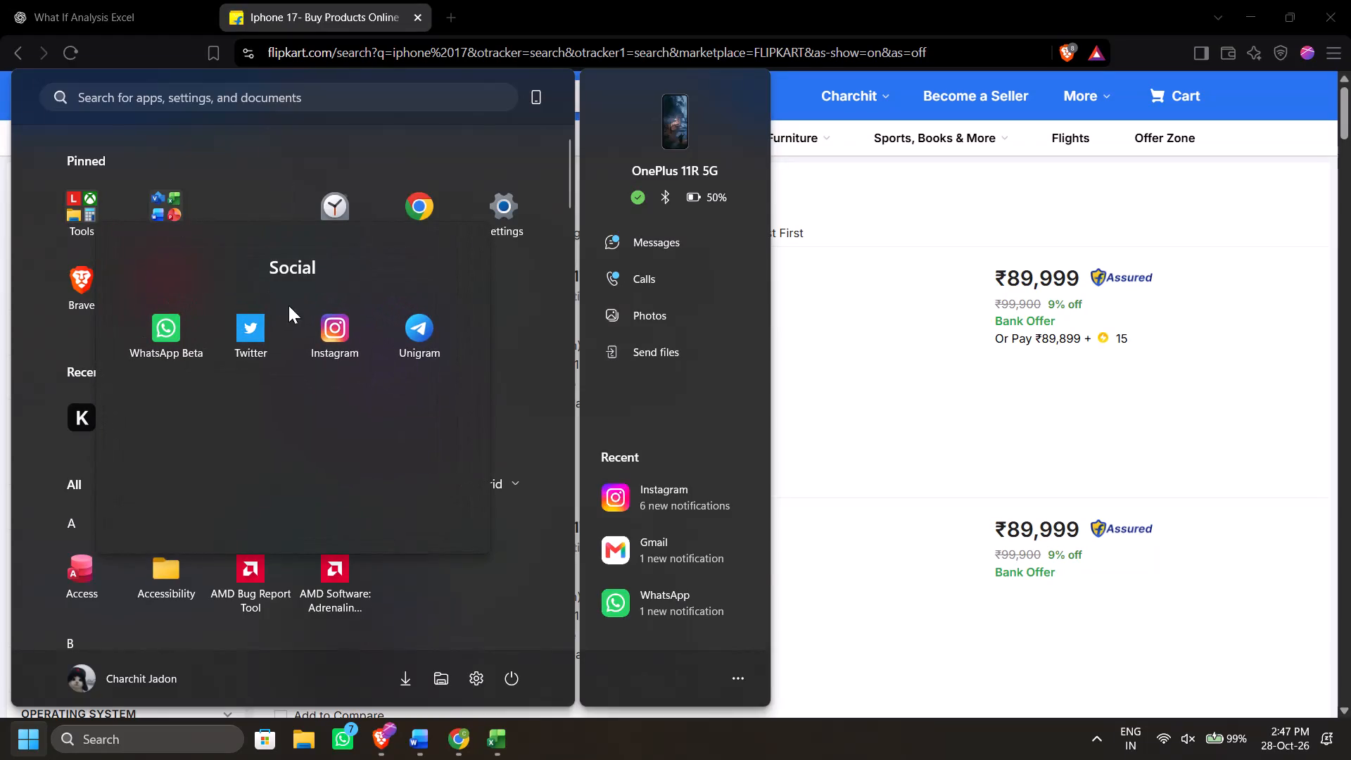
Switch to Instagram and open the messages list.
left_click(324, 336)
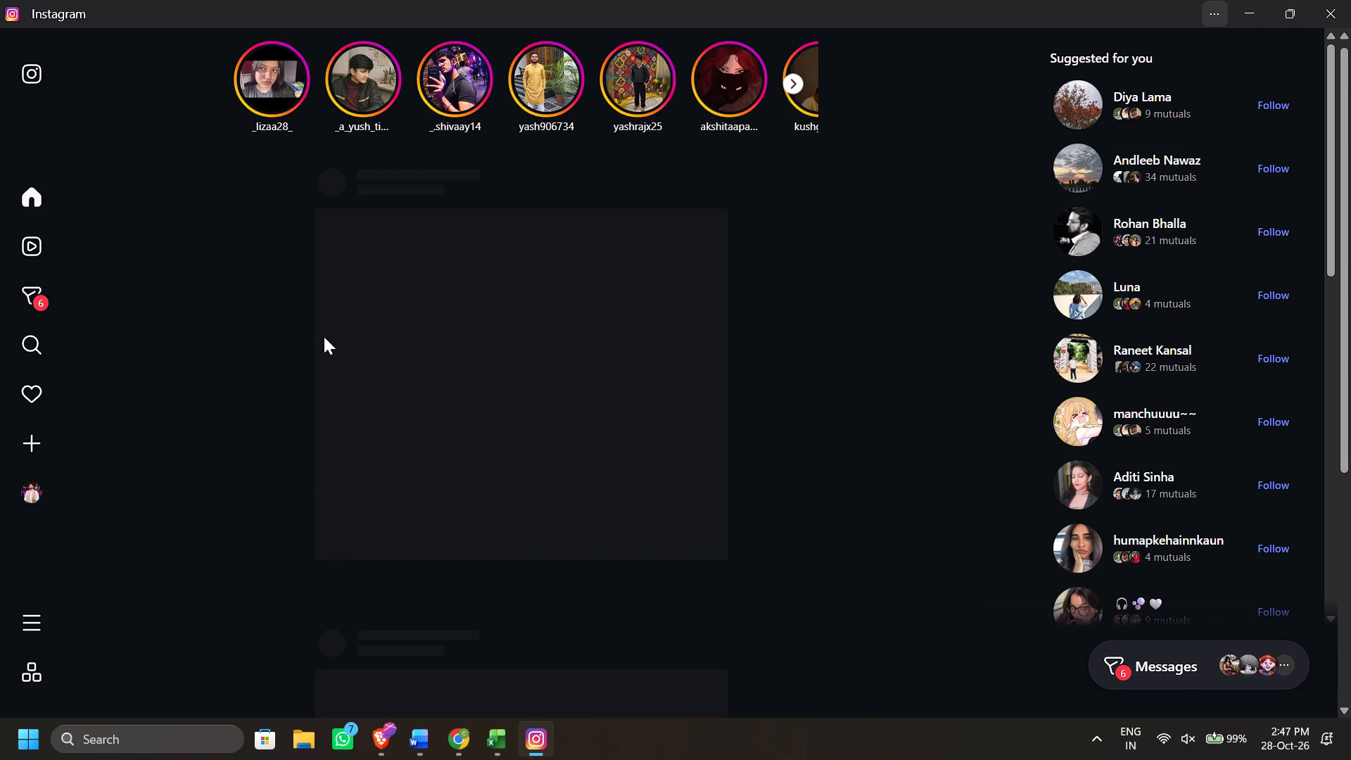
left_click(1186, 679)
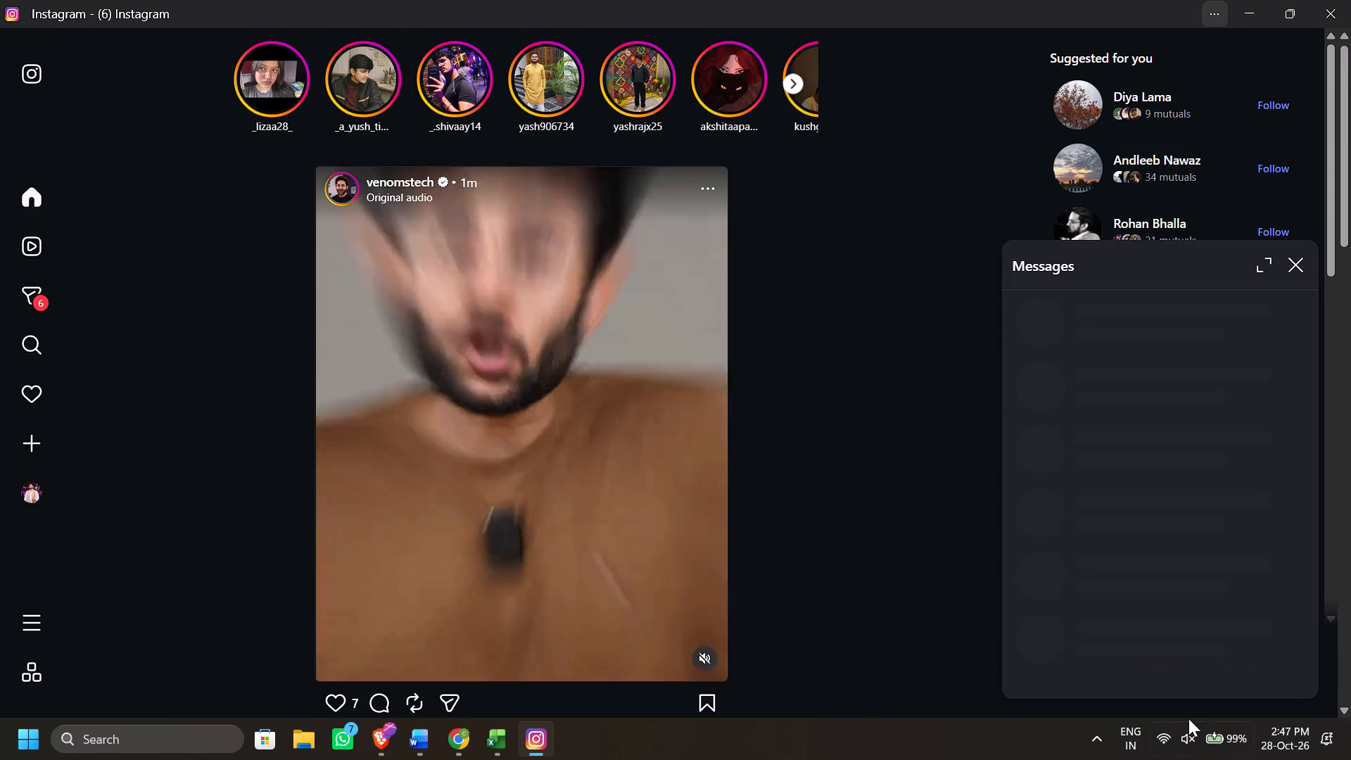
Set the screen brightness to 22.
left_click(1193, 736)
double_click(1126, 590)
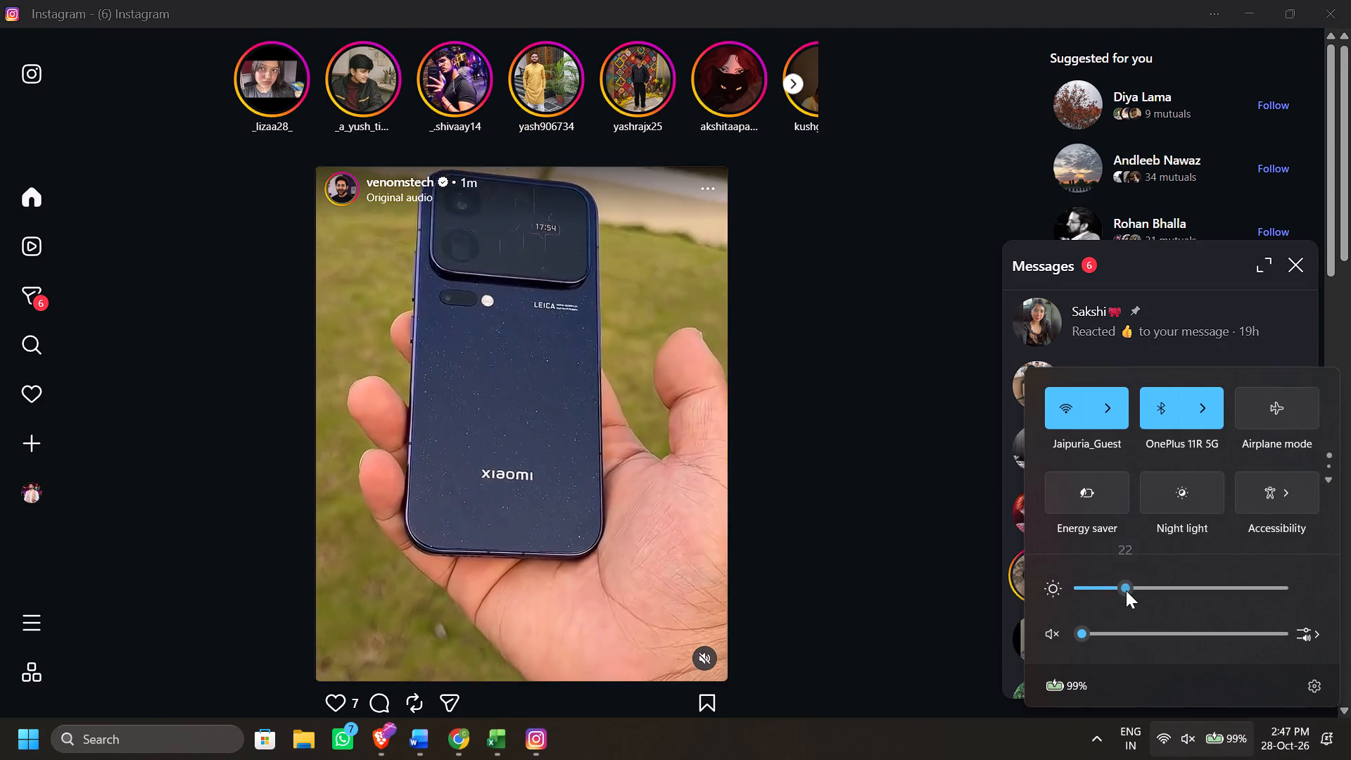
scroll(1189, 311, "down", 1)
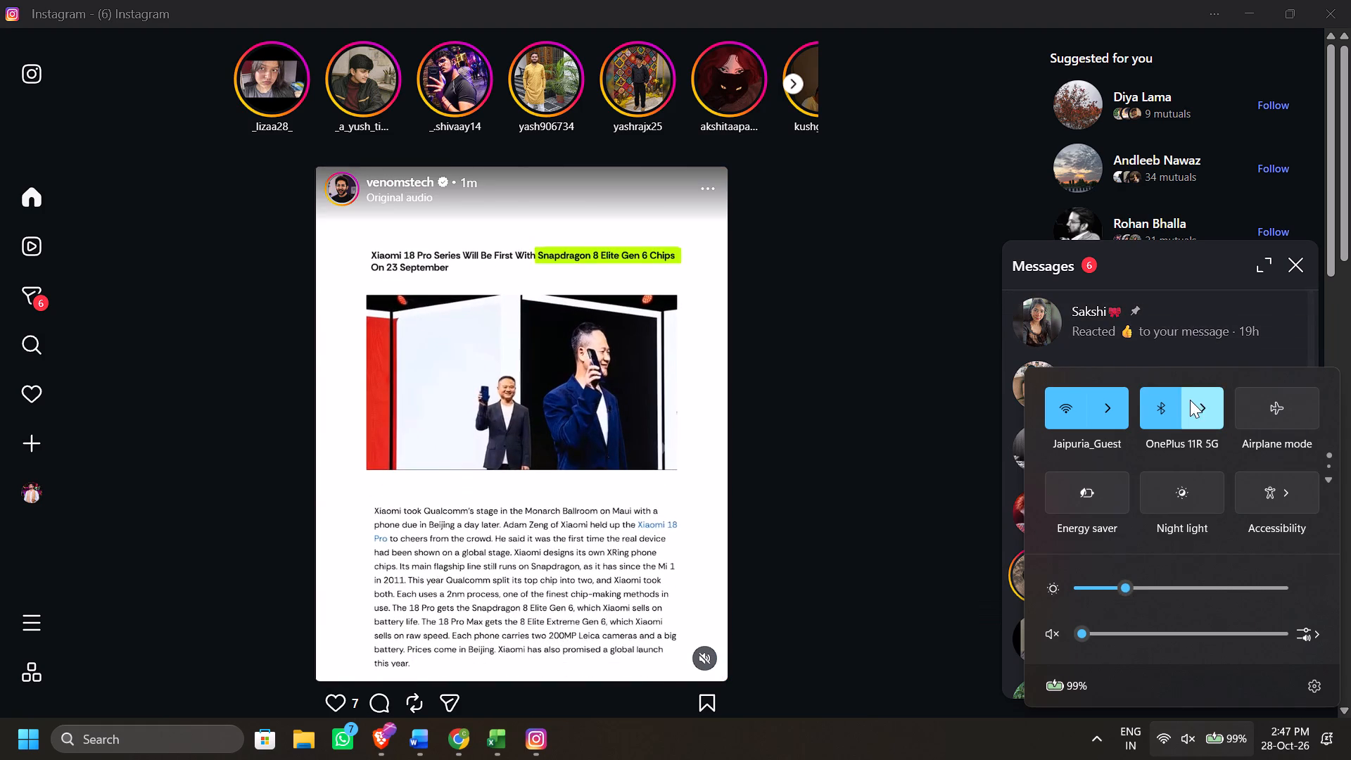
scroll(1196, 344, "down", 1)
left_click(1180, 343)
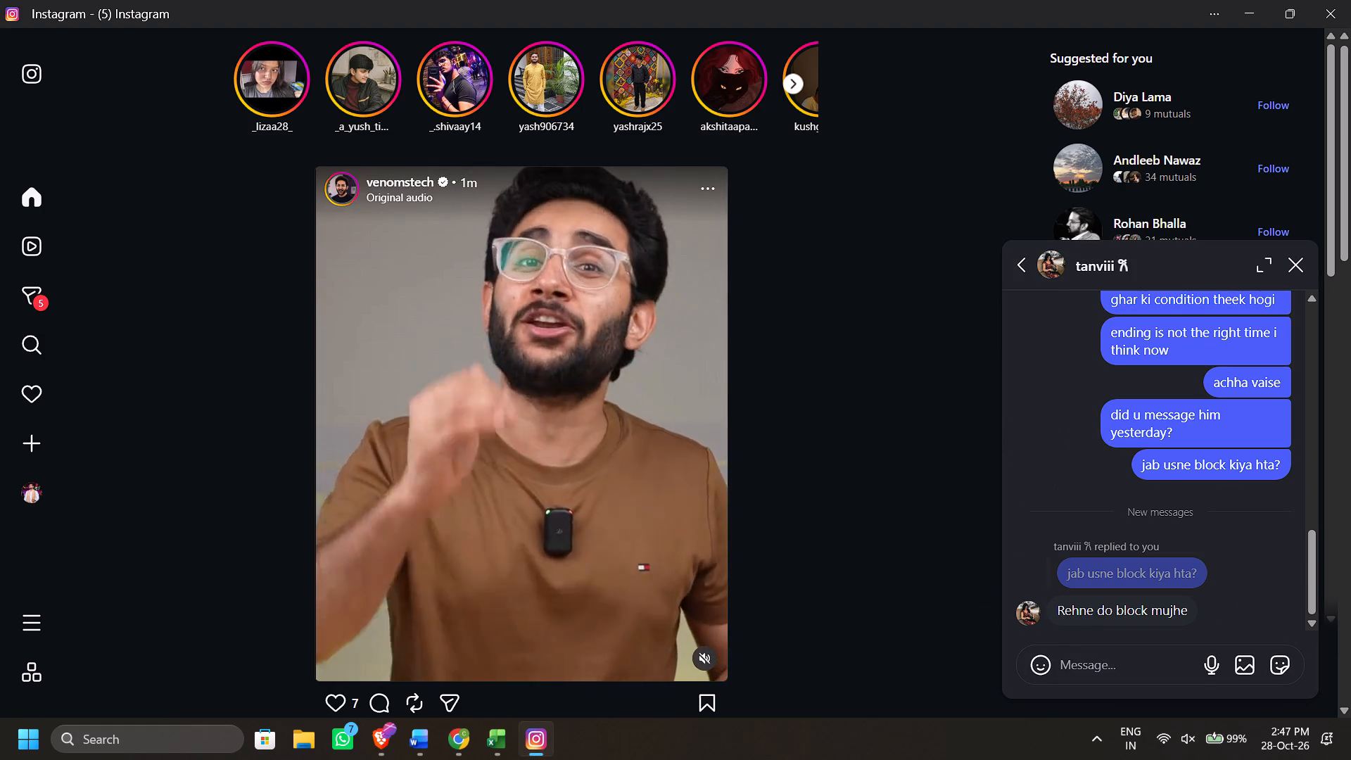
Send four messages: "areyy block kiya hi nahi shaayad usne", "kahra thaaa", "kaha per kiya nahi tha", "then he said tanvi ne puucha bhi nahi yrrr".
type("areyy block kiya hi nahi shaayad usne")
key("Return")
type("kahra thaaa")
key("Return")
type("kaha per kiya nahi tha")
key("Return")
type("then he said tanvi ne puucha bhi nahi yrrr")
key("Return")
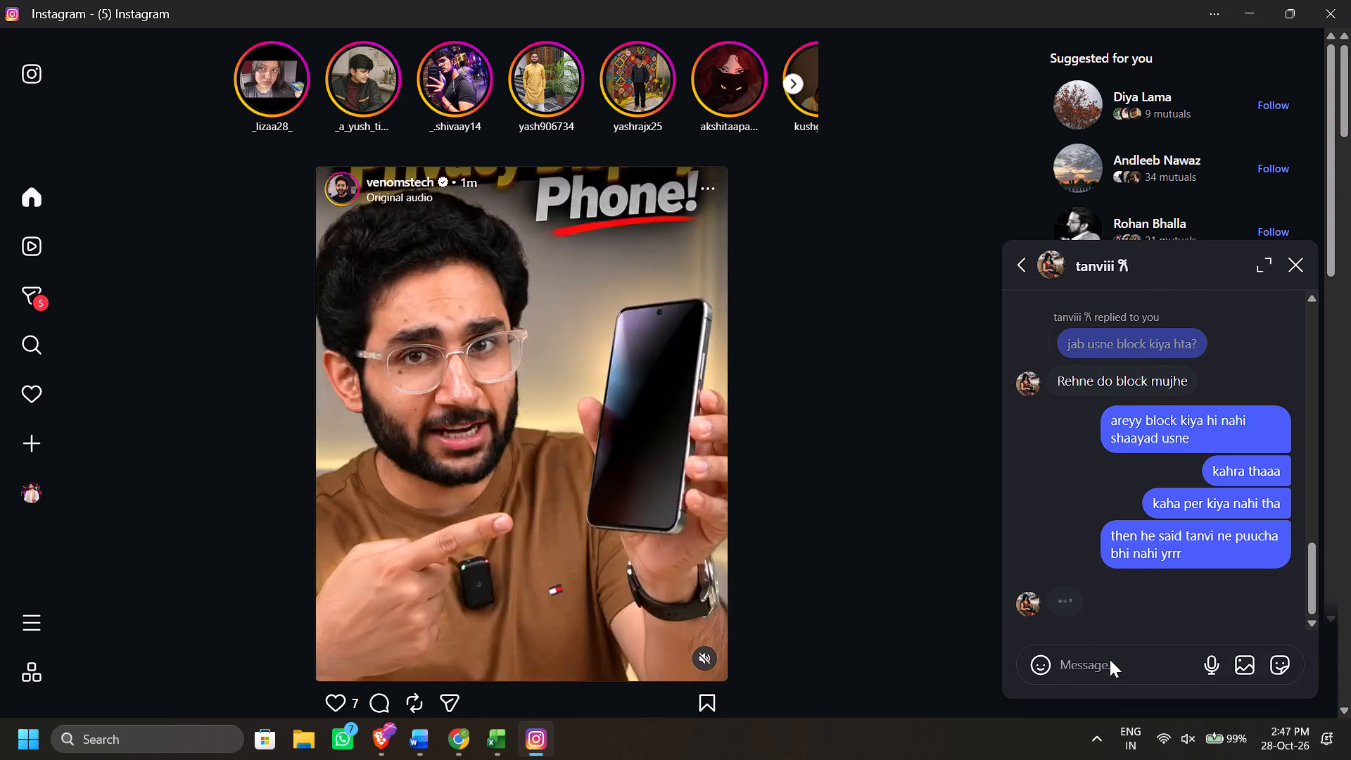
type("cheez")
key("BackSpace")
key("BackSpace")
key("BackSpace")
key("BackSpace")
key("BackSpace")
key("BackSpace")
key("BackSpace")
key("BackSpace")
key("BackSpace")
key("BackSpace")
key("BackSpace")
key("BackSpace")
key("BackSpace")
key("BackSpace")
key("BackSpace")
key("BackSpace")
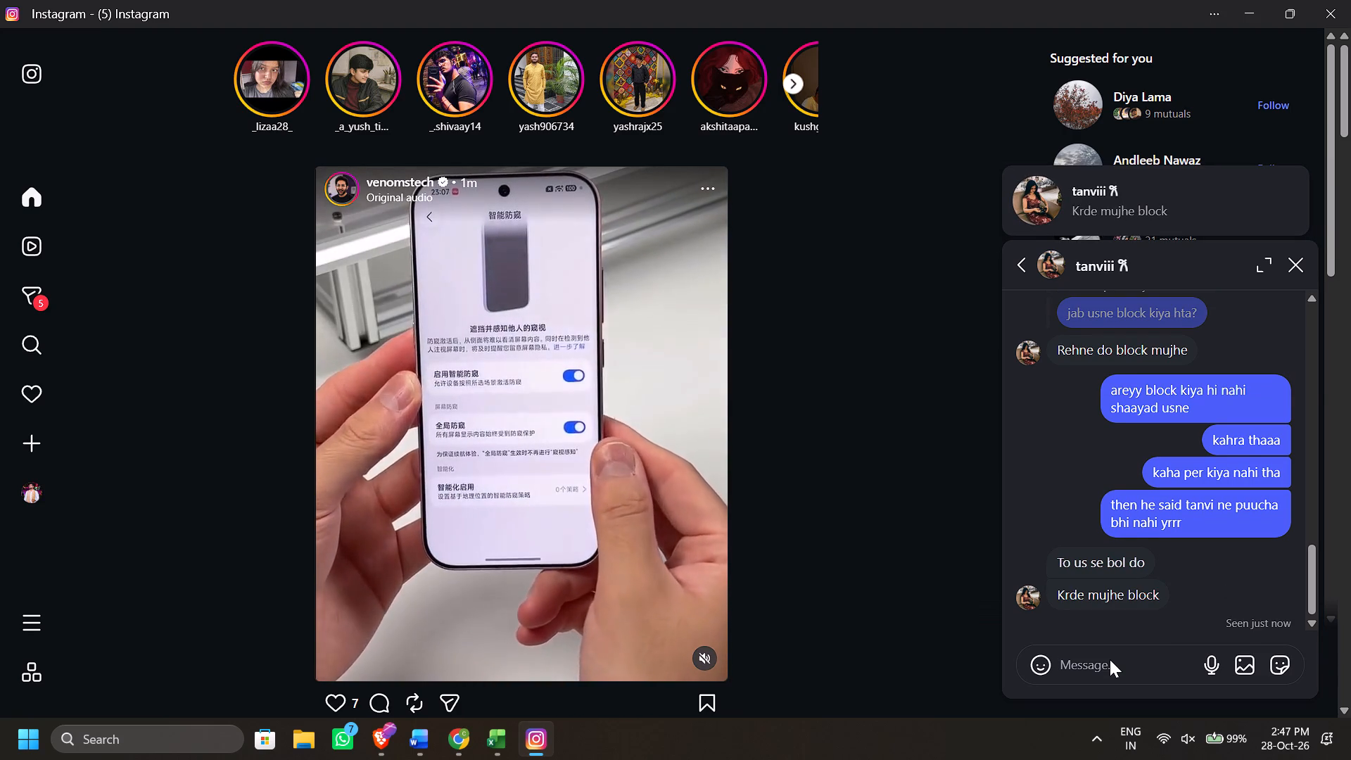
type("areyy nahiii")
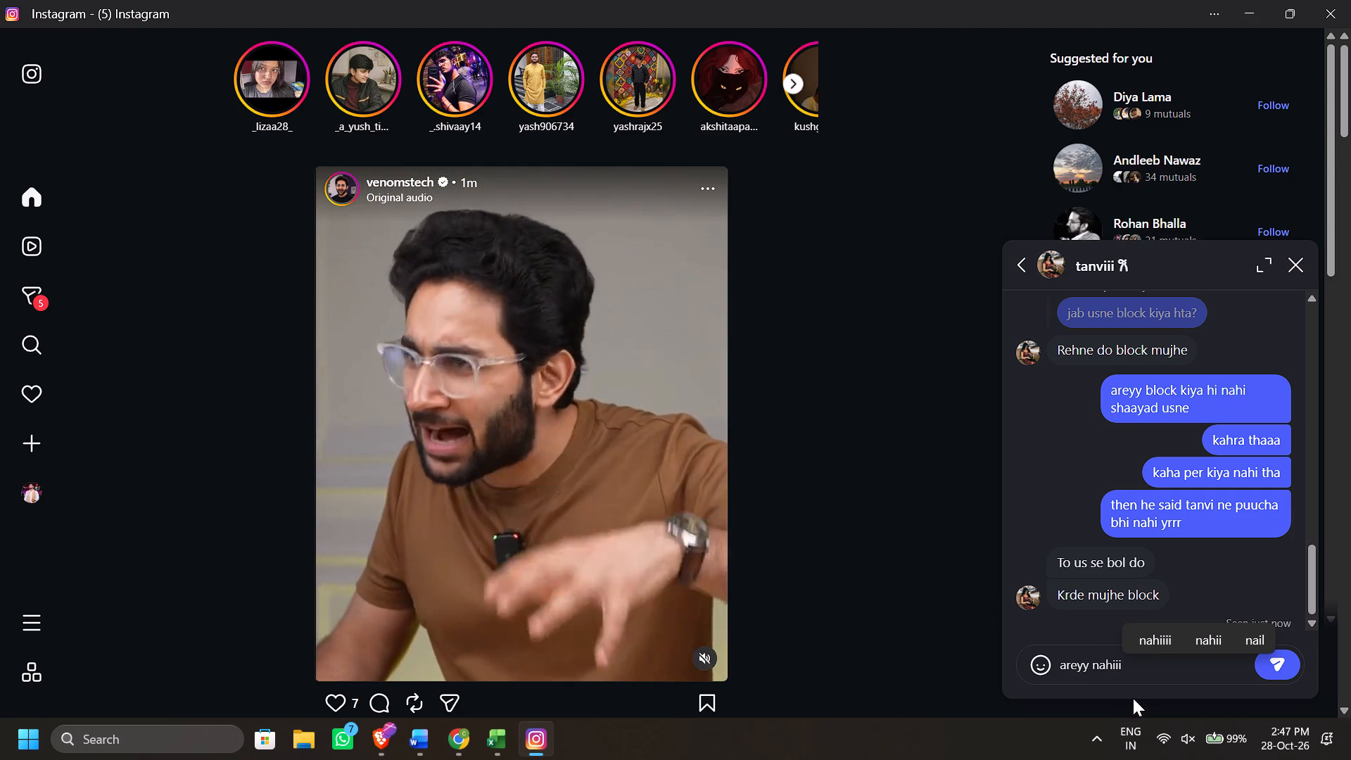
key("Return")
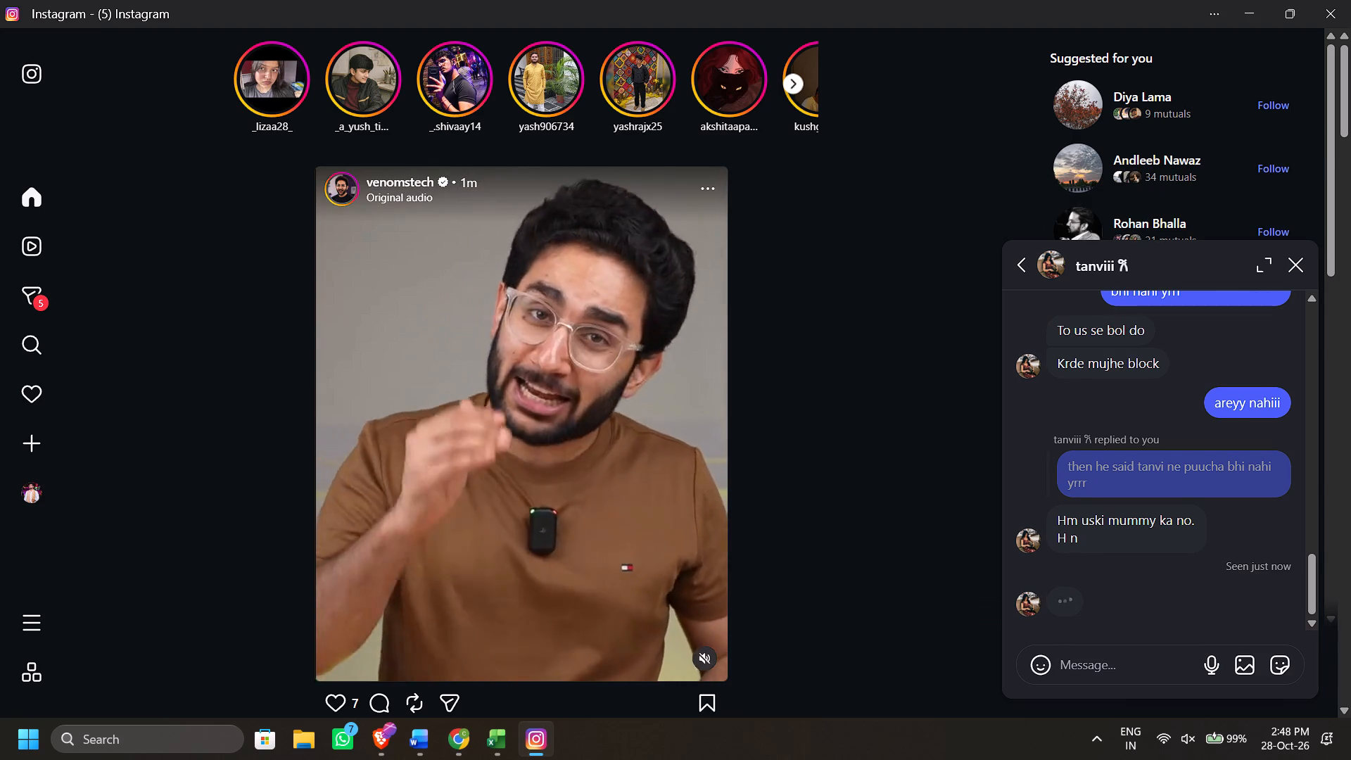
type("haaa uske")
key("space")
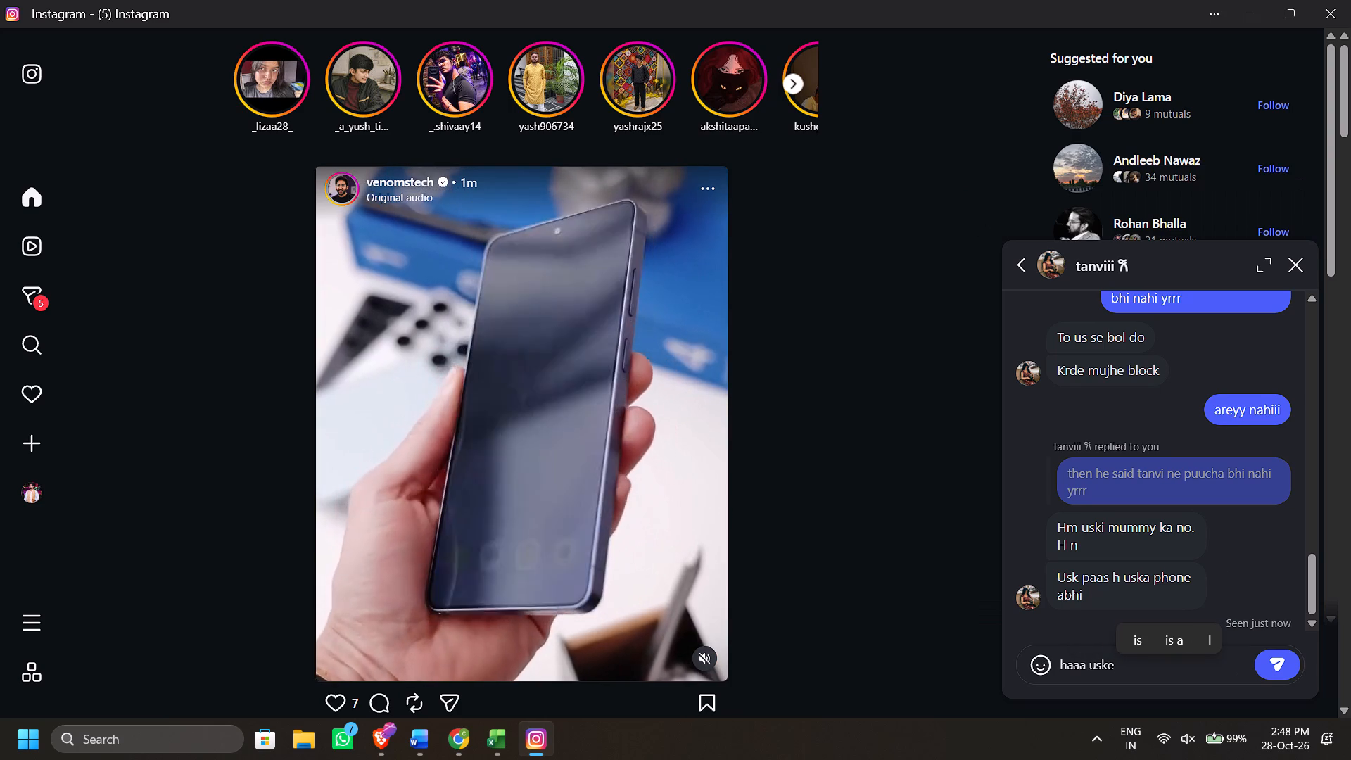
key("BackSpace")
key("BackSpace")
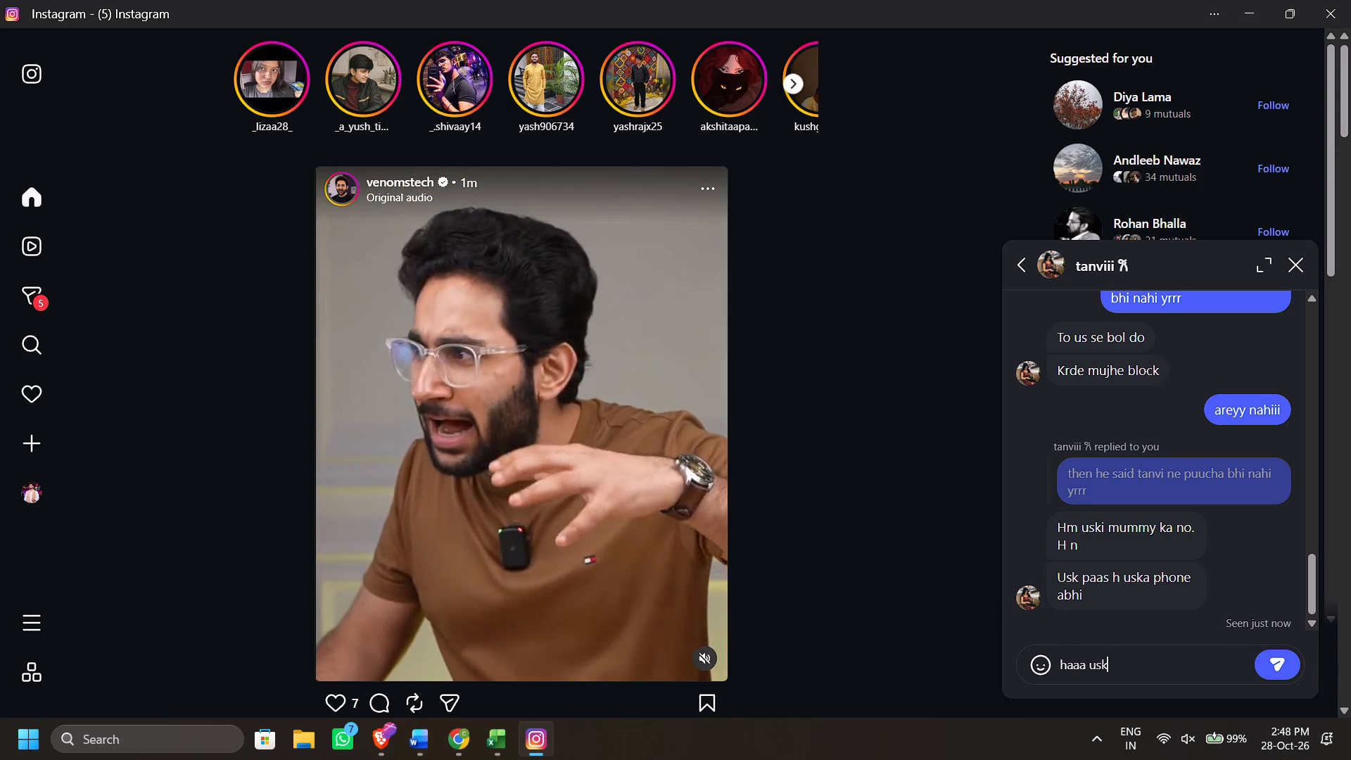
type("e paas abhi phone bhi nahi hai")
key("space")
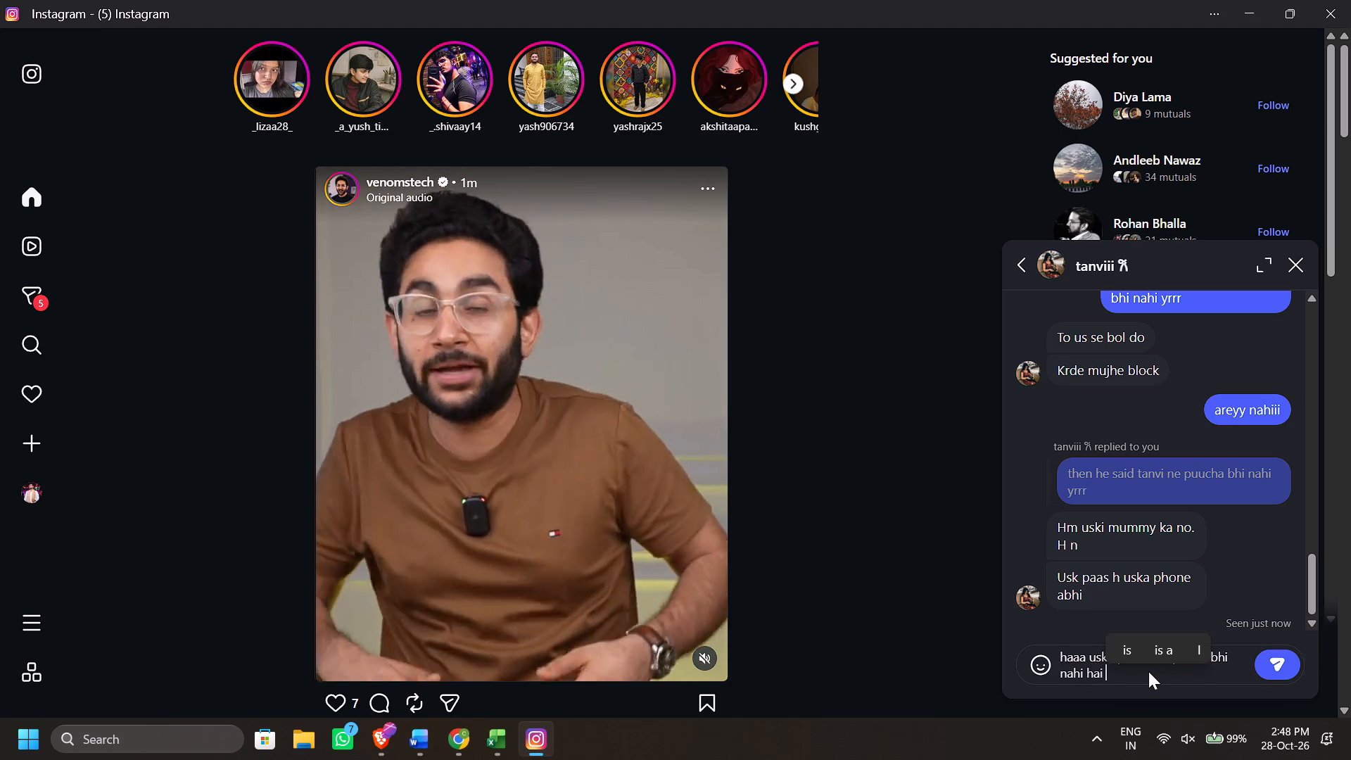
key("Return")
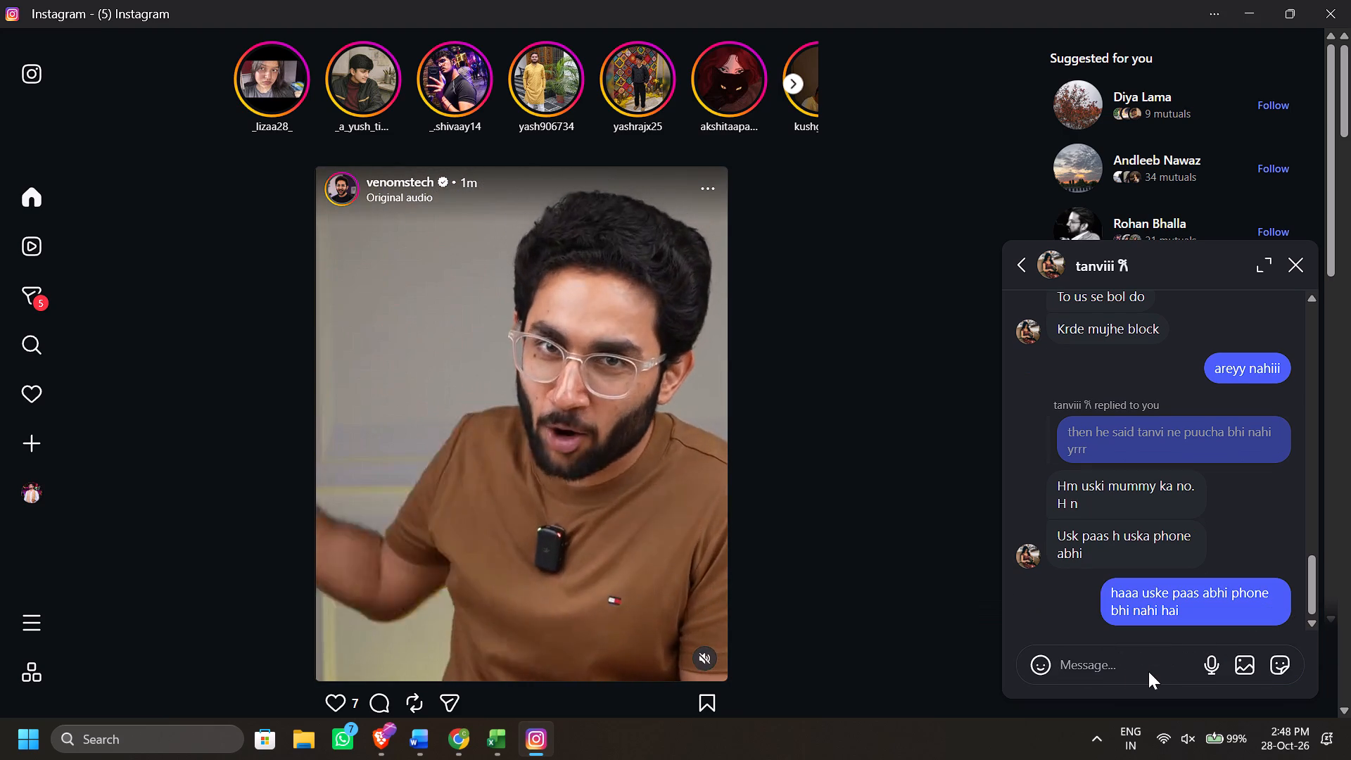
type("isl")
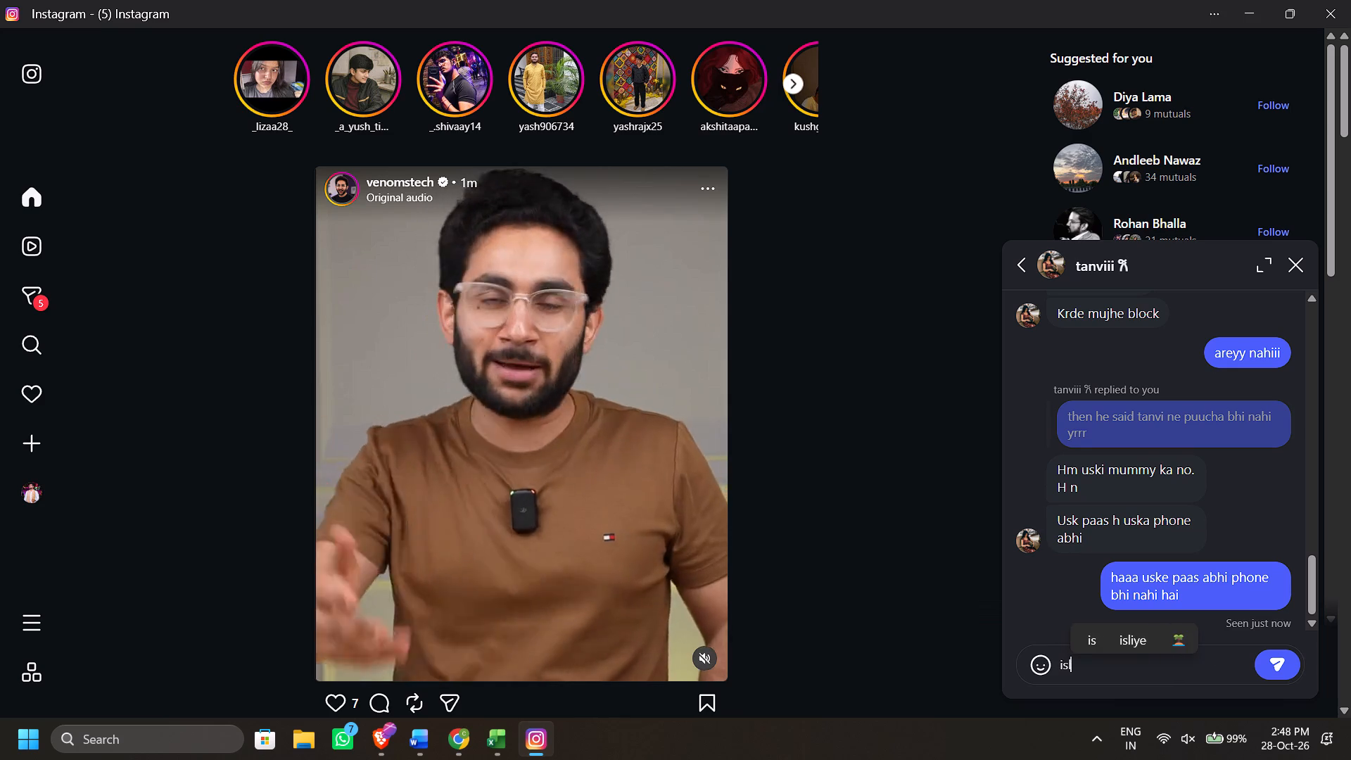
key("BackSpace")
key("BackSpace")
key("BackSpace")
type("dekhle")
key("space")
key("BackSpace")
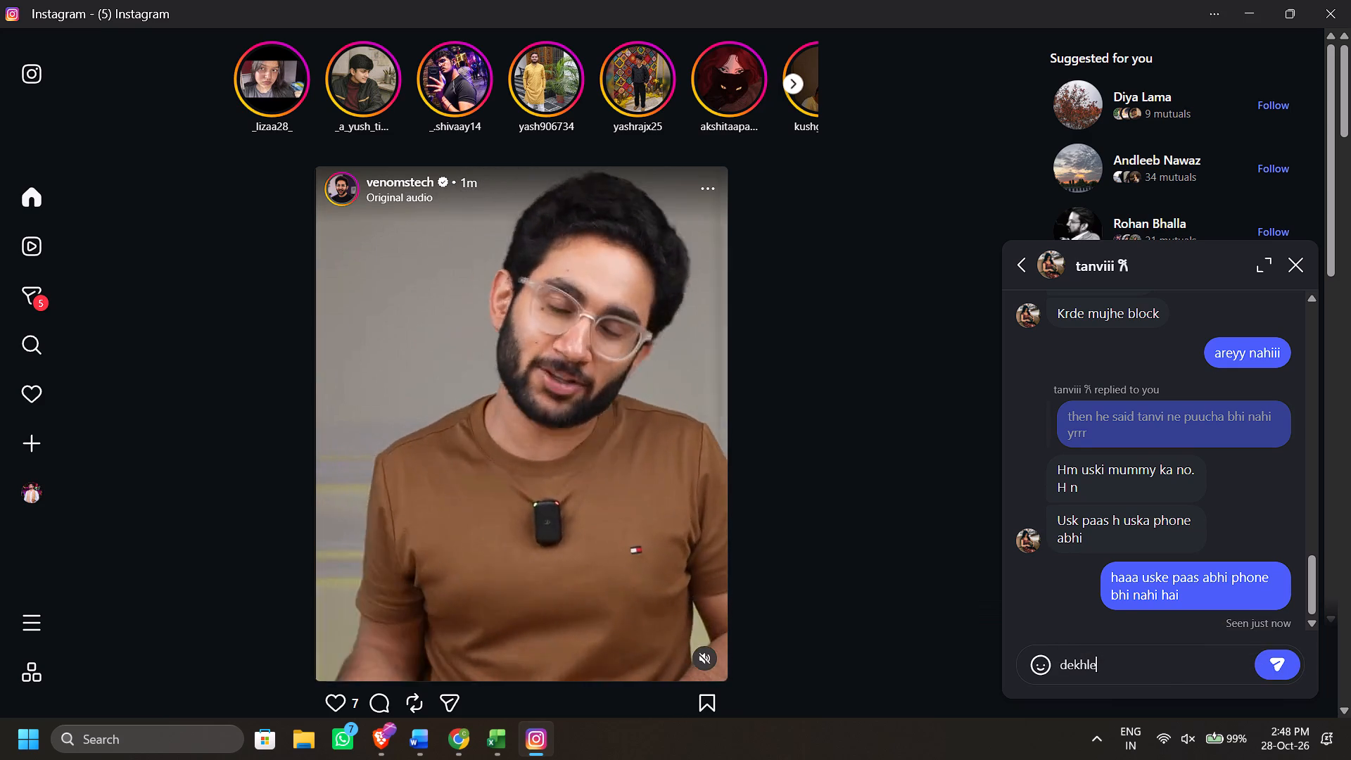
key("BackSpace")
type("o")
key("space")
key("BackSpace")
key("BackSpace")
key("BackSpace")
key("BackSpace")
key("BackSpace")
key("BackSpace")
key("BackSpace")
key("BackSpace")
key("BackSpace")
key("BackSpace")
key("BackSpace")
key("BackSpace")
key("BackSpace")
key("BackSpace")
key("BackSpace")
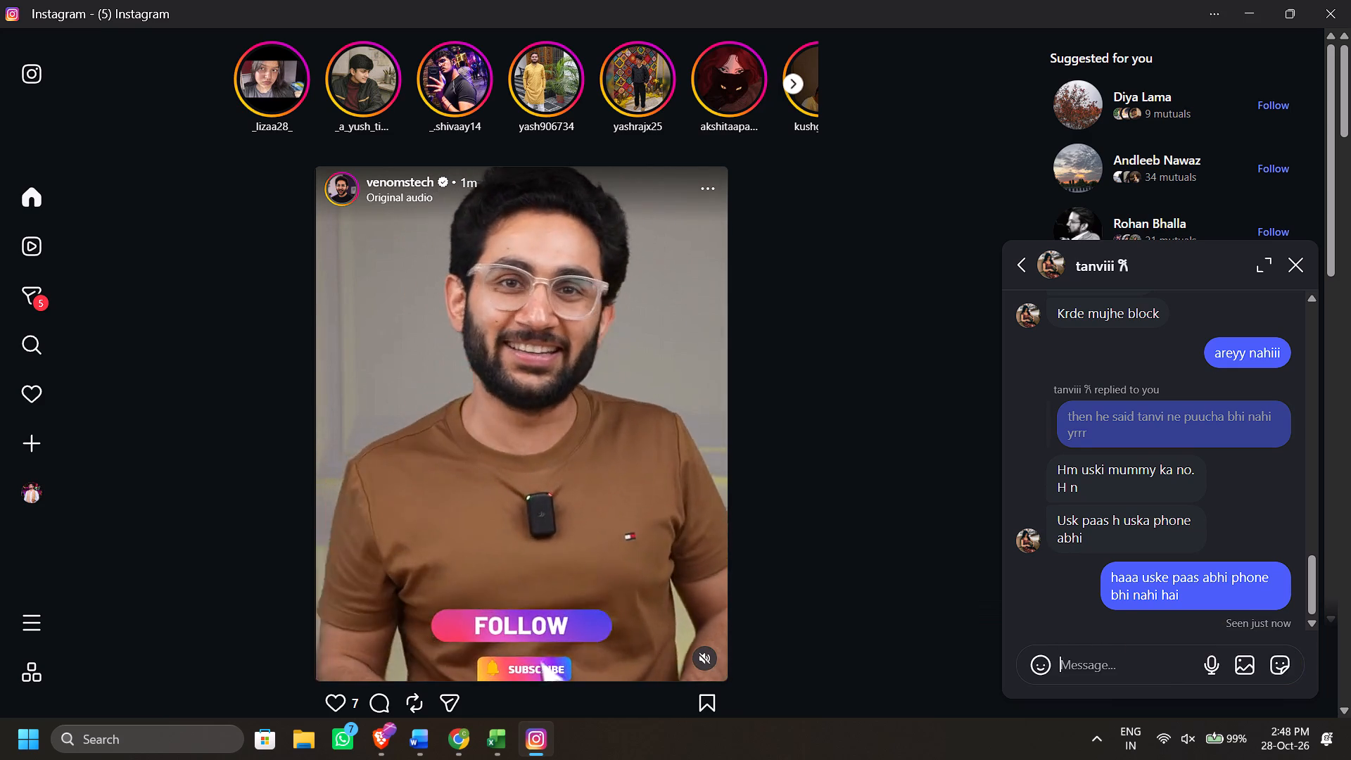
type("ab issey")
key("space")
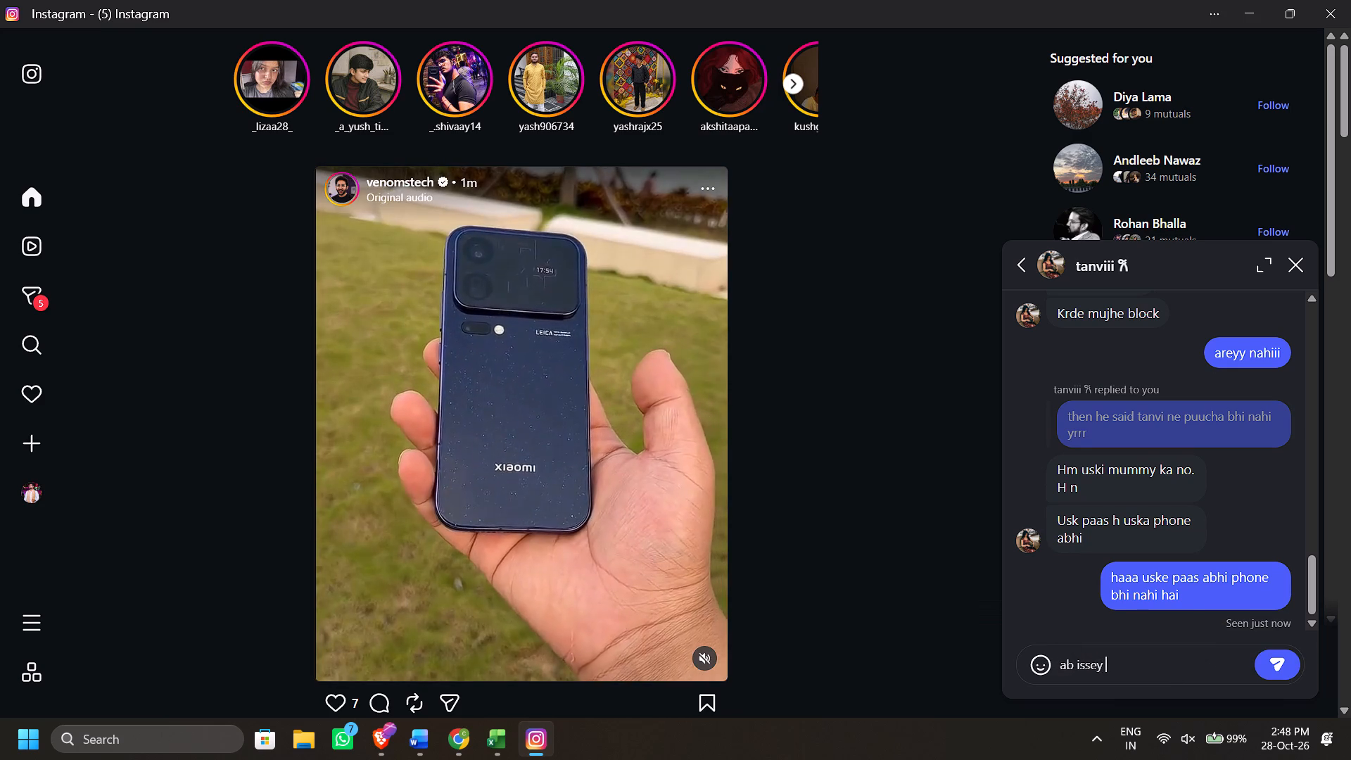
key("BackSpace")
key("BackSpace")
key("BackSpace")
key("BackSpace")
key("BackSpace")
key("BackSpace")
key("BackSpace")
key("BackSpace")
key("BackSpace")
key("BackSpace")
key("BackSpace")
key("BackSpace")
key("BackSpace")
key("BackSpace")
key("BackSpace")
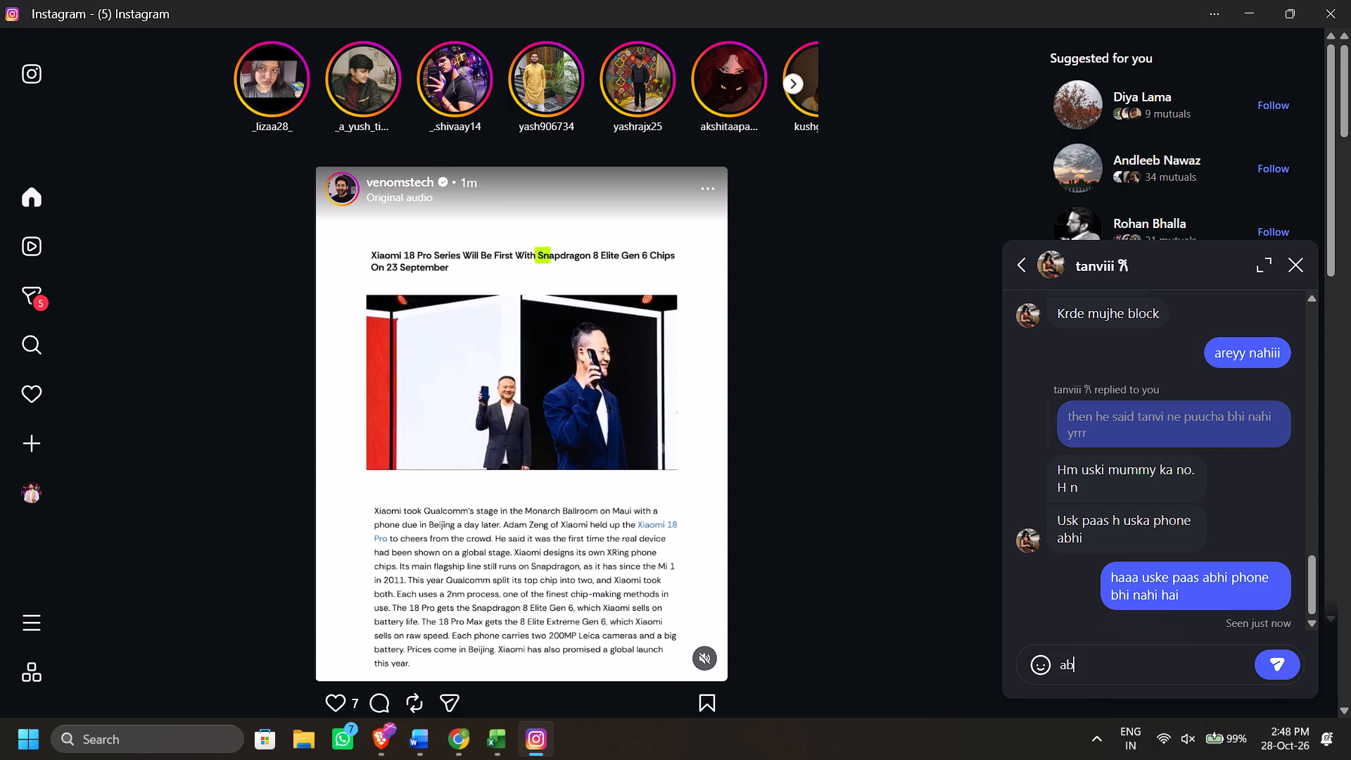
Send the message "phone bhi na milra is ladke ko itna paise hone ke baad ab tum dekhlo kyu hai iska behaviour aisa".
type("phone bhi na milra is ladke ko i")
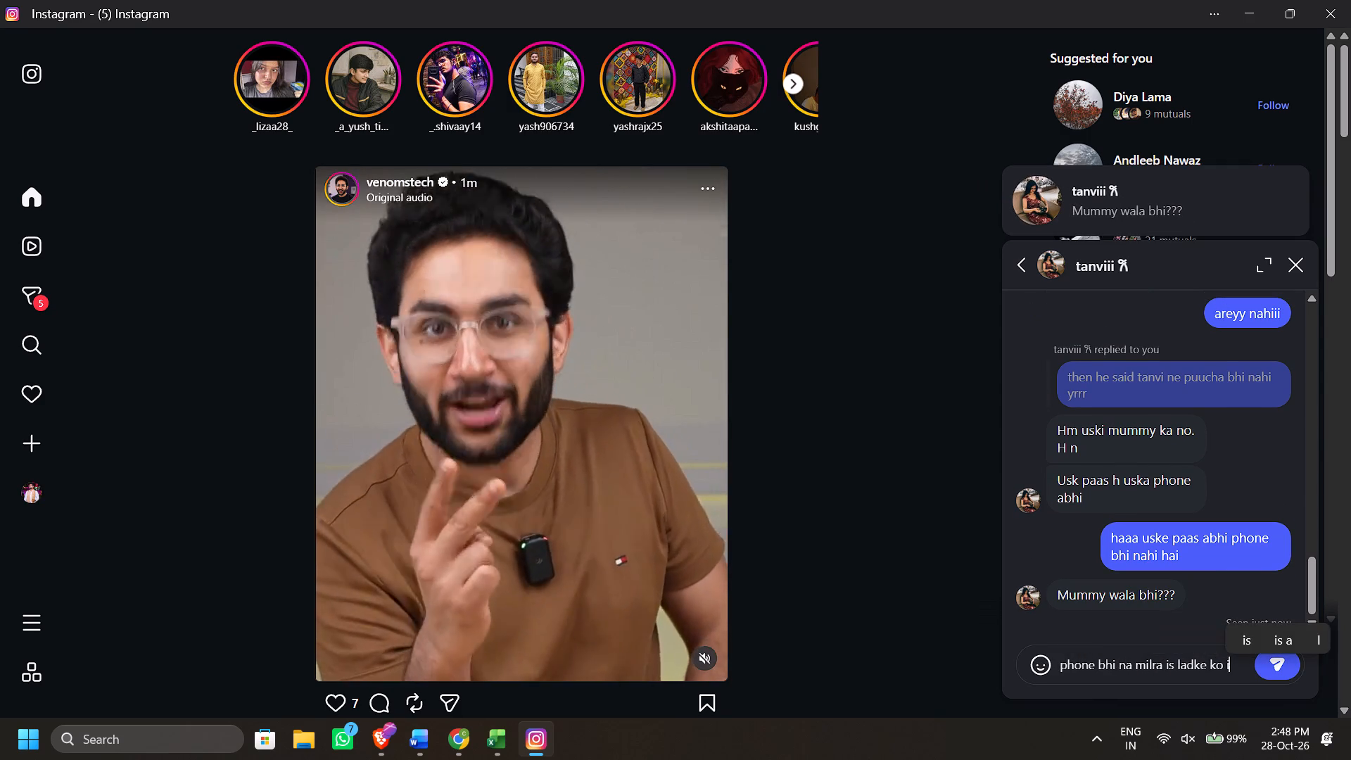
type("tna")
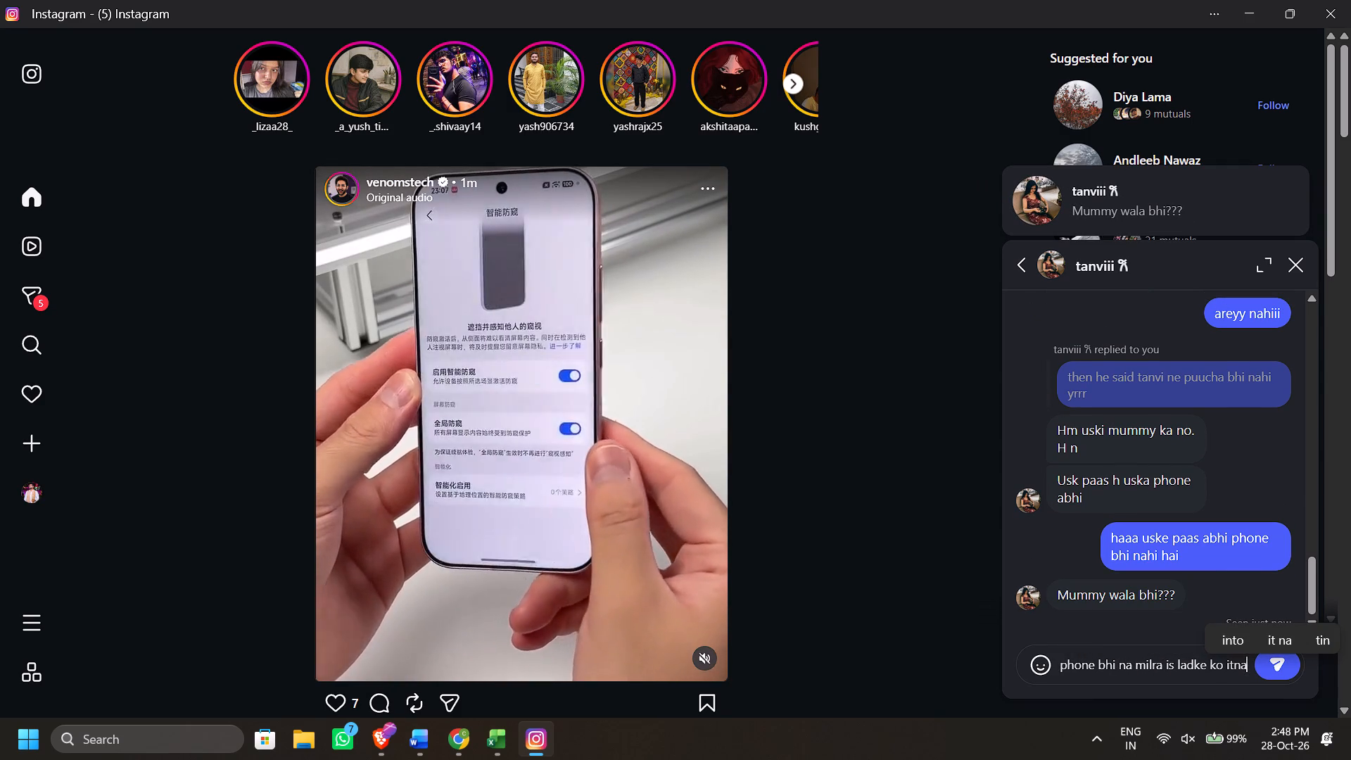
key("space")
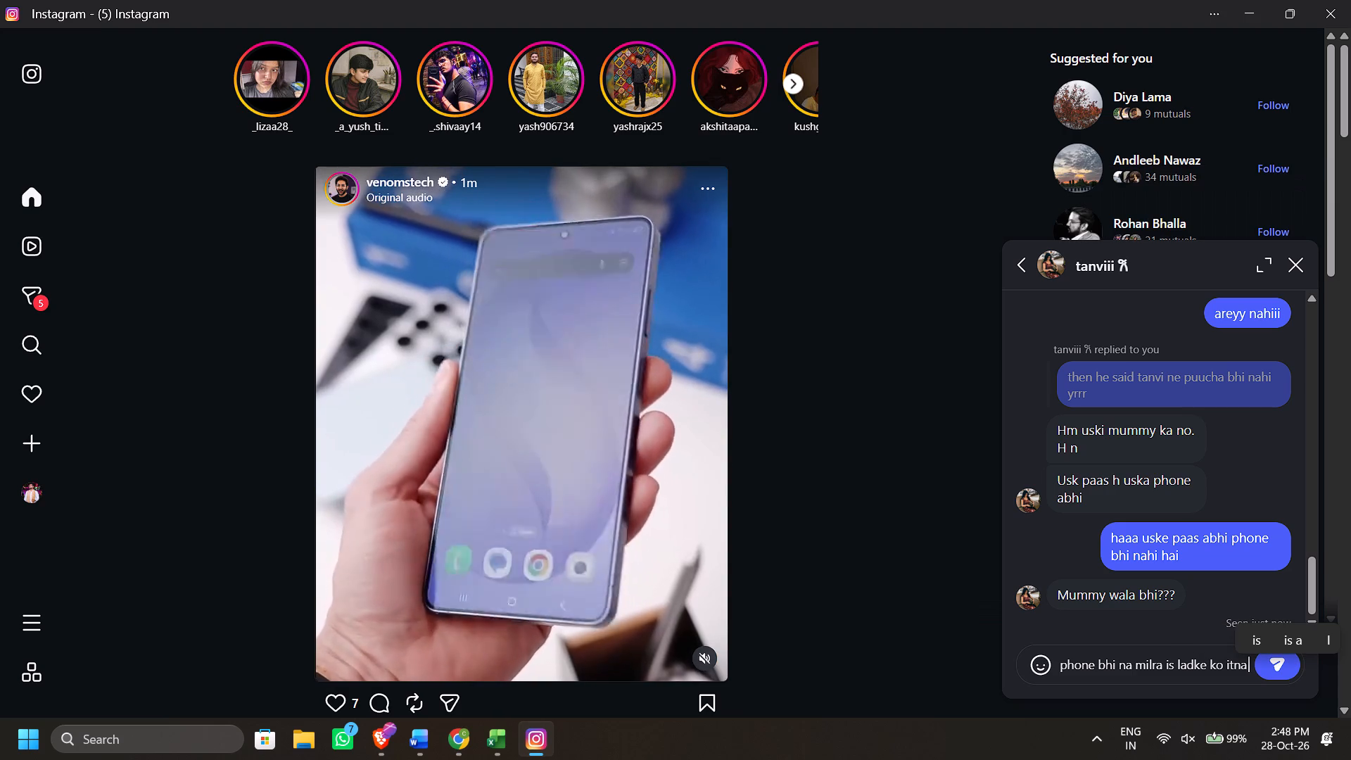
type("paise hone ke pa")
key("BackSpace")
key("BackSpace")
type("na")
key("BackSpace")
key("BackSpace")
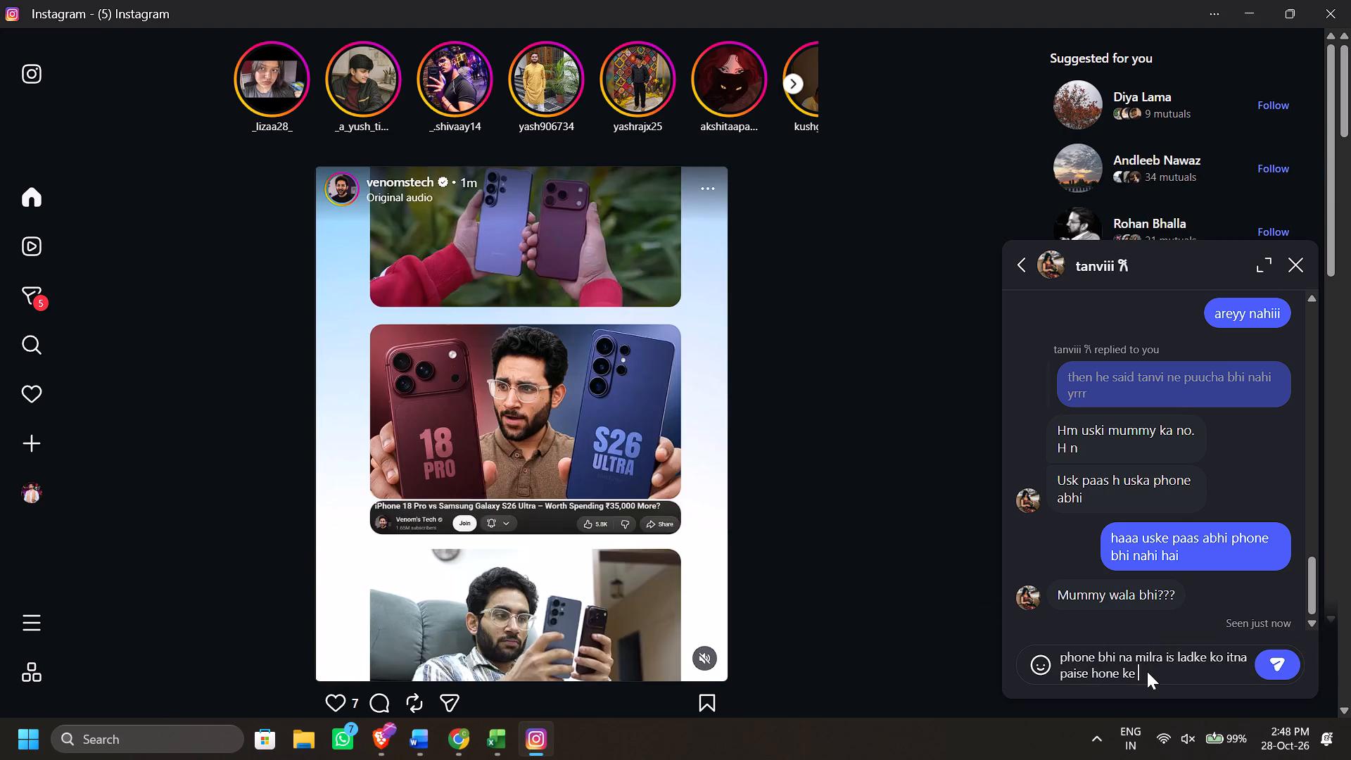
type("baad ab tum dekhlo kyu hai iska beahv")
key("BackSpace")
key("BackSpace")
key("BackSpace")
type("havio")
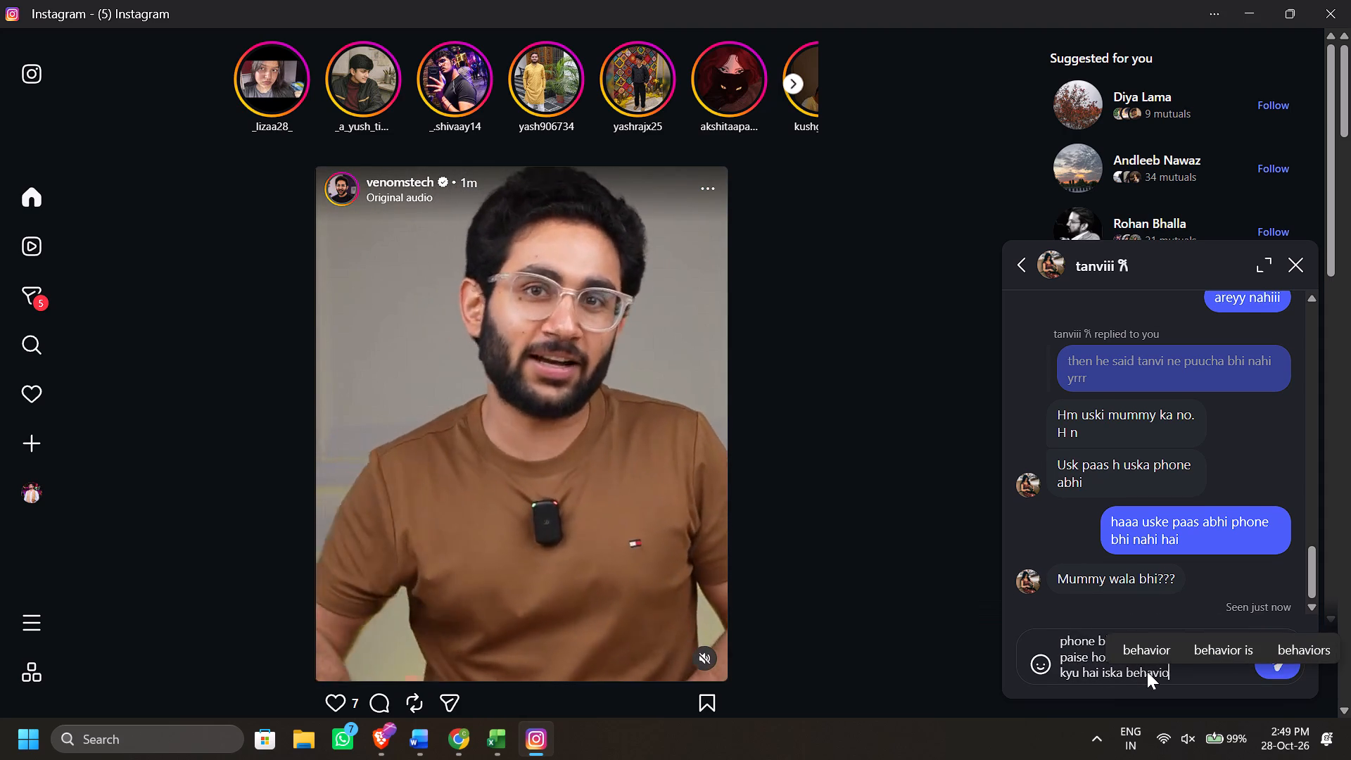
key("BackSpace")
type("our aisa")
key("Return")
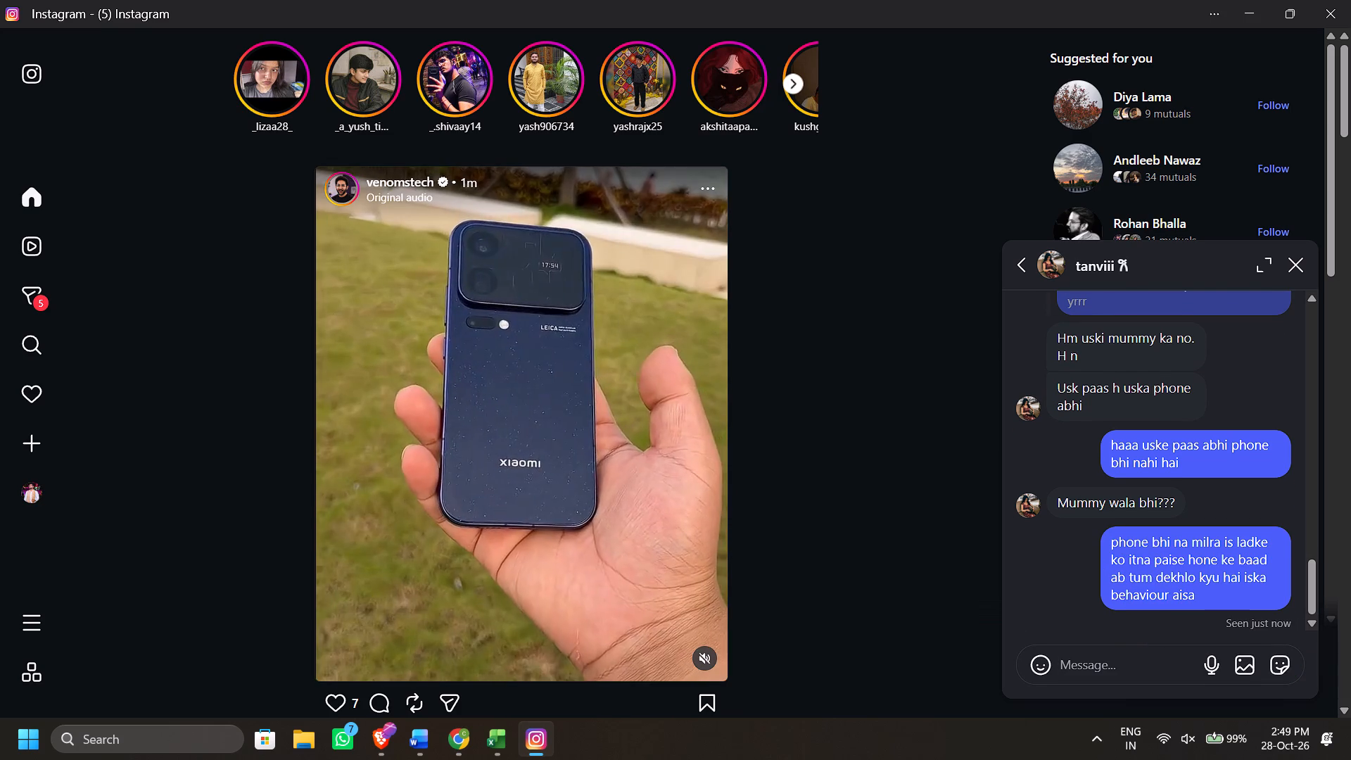
Send the message "i am not saying ki tum galat ho ya vo sahi hai" in the chat.
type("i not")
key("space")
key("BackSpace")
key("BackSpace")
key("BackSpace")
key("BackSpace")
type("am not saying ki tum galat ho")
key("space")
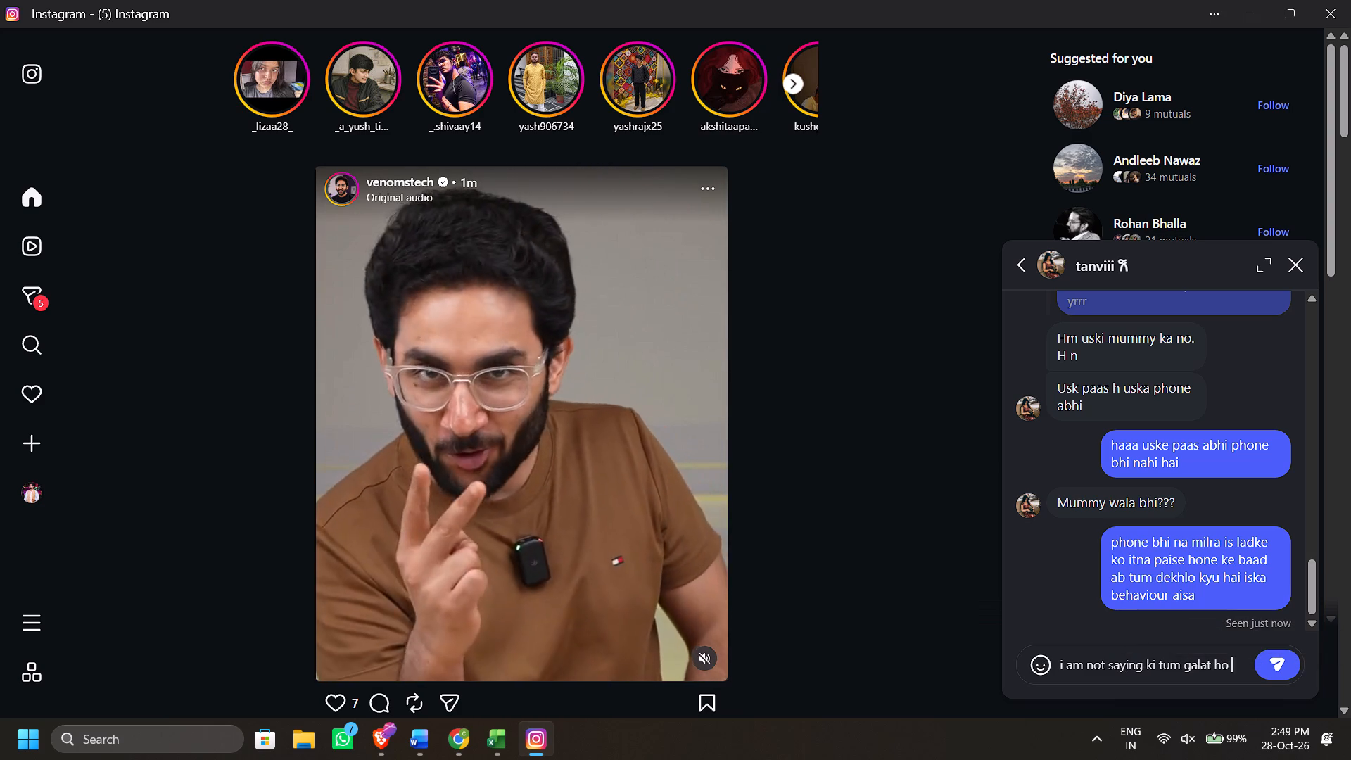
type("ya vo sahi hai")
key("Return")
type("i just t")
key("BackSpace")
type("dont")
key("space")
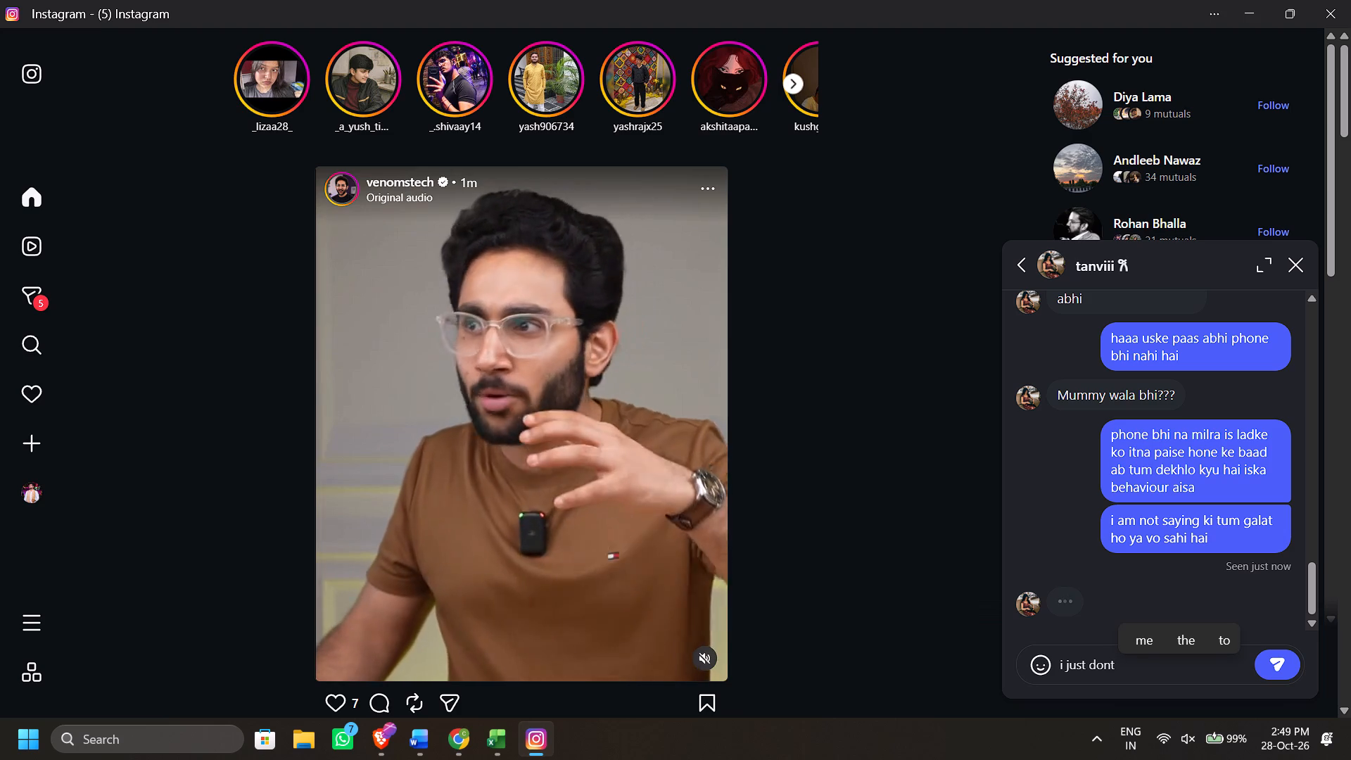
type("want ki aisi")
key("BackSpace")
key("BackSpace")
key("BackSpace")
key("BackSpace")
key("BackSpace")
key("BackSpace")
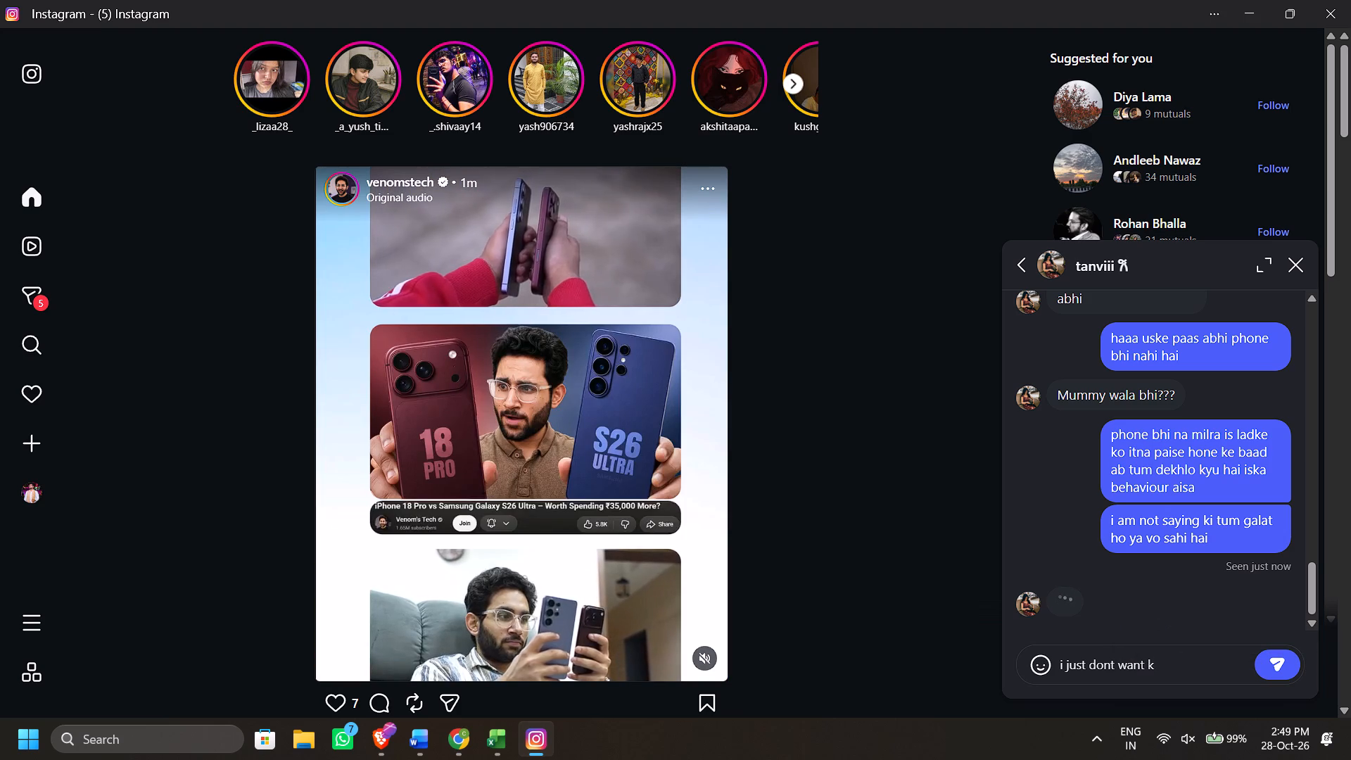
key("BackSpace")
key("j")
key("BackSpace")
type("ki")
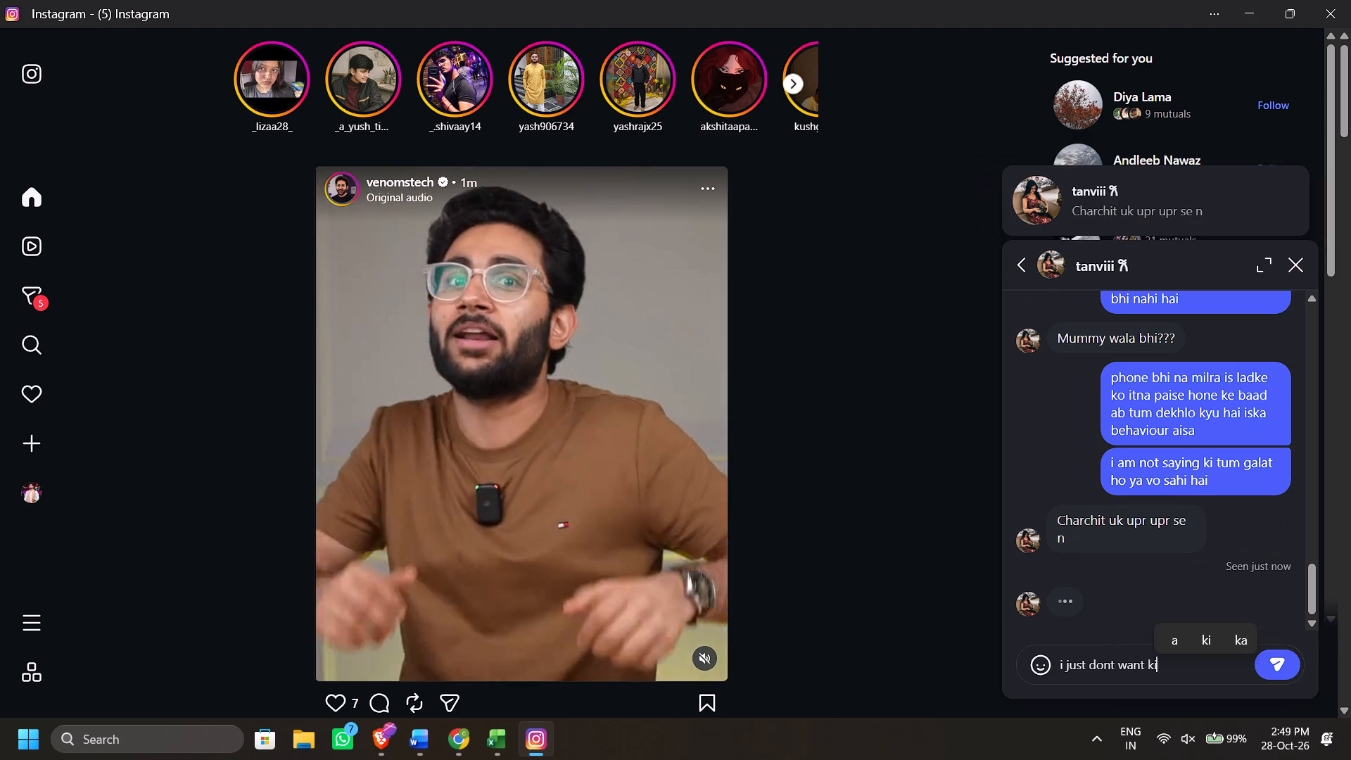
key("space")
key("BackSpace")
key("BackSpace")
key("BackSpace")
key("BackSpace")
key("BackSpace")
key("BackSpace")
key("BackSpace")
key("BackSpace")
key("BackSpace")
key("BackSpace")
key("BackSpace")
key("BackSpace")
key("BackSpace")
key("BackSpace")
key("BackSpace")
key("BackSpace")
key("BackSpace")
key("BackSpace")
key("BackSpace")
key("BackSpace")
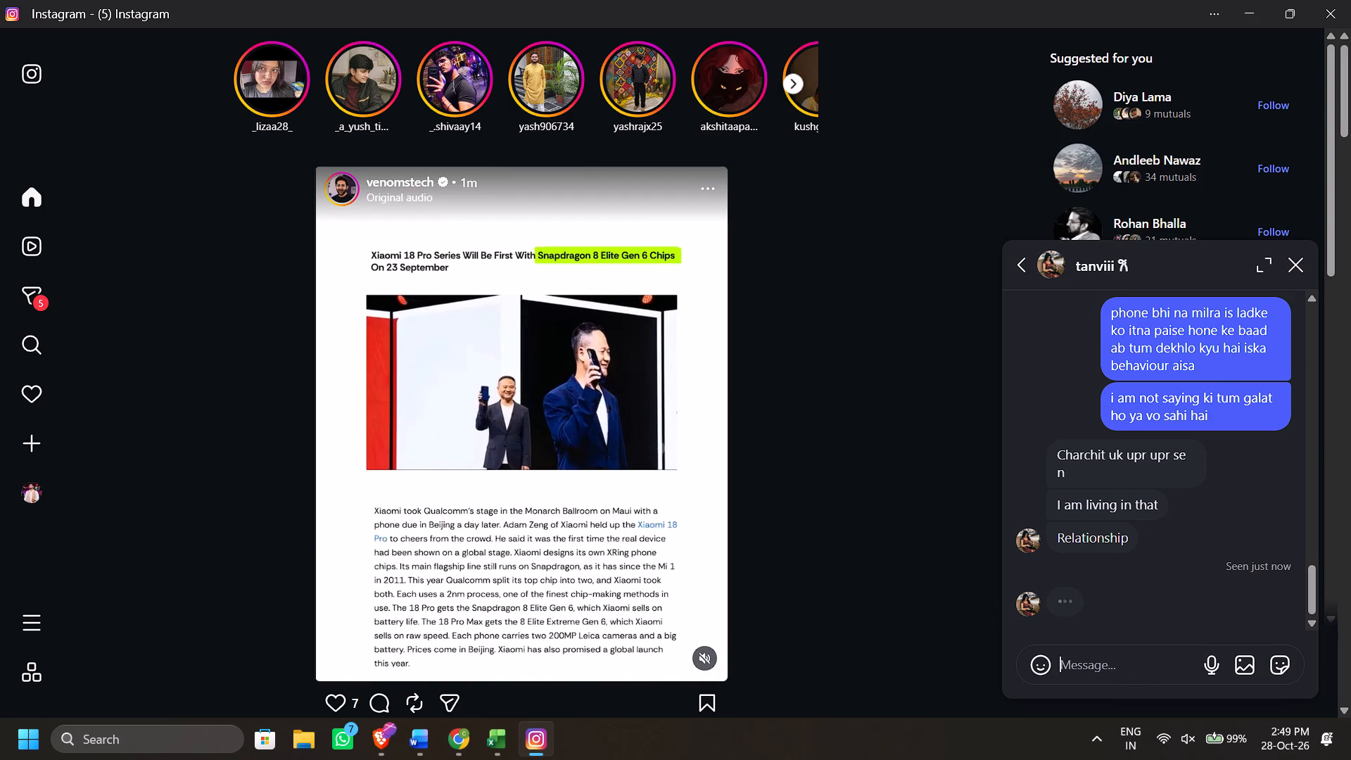
Draft the reply "i know brooo i cant" in the chat without sending it.
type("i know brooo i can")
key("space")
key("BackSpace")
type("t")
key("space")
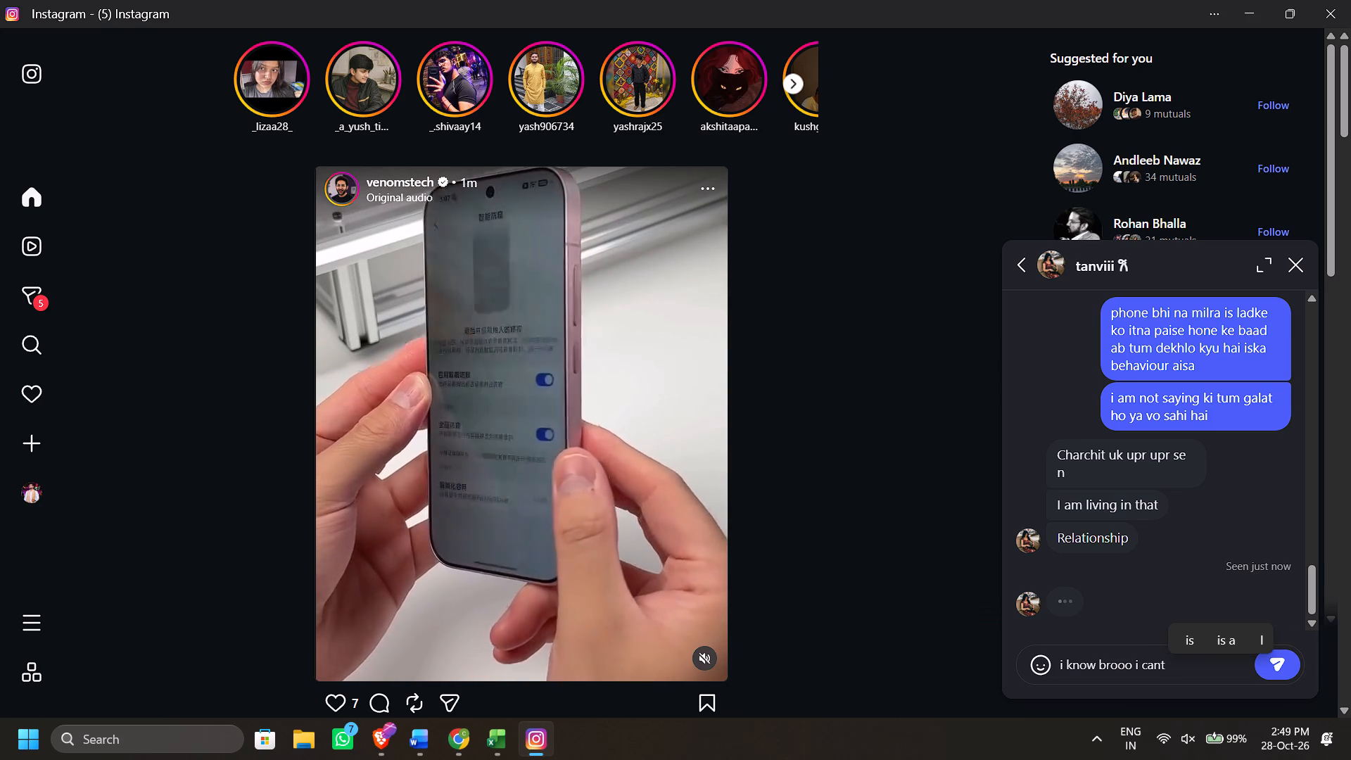
Lower the screen brightness slightly and return to the chat.
left_click(1190, 730)
left_click(1111, 594)
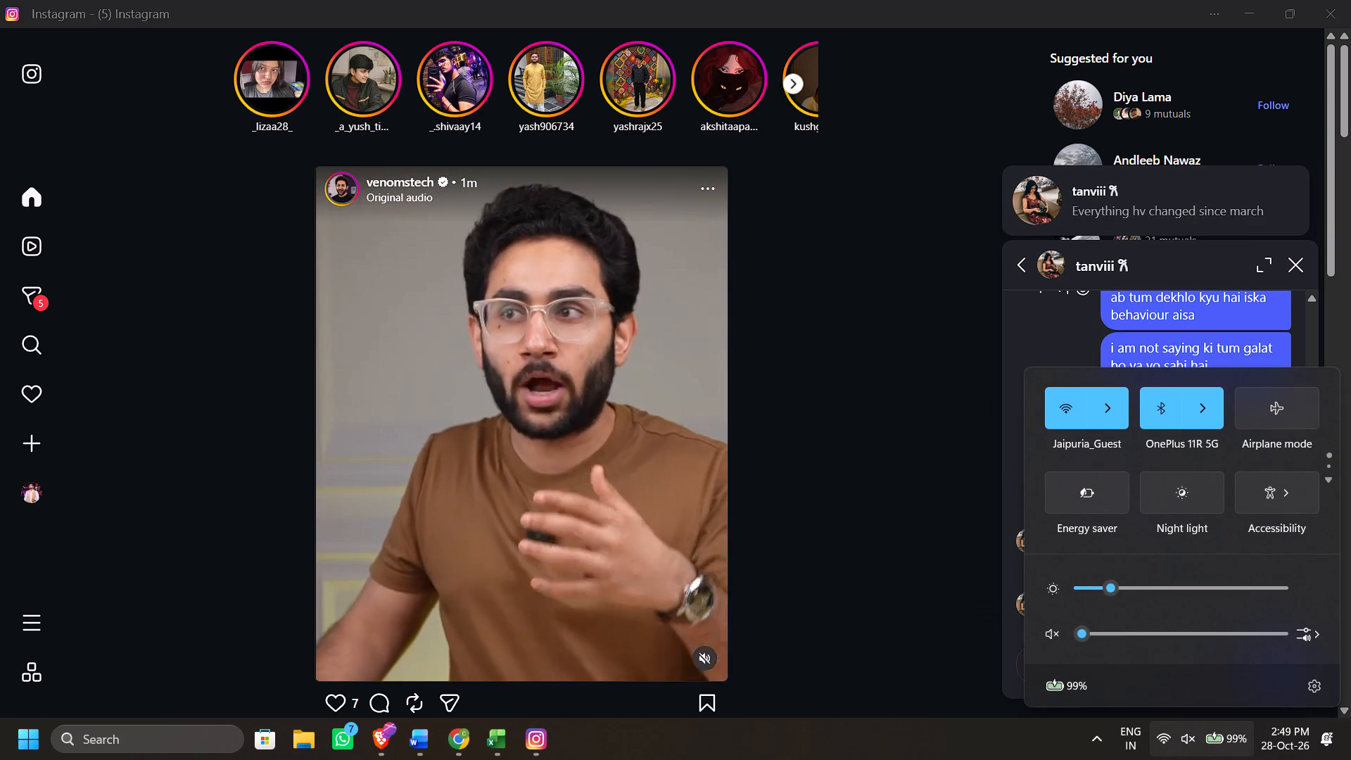
left_click(1142, 303)
Complete the drafted reply and send it as "i know brooo i cant step in your shoes to be honest".
left_click(1169, 664)
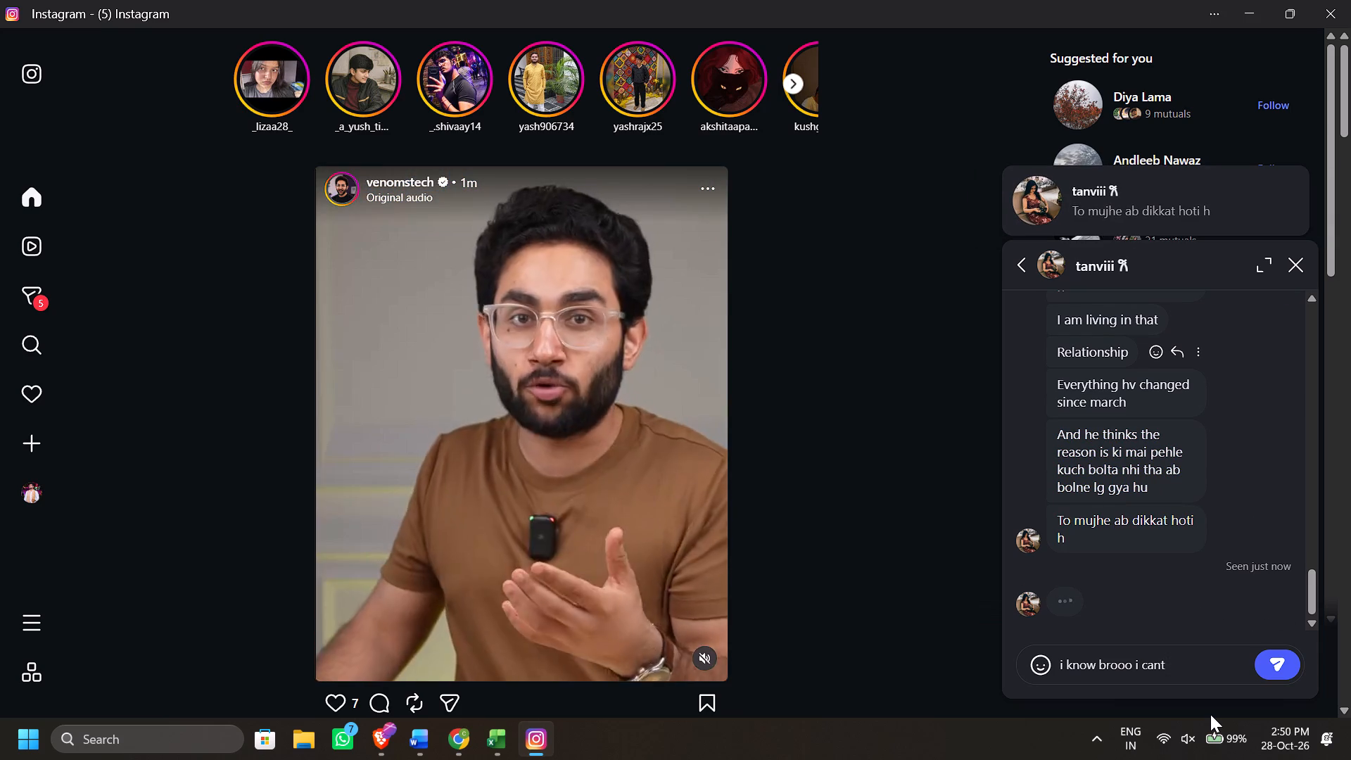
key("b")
key("BackSpace")
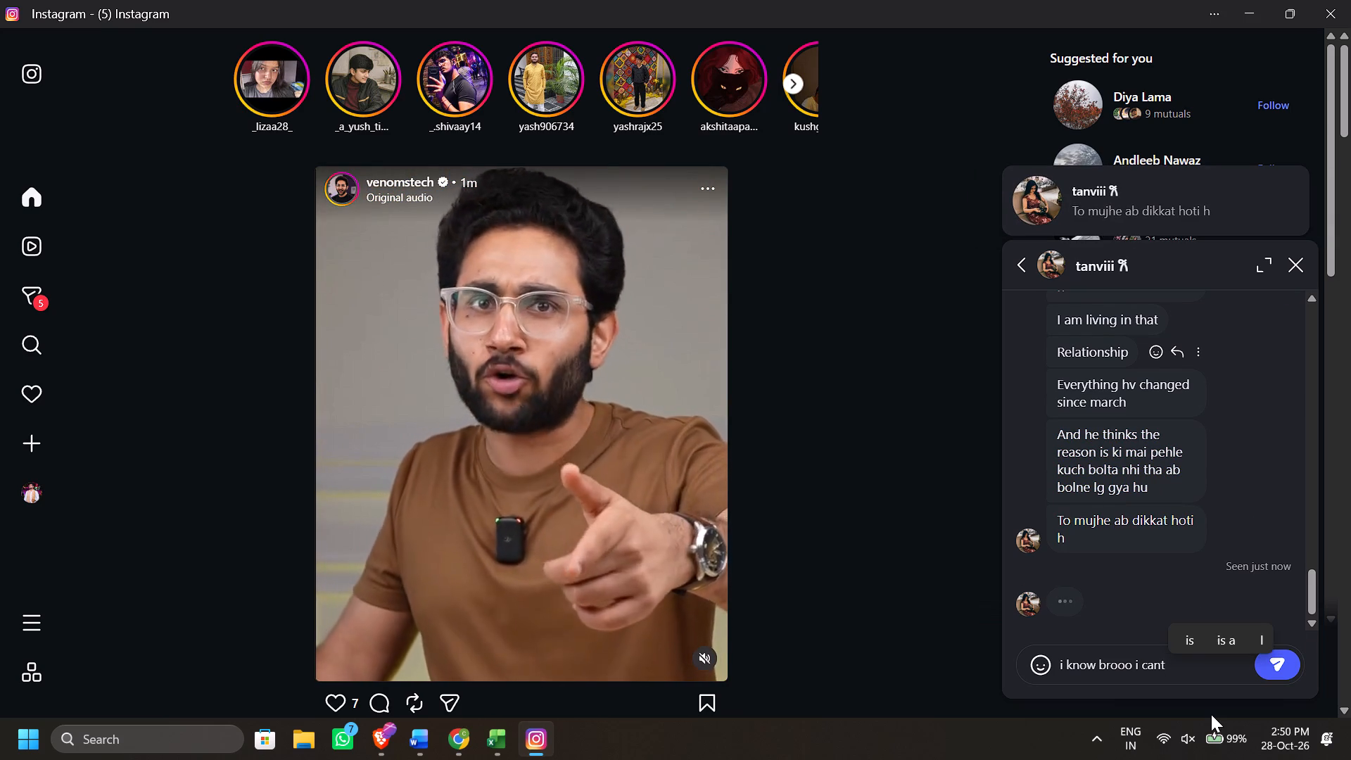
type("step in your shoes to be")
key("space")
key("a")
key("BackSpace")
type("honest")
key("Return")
Send the message "but what to say i just dont want him or u to be in this situation".
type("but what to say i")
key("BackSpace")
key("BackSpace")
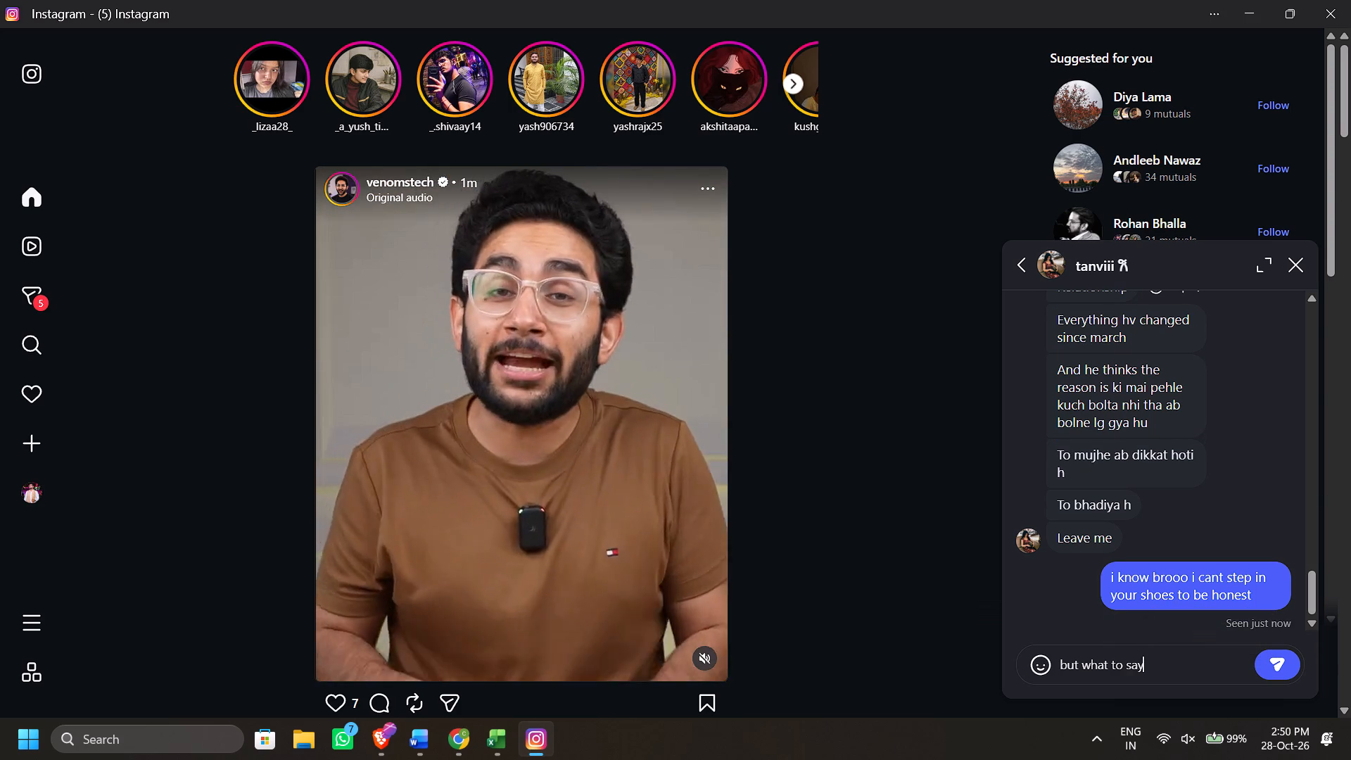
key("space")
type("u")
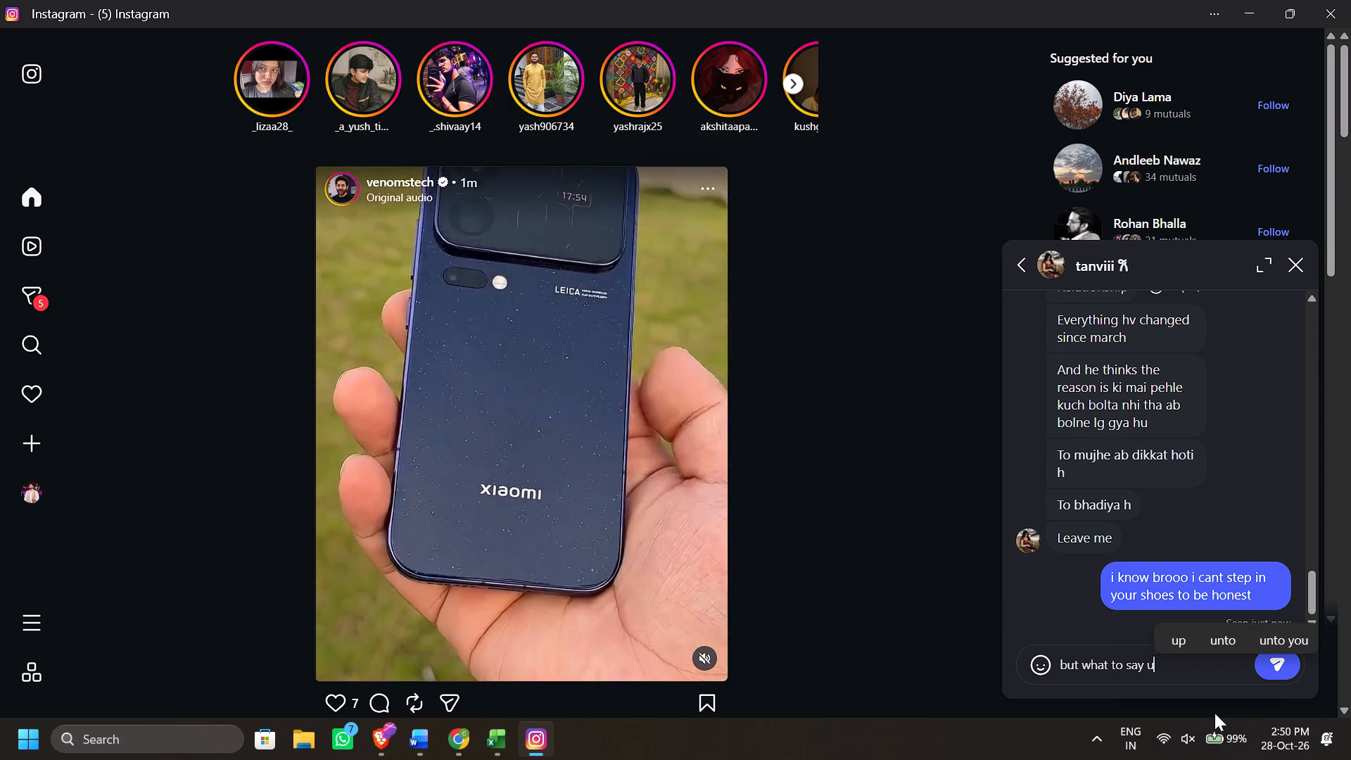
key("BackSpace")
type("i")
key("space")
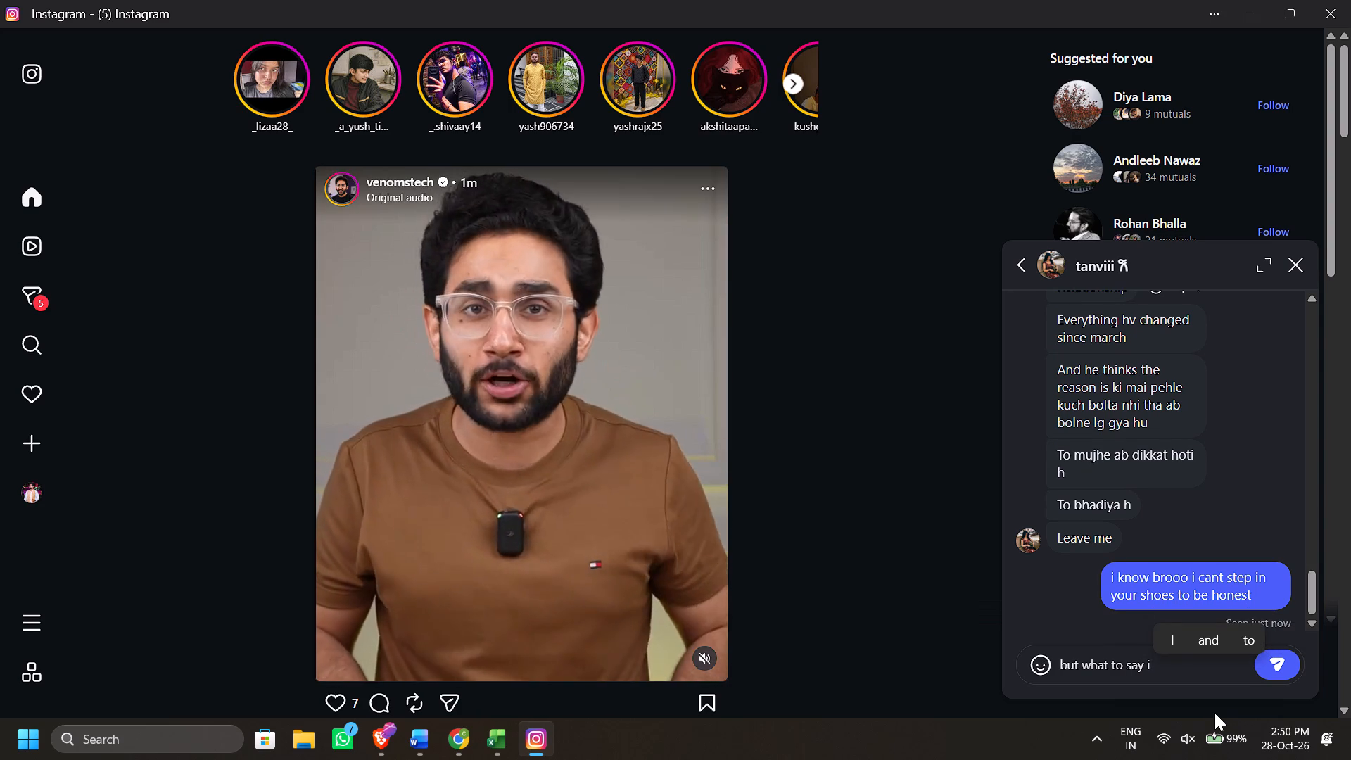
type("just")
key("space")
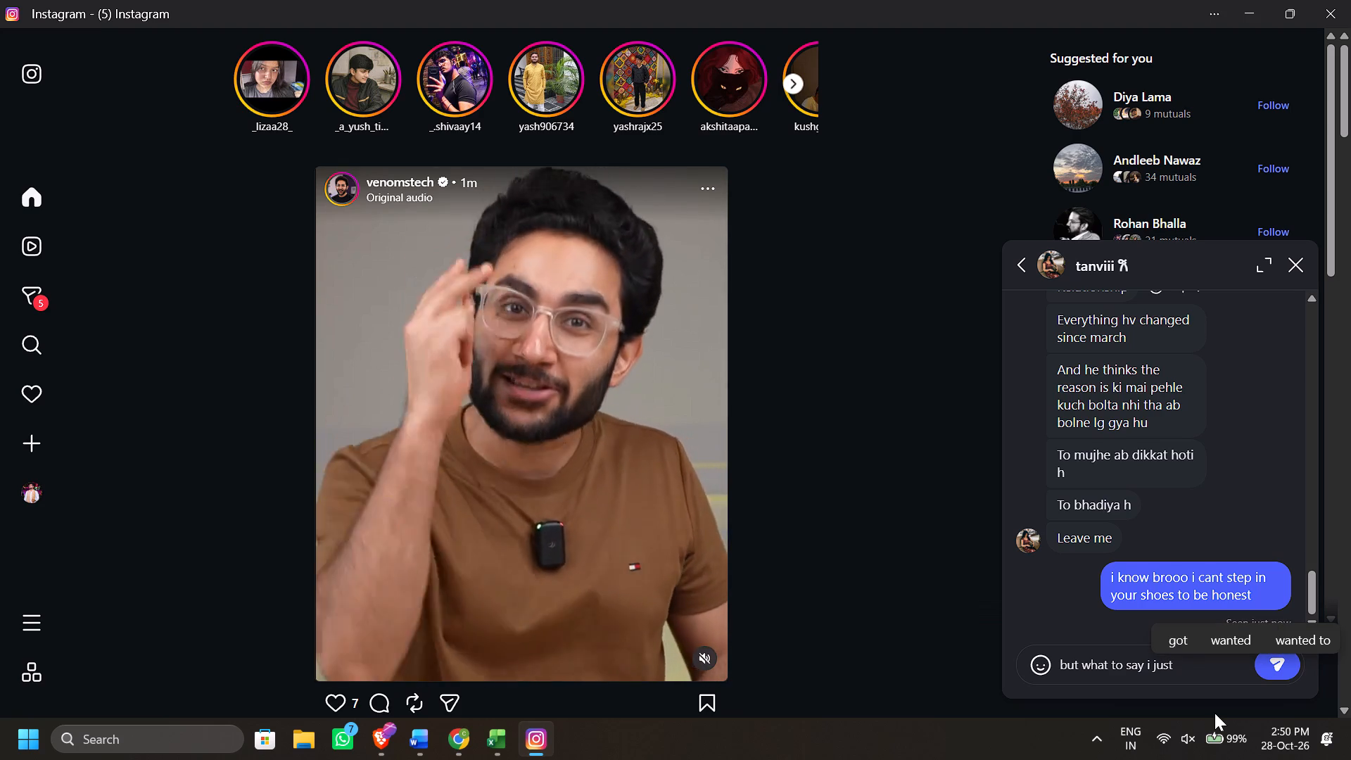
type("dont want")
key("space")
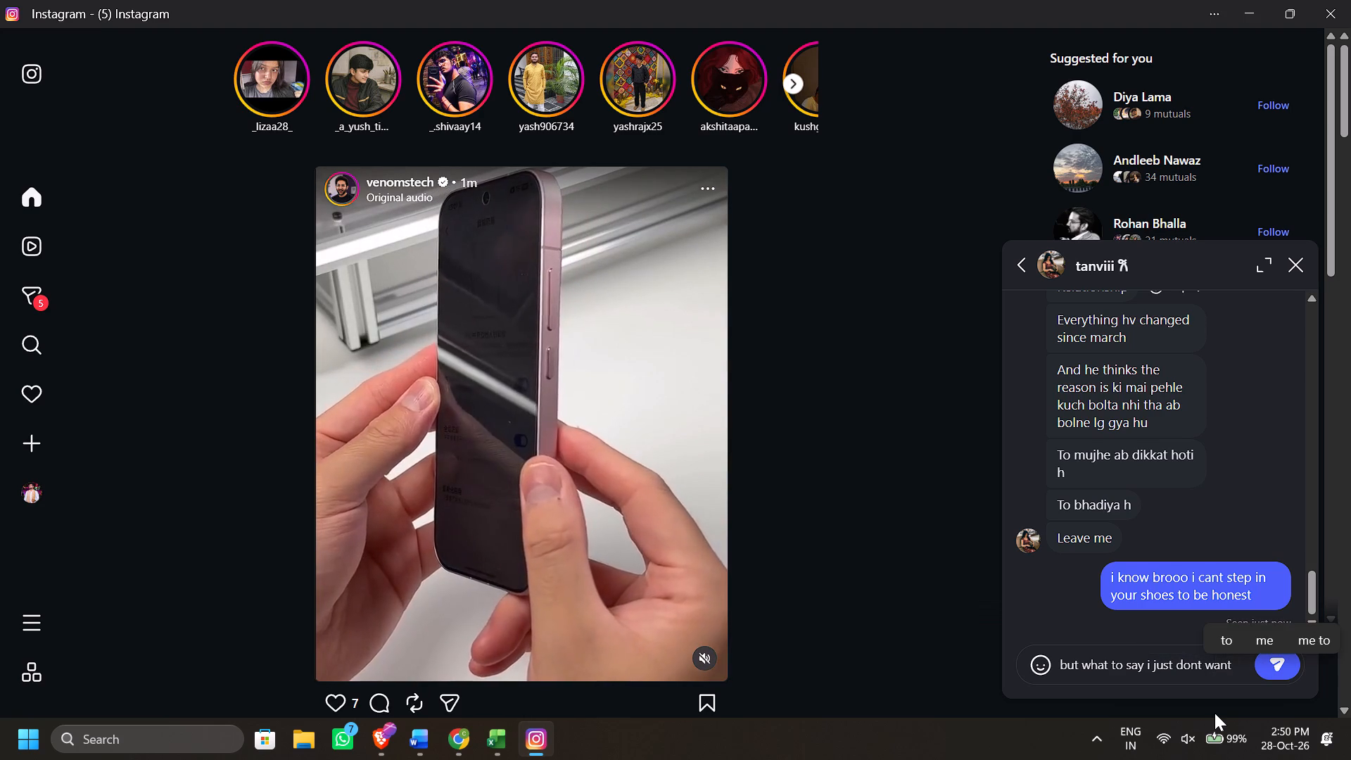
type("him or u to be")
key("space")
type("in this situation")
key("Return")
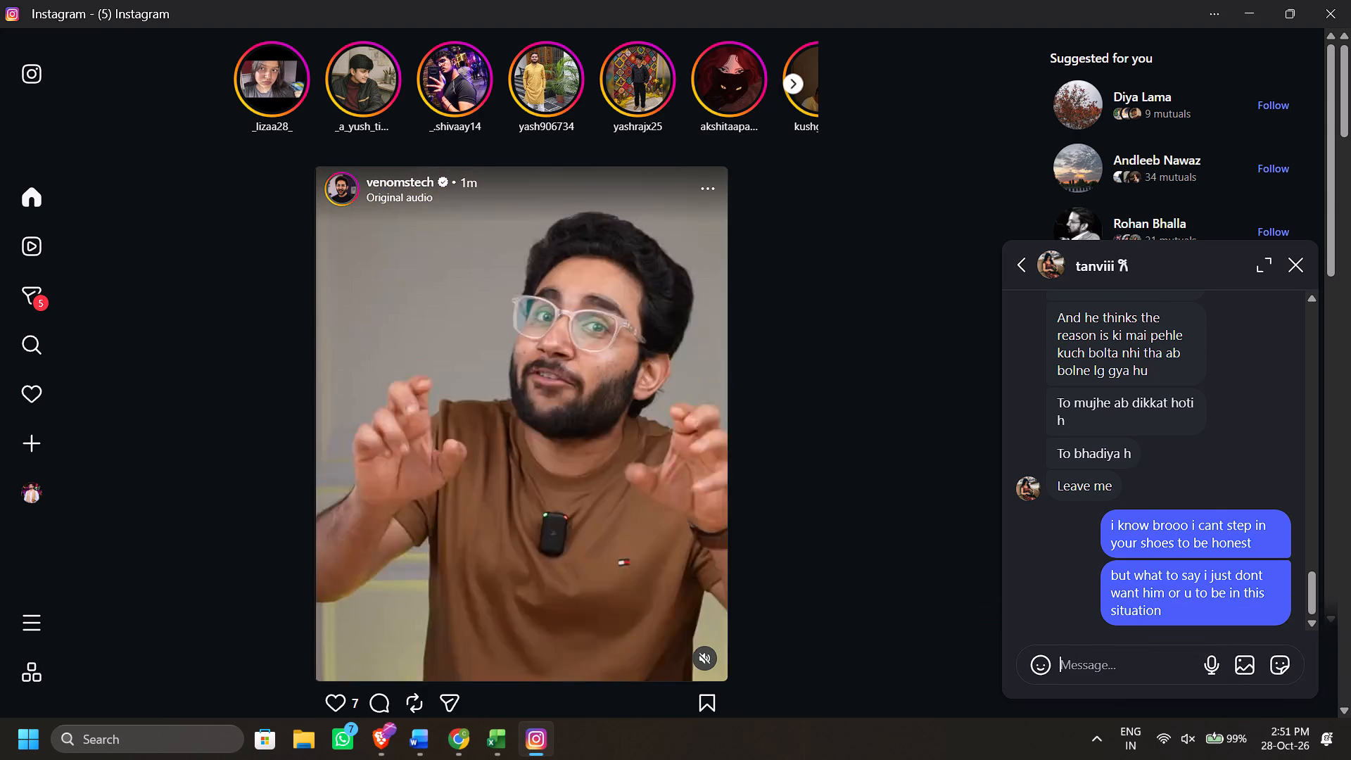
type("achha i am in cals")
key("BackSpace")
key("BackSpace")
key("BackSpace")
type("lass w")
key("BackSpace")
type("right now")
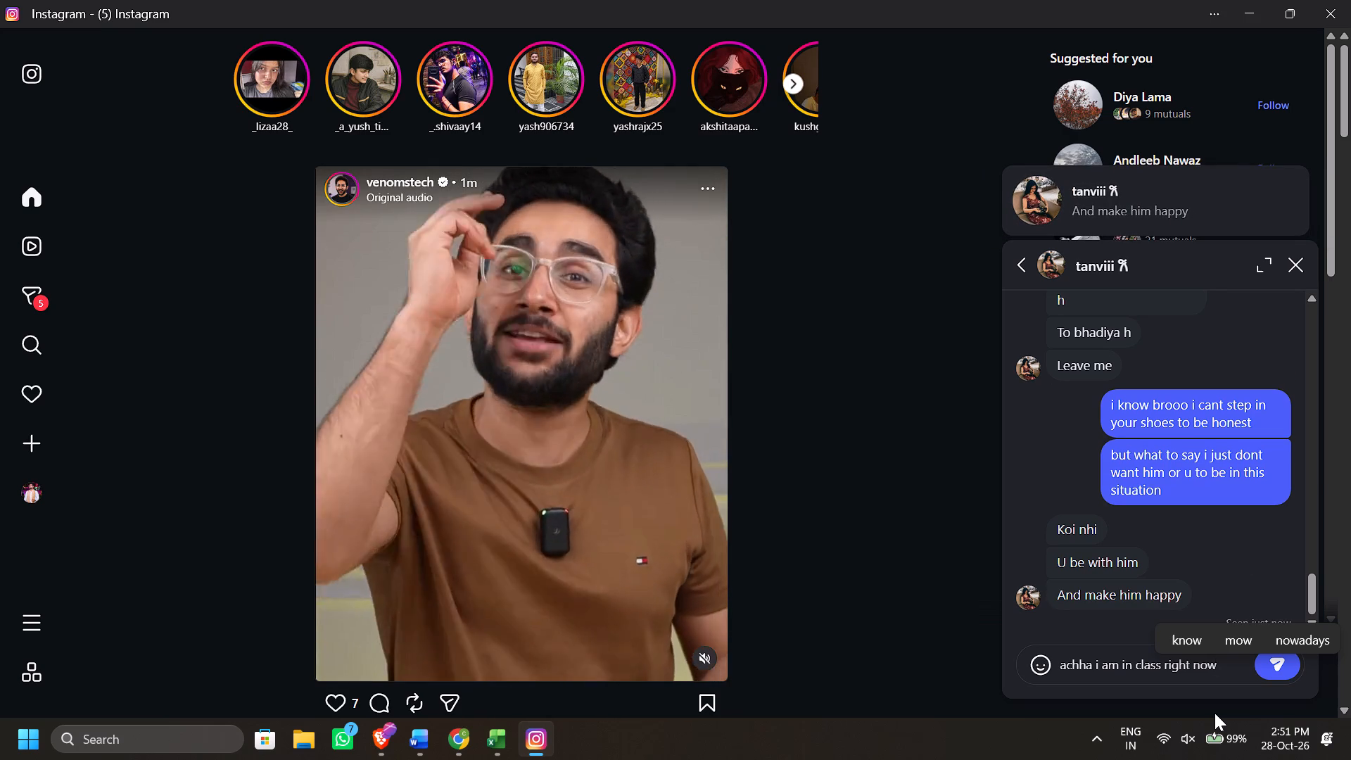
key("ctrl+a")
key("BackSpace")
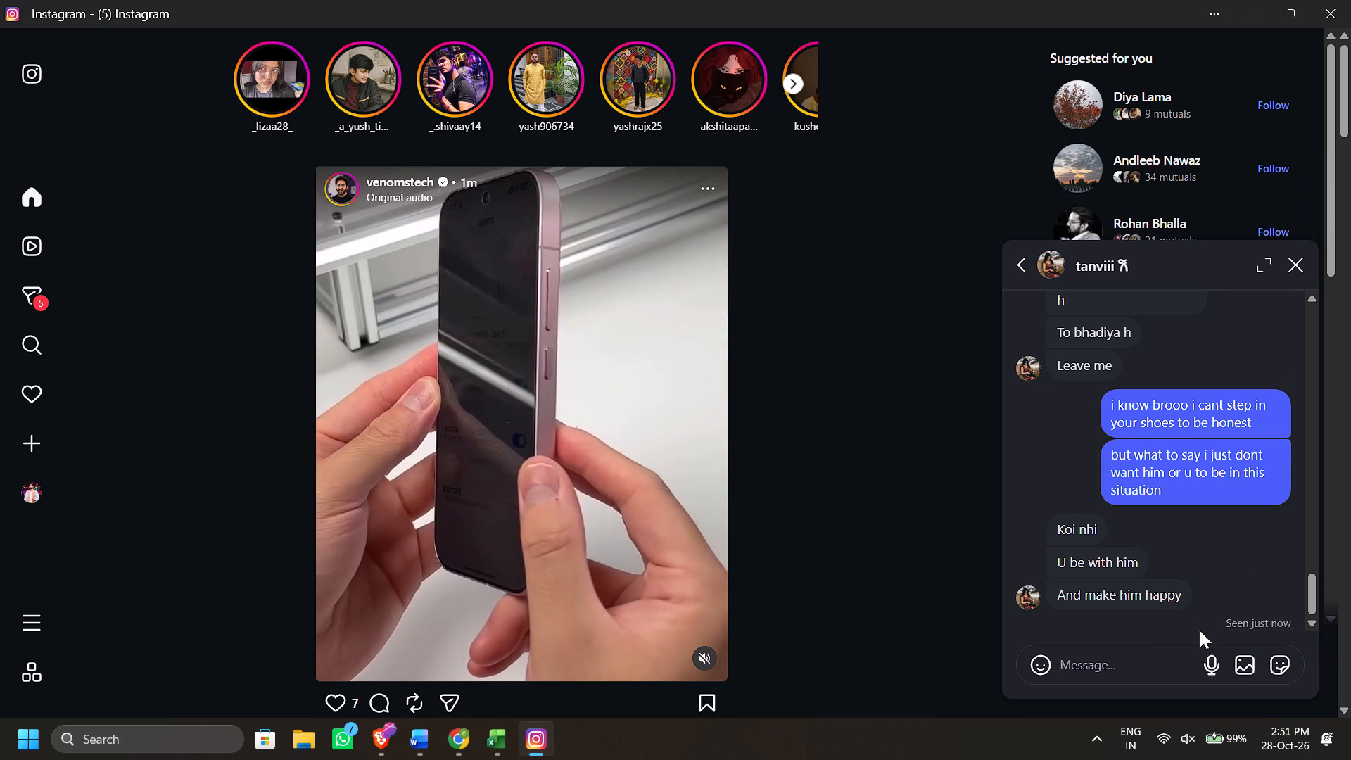
Reply "ayeinnn" directly to the message "And make him happy".
left_click(1238, 590)
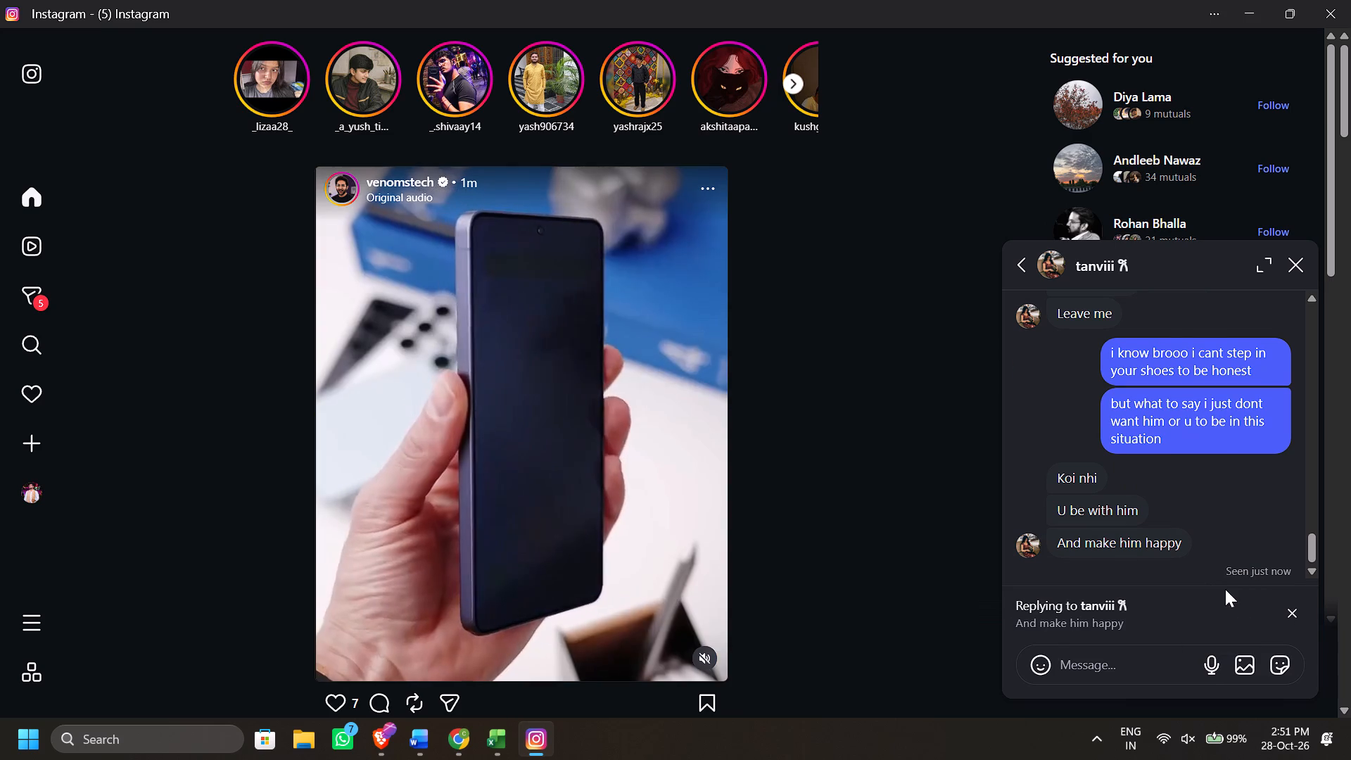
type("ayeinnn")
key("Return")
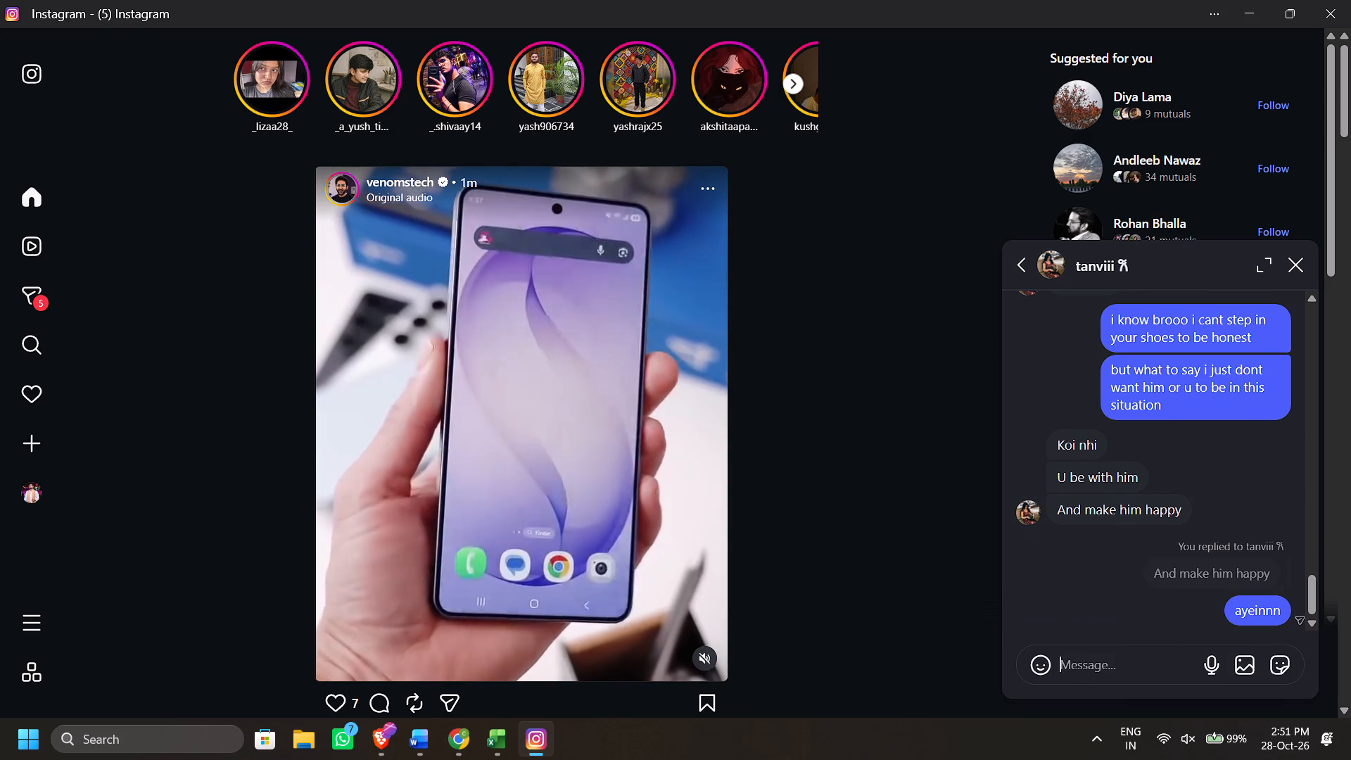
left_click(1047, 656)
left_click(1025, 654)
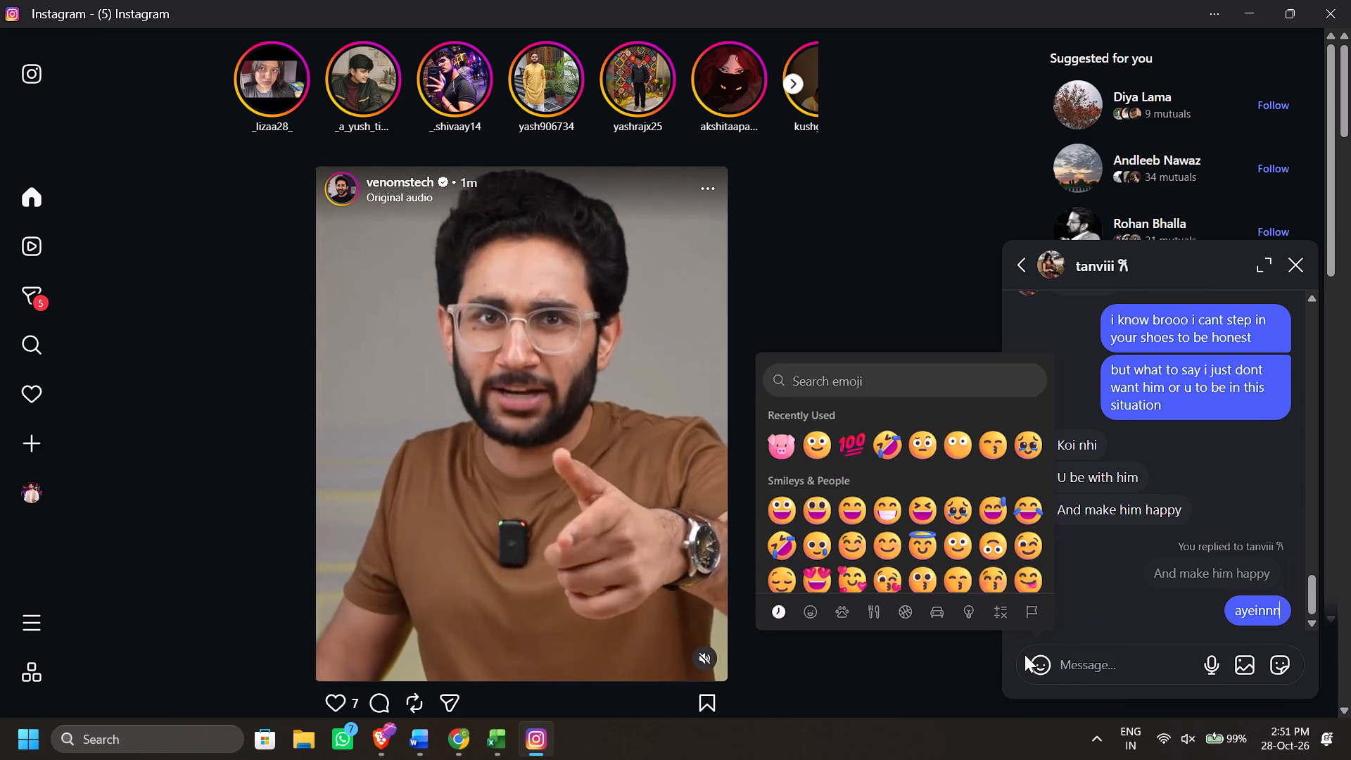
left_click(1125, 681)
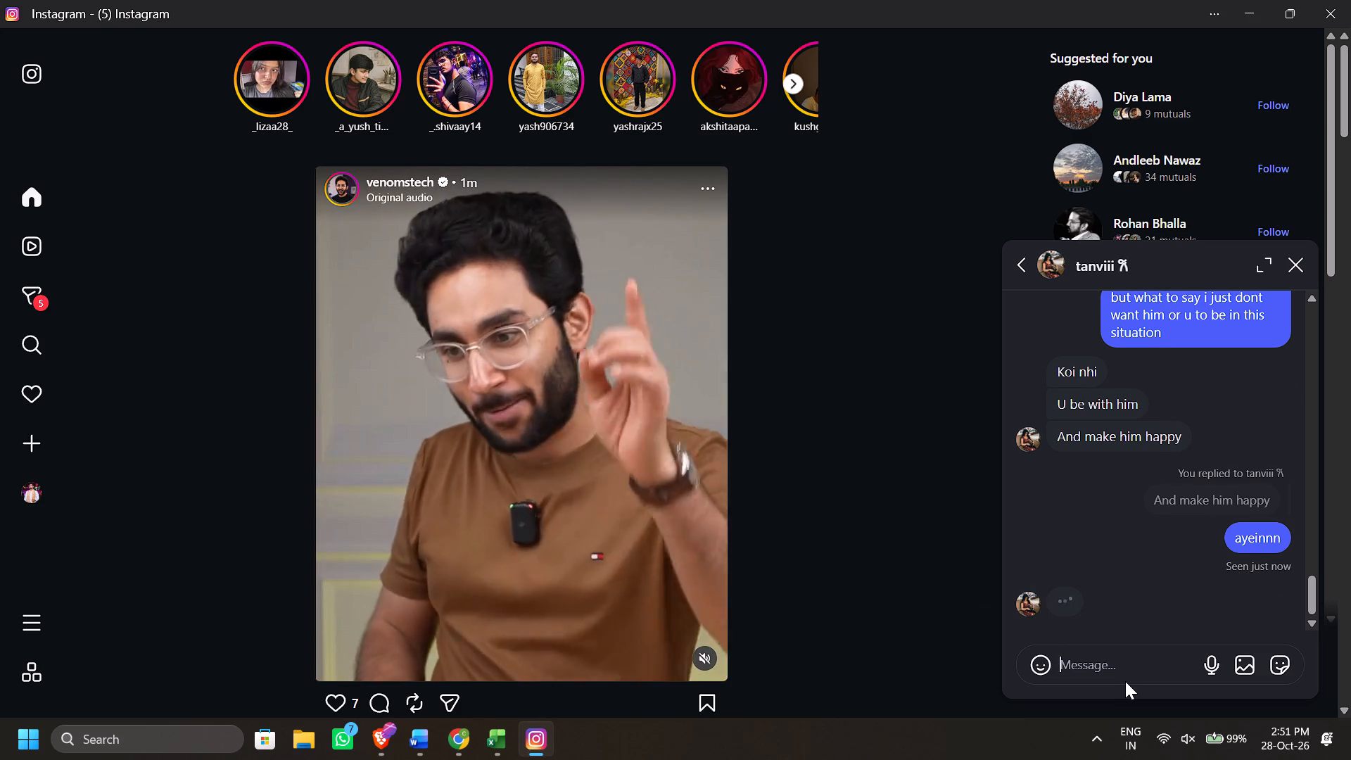
Switch to the What-if Analysis for BYME workbook in Excel and go to the Qs3 Goal Seek and Qs4 Data Table questions.
left_click(504, 740)
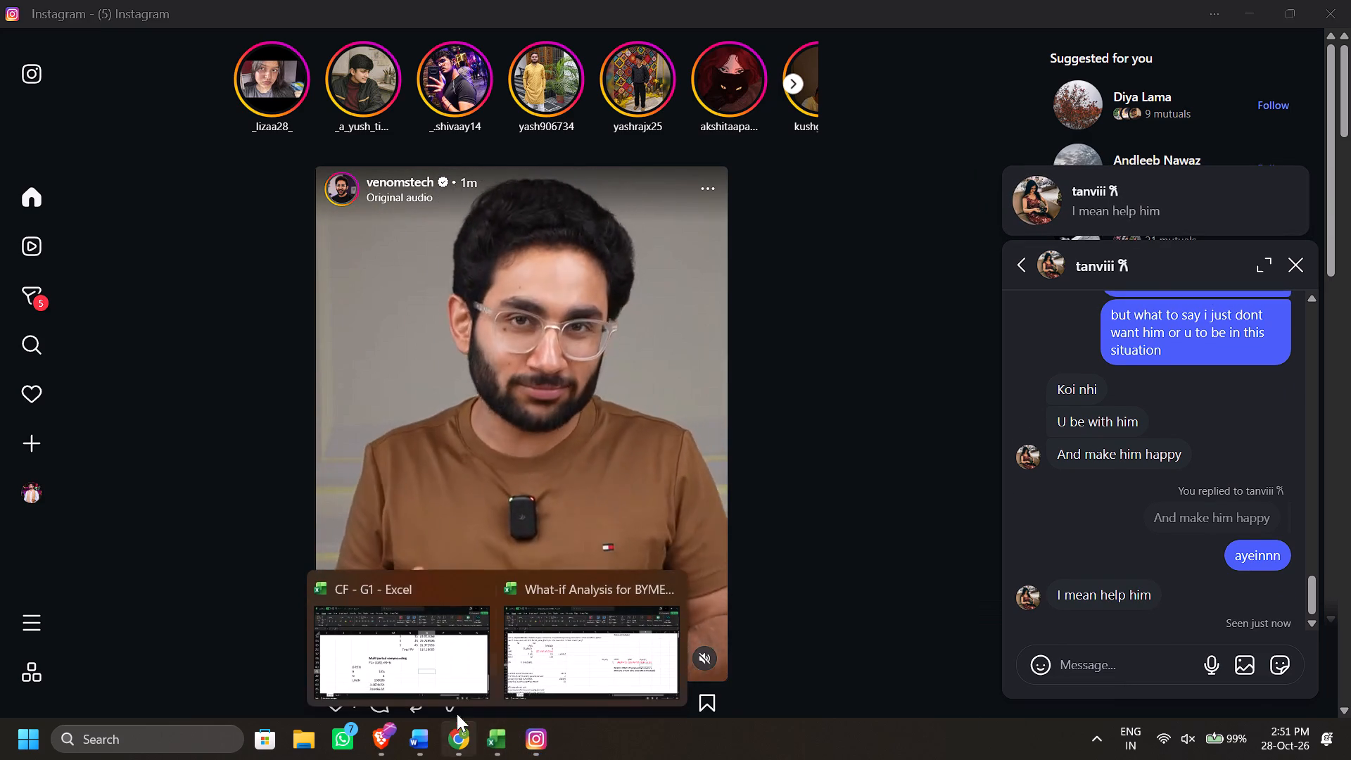
left_click(581, 624)
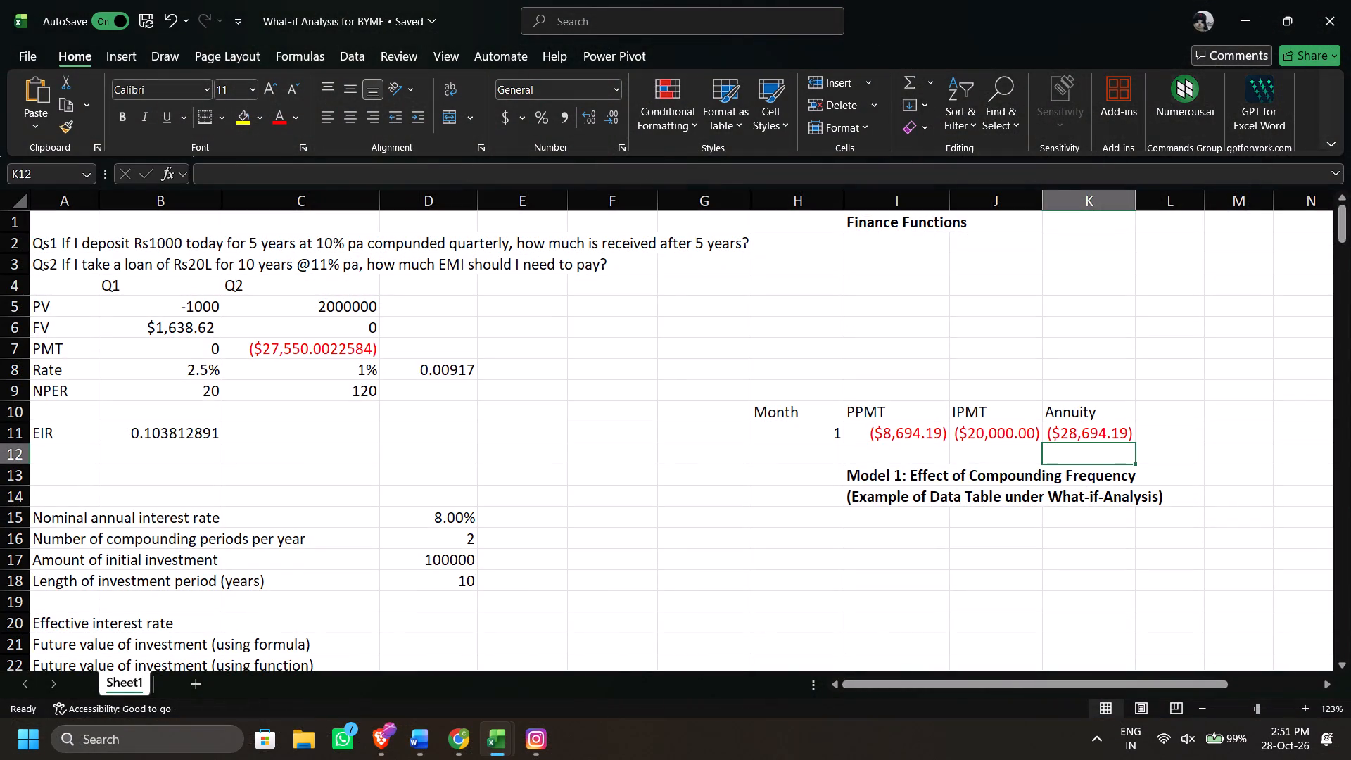
scroll(224, 585, "down", 5)
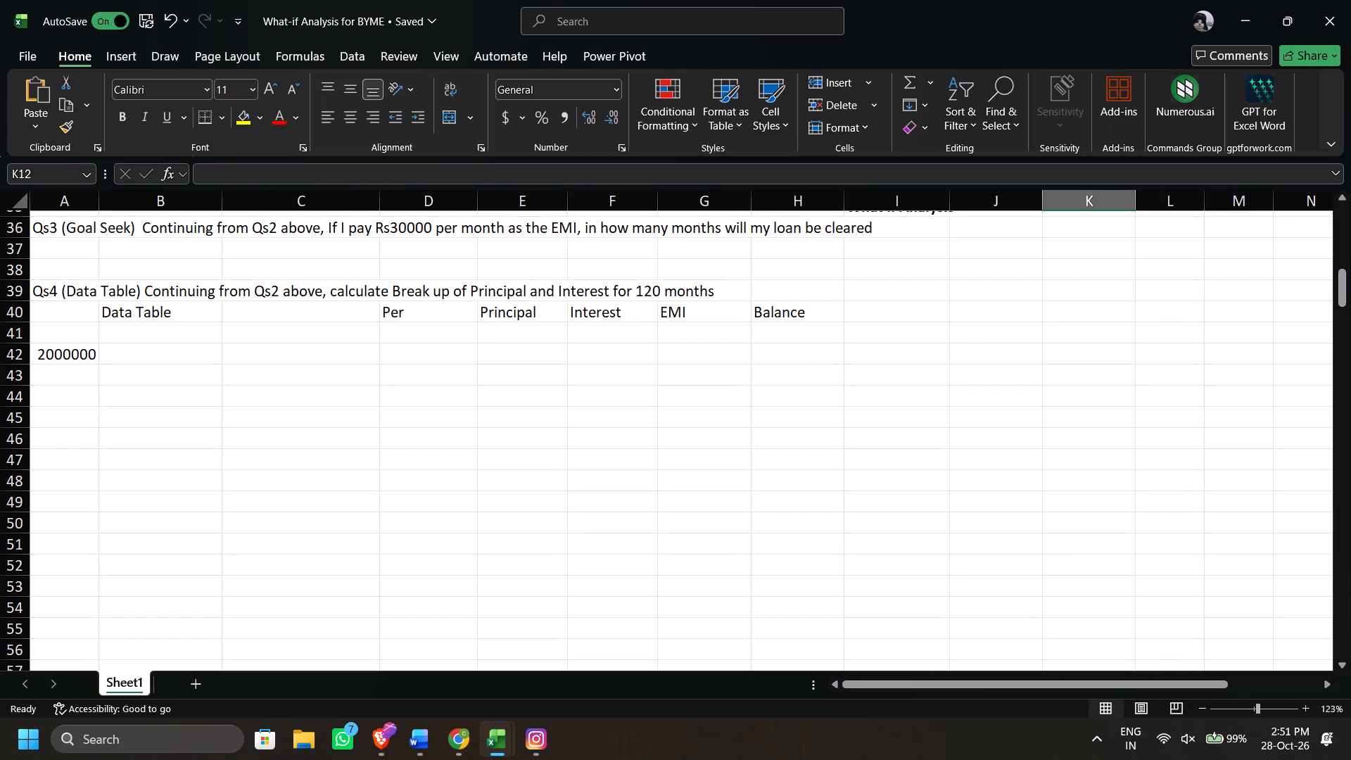
Enter 1 in cell D42 and 2 in cell D43 under the Per heading of the Qs4 data table.
left_click(414, 345)
left_click(419, 336)
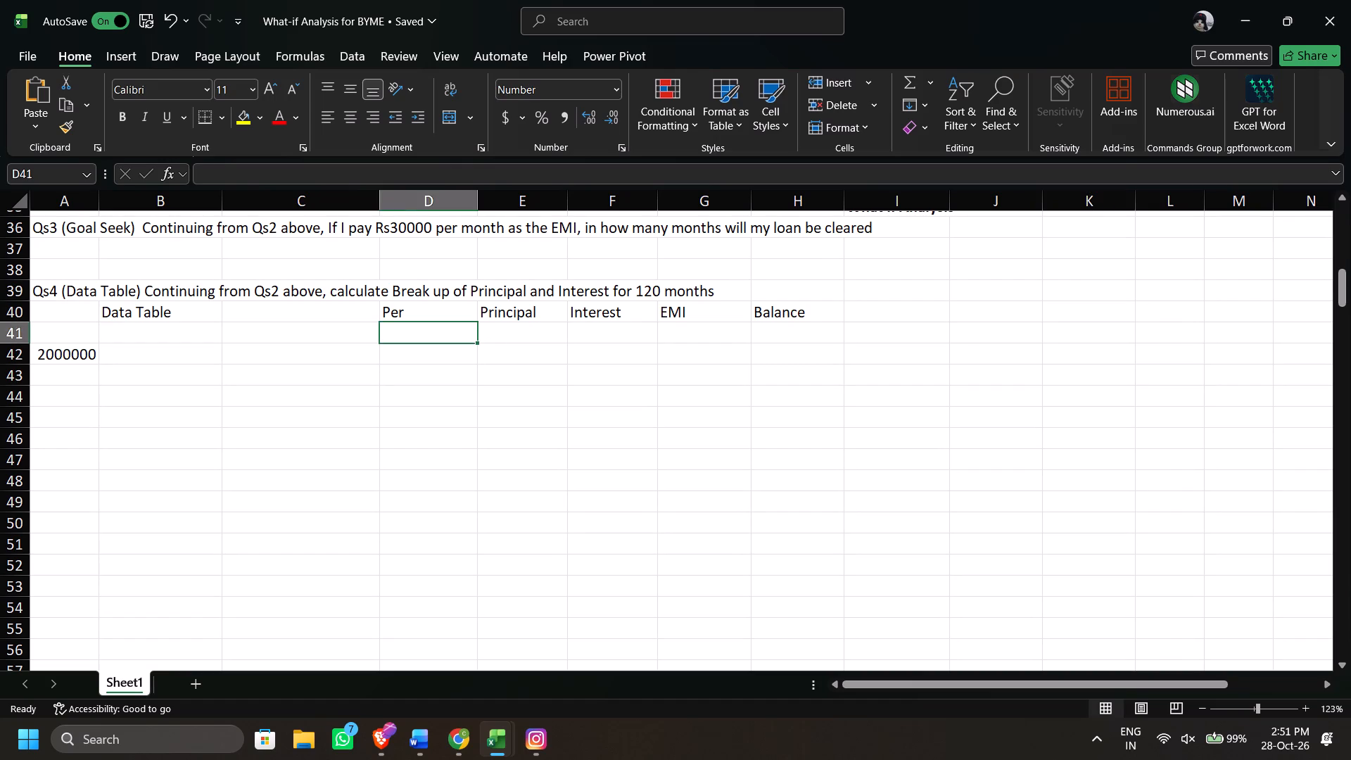
left_click(417, 359)
key("1")
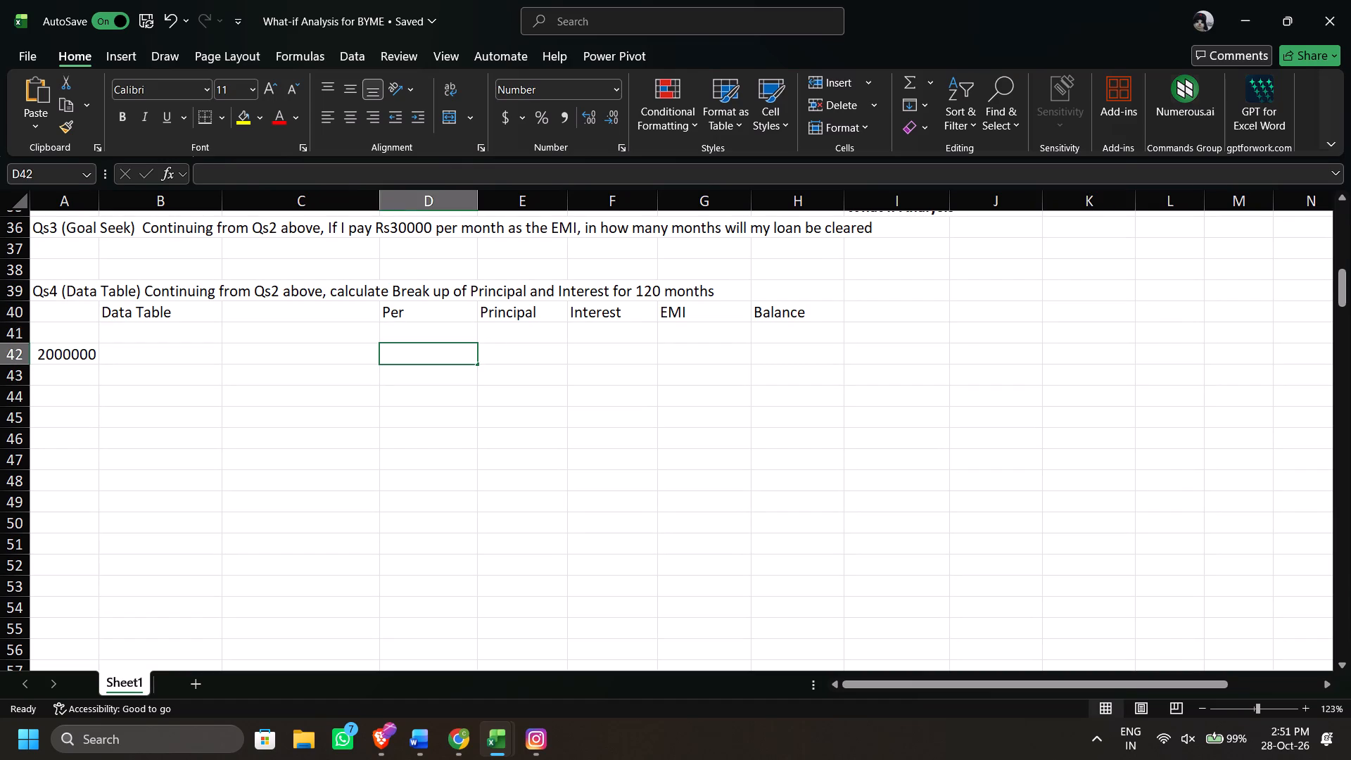
key("Down")
key("2")
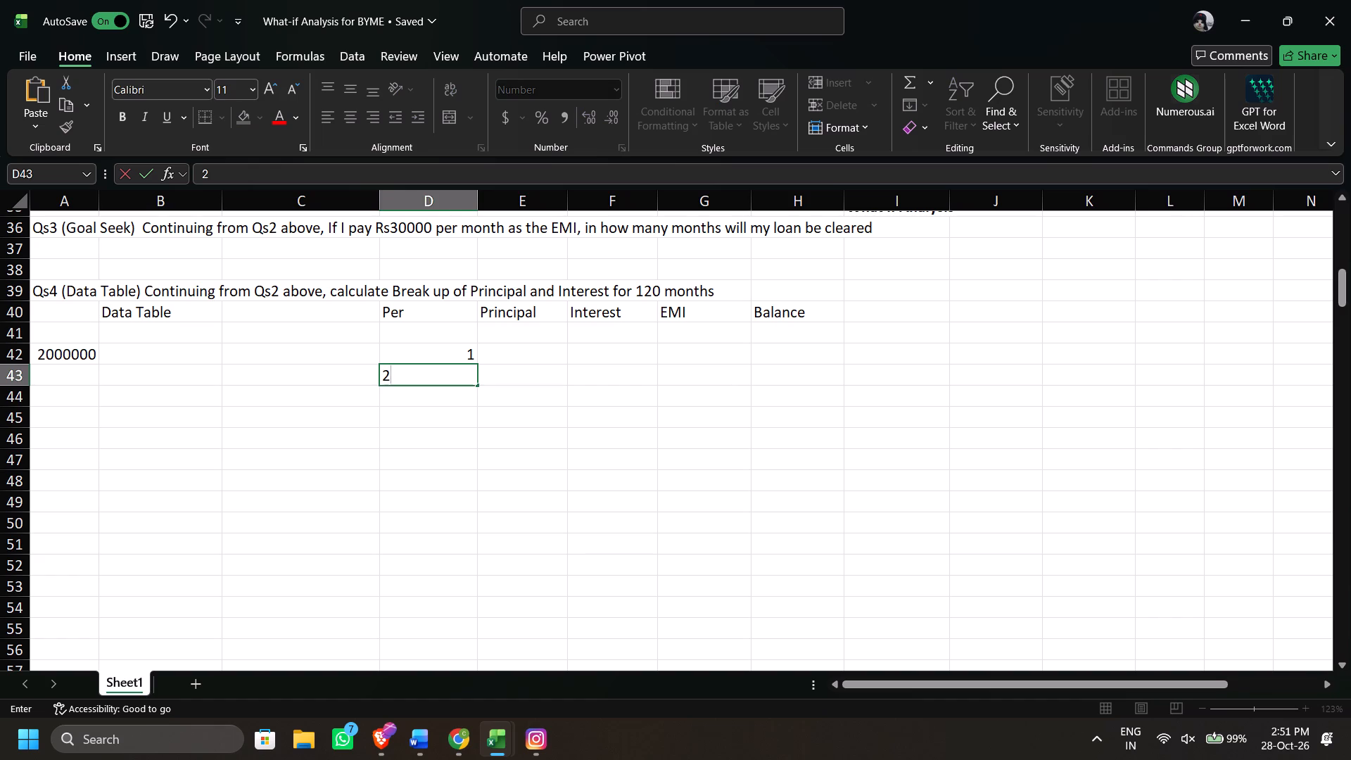
left_click(473, 391)
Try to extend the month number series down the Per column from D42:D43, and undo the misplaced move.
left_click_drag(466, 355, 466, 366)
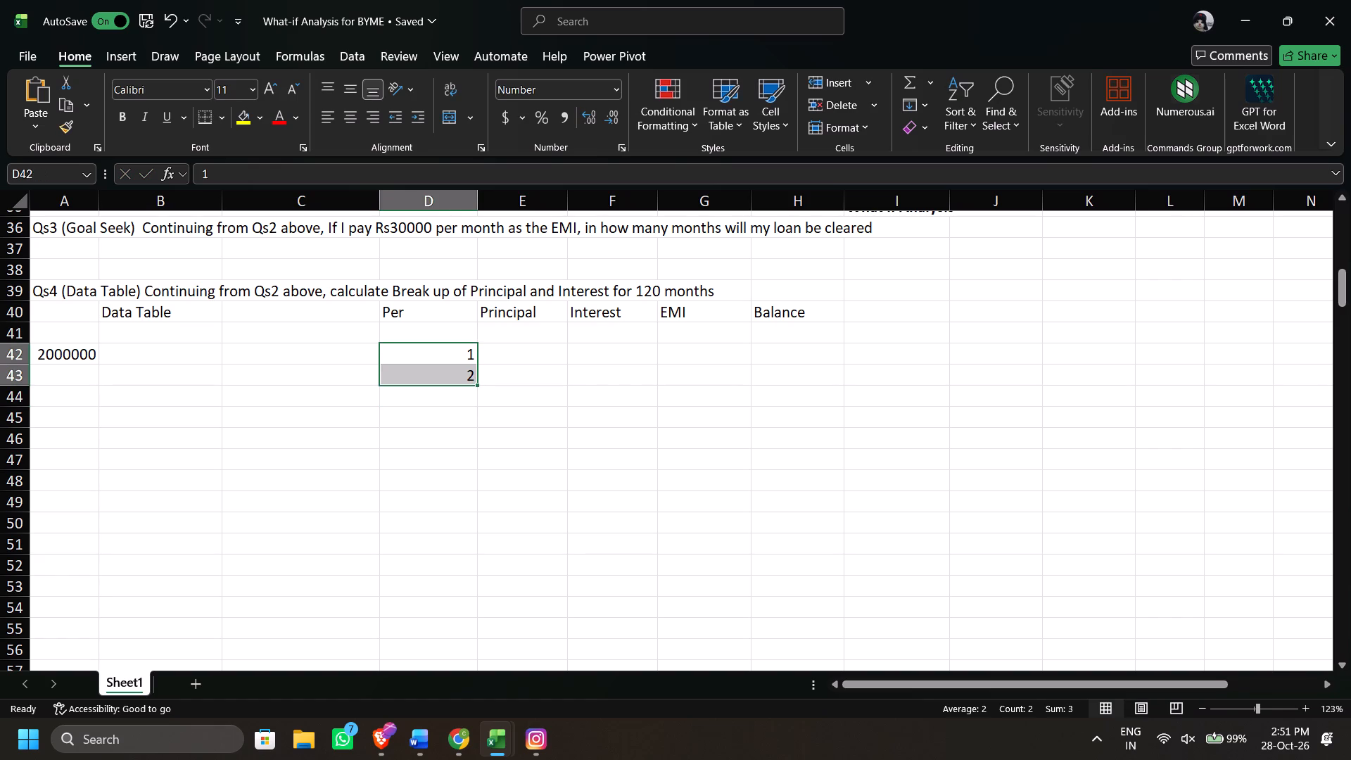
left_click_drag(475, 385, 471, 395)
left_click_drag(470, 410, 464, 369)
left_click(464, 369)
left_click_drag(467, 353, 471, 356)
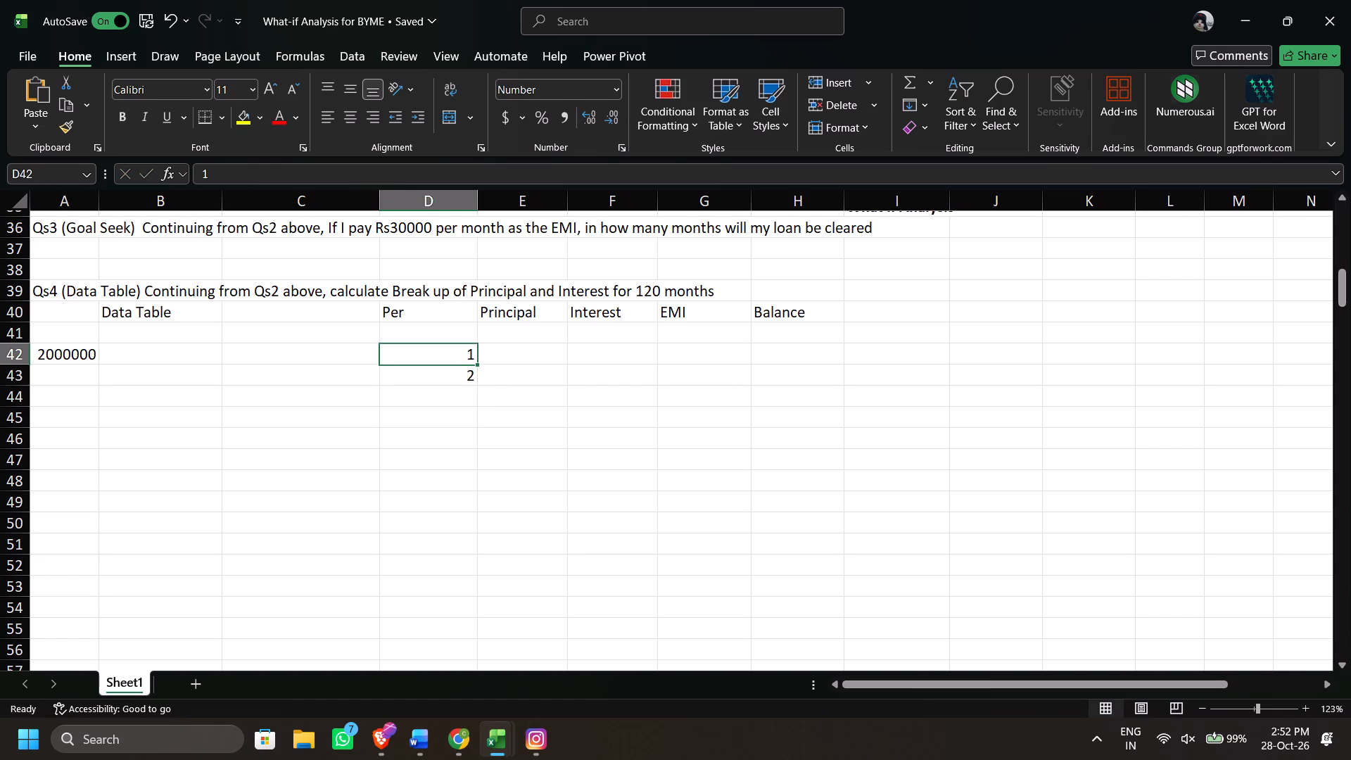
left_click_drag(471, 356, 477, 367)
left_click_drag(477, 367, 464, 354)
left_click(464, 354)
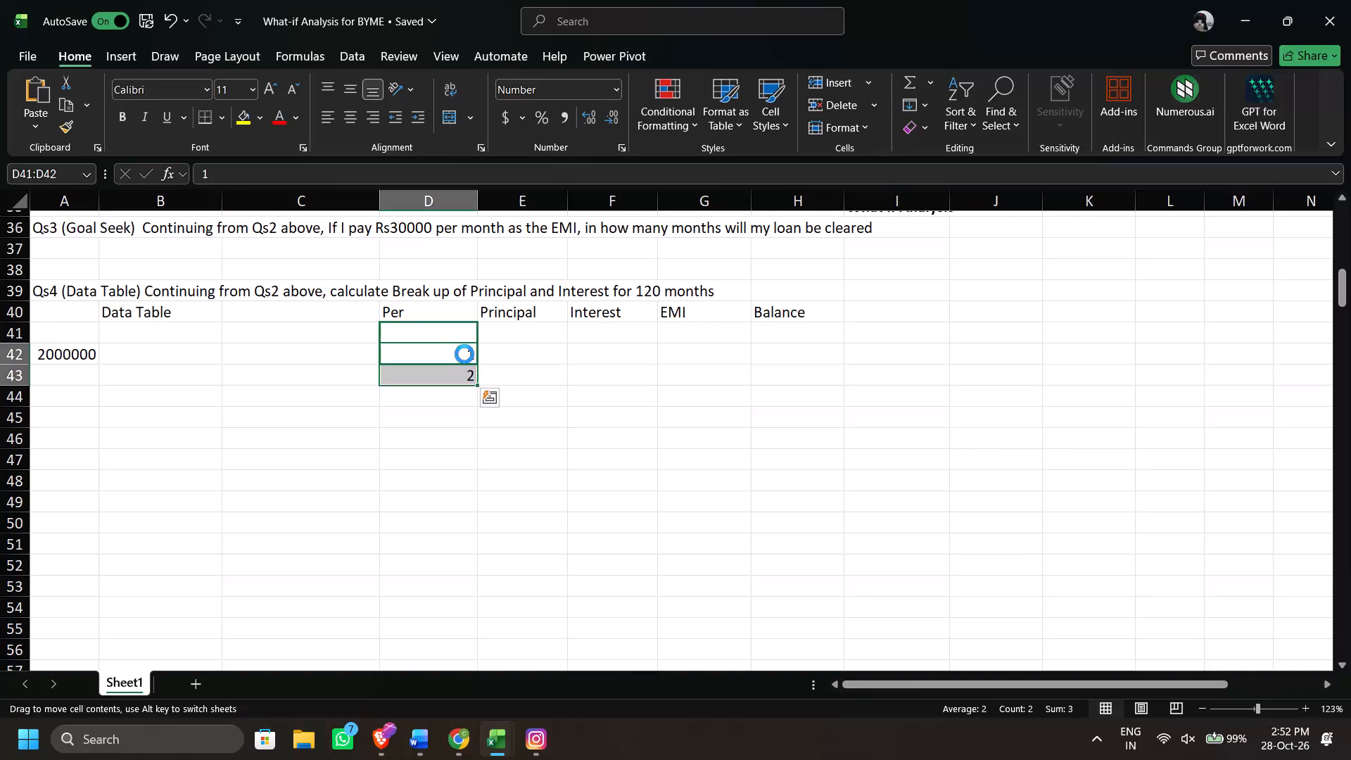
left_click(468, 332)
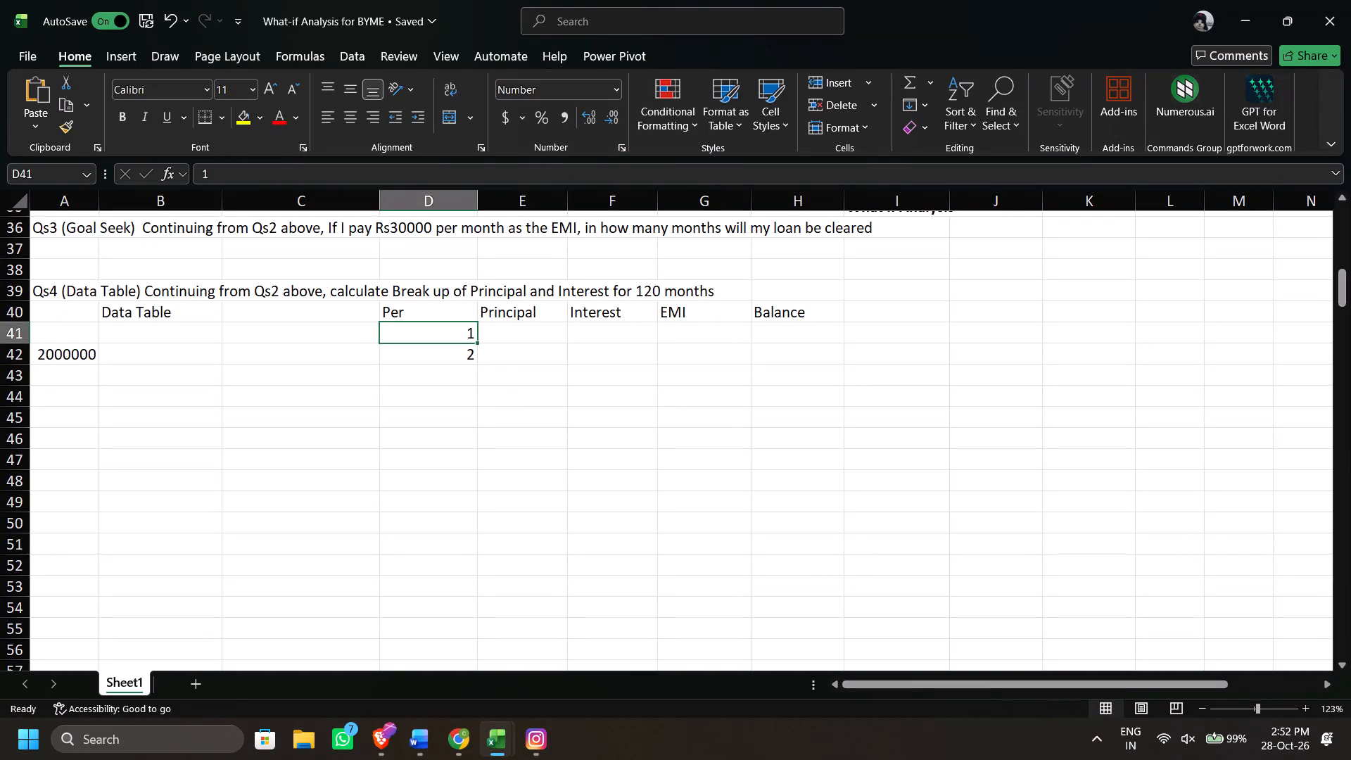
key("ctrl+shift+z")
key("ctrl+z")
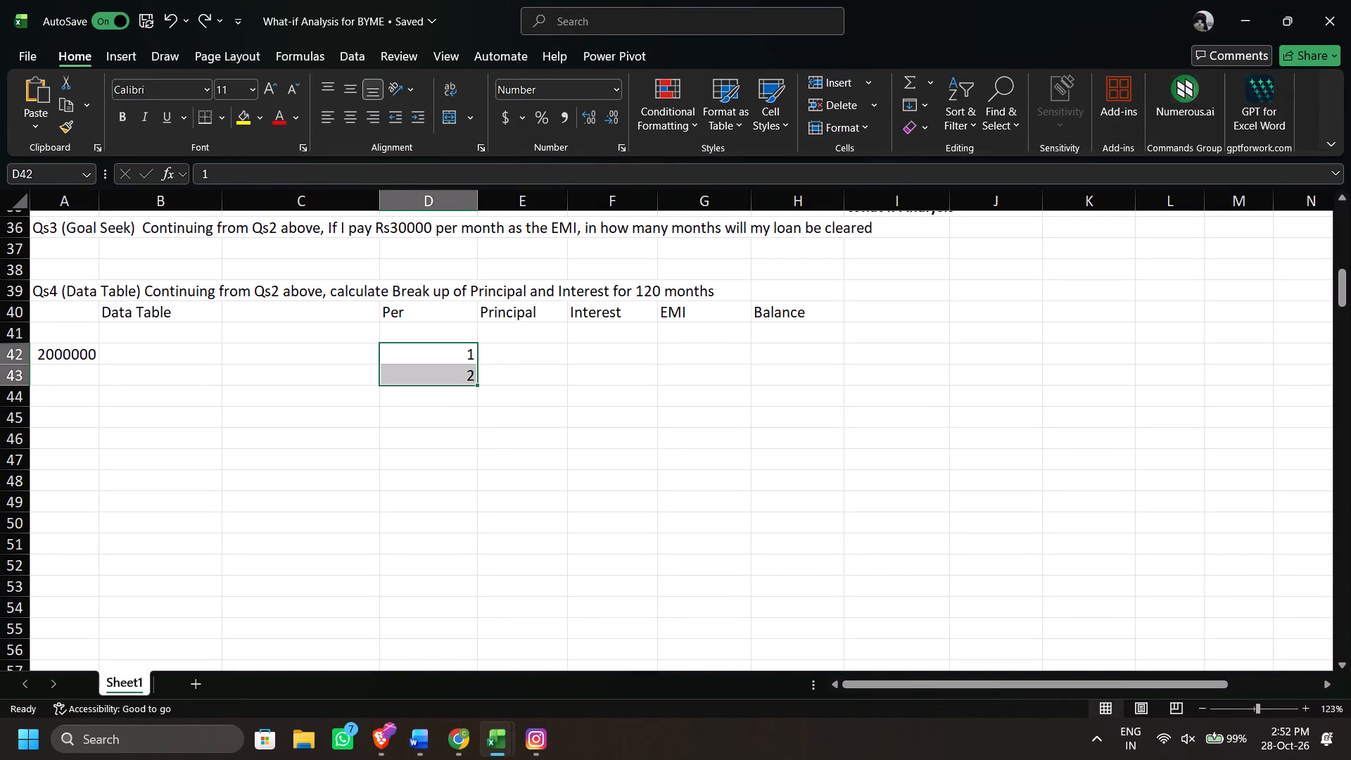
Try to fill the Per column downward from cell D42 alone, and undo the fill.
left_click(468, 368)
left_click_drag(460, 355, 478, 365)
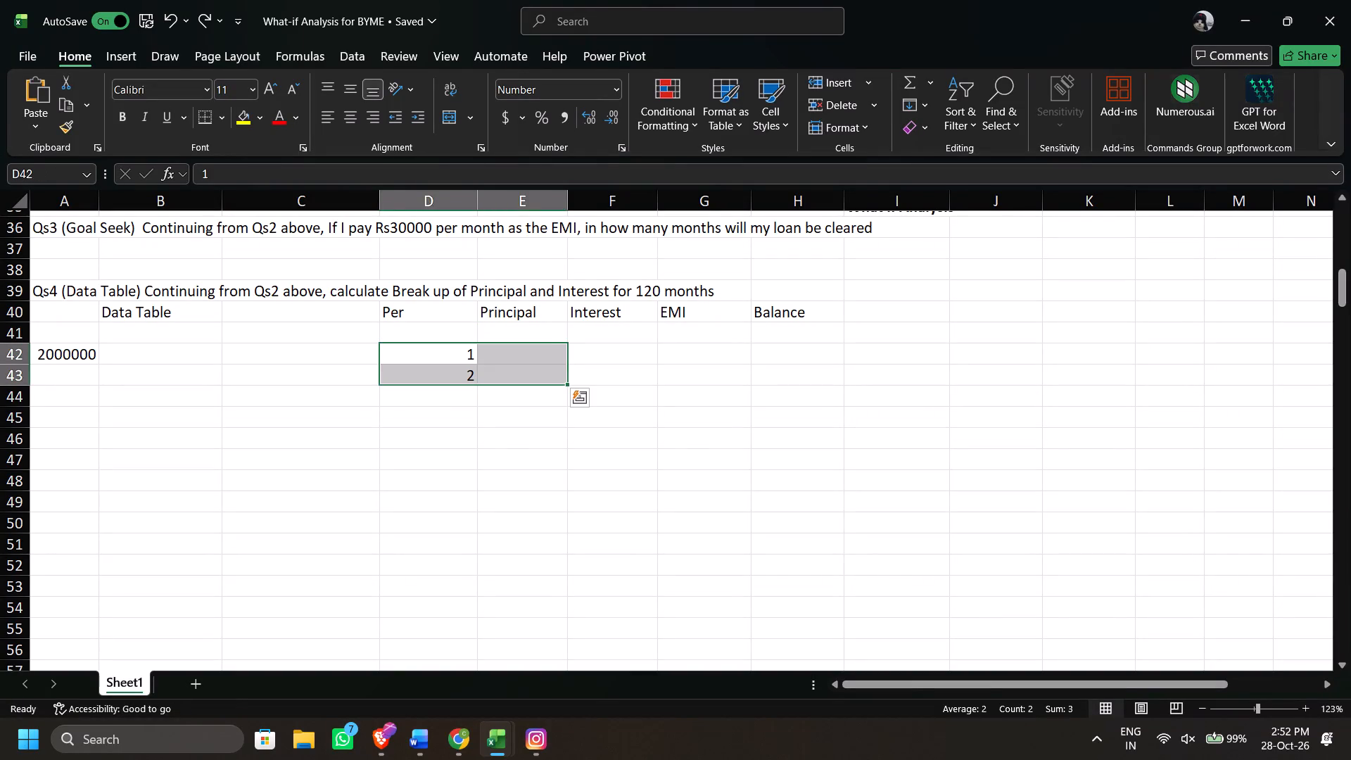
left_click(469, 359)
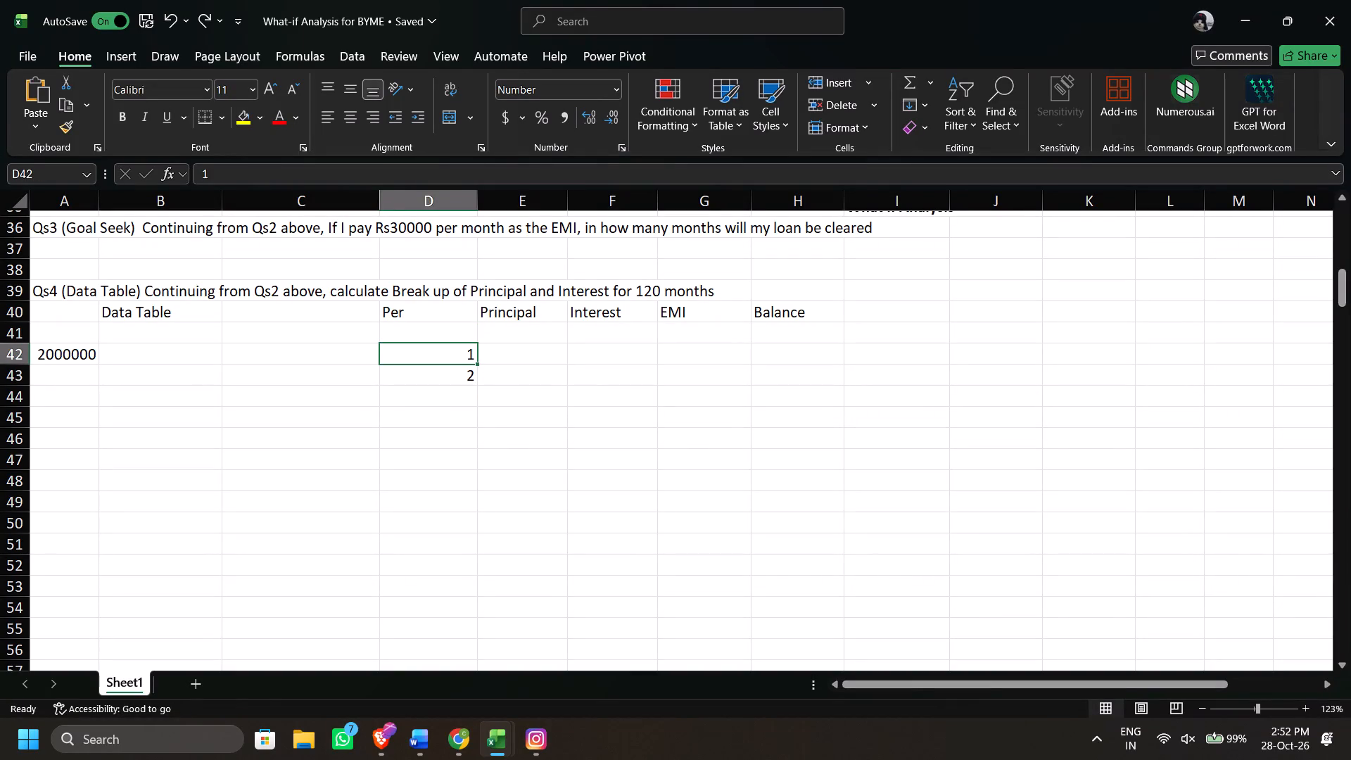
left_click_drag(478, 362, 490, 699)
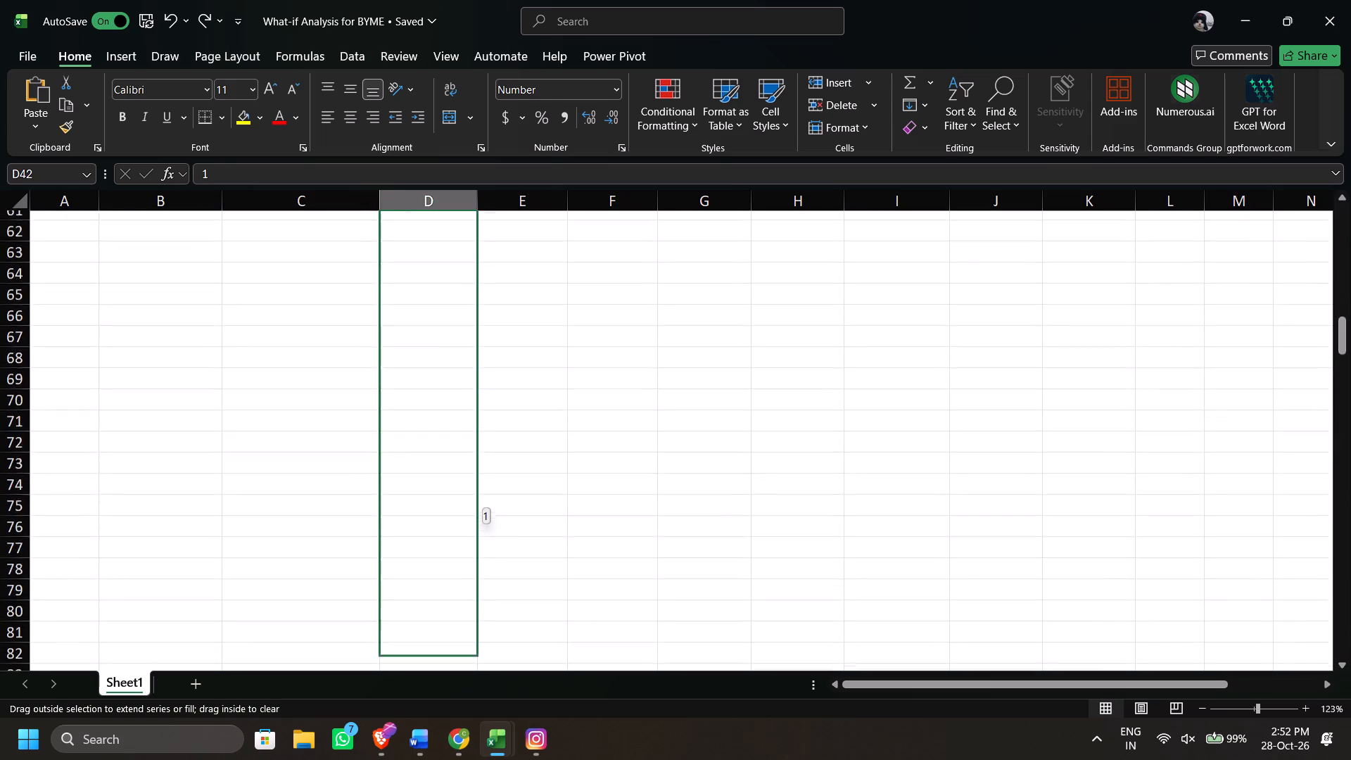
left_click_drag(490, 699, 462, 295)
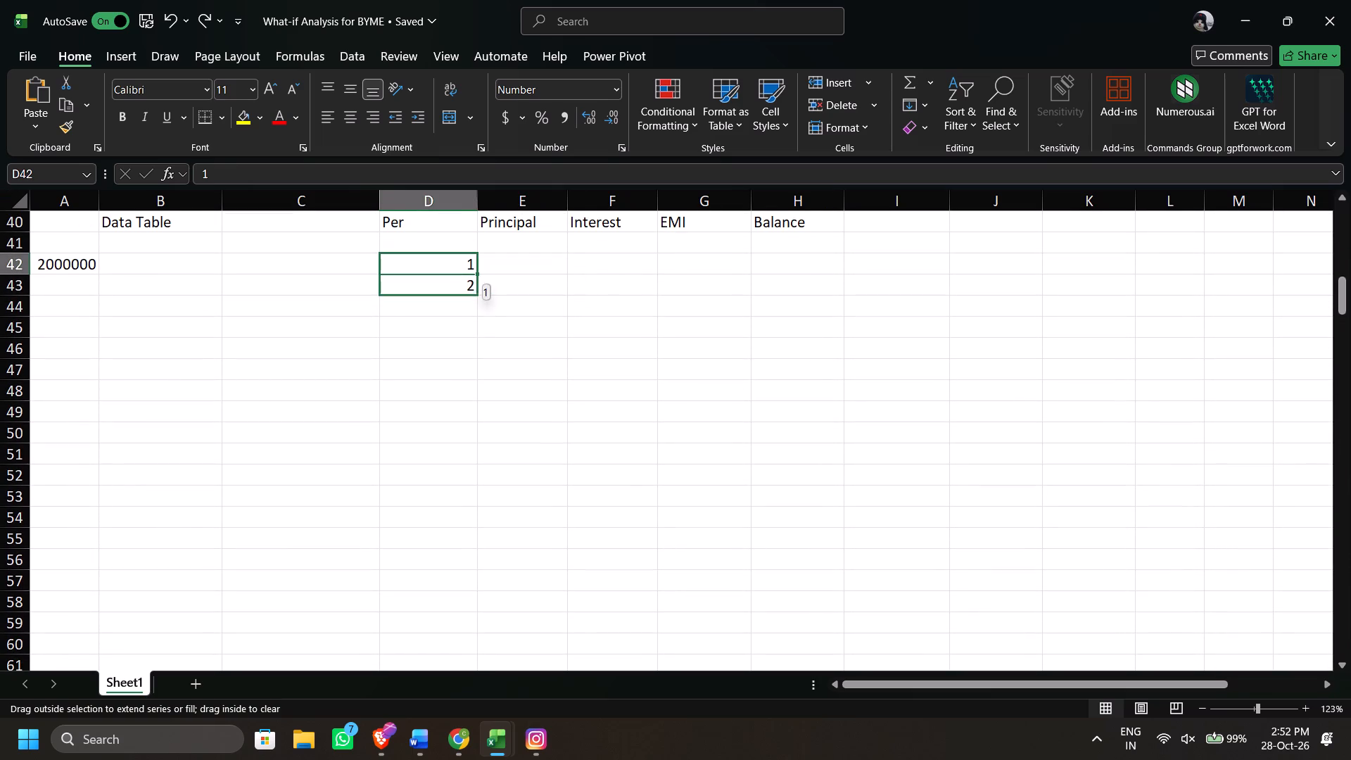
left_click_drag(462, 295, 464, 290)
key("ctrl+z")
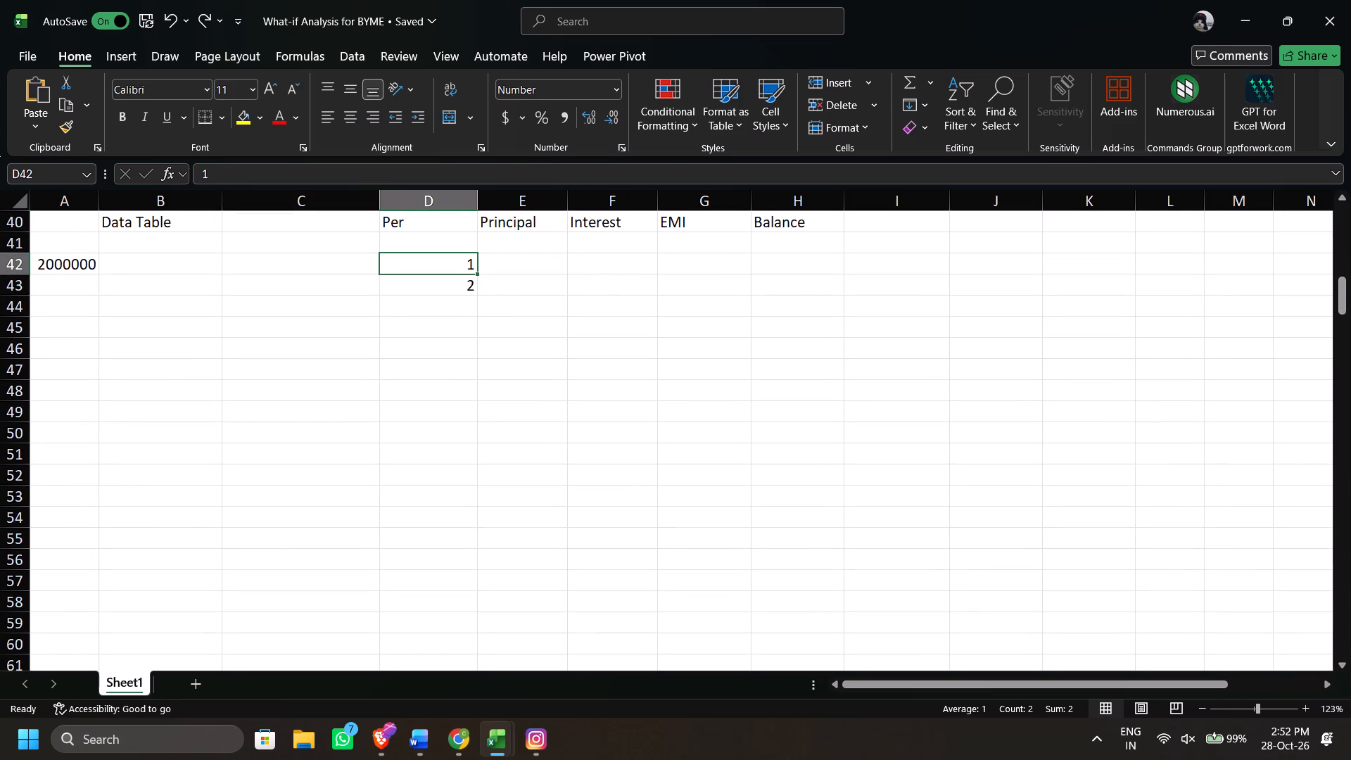
Extend the month number series from D42:D43 down the Per column to 120, ending in cell D161.
left_click(476, 288)
left_click_drag(466, 265, 470, 286)
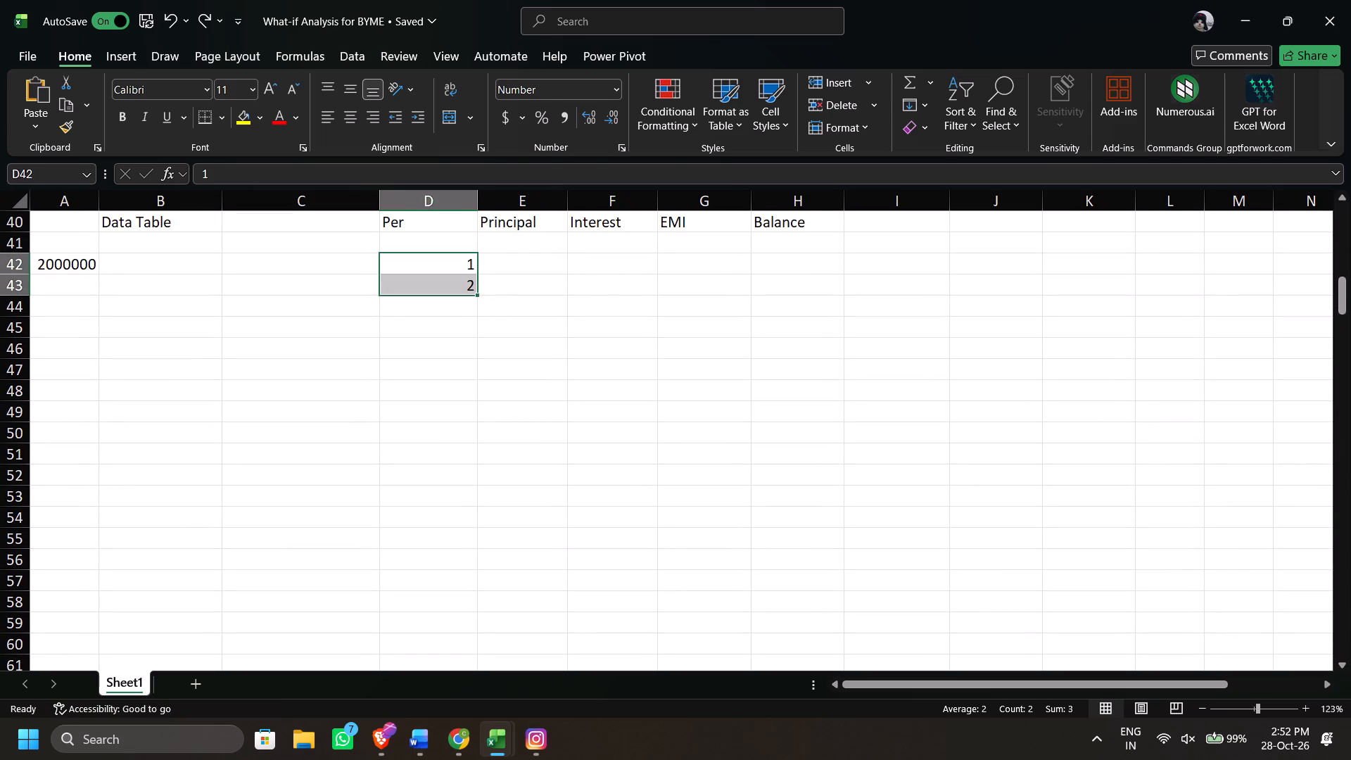
left_click_drag(477, 294, 506, 647)
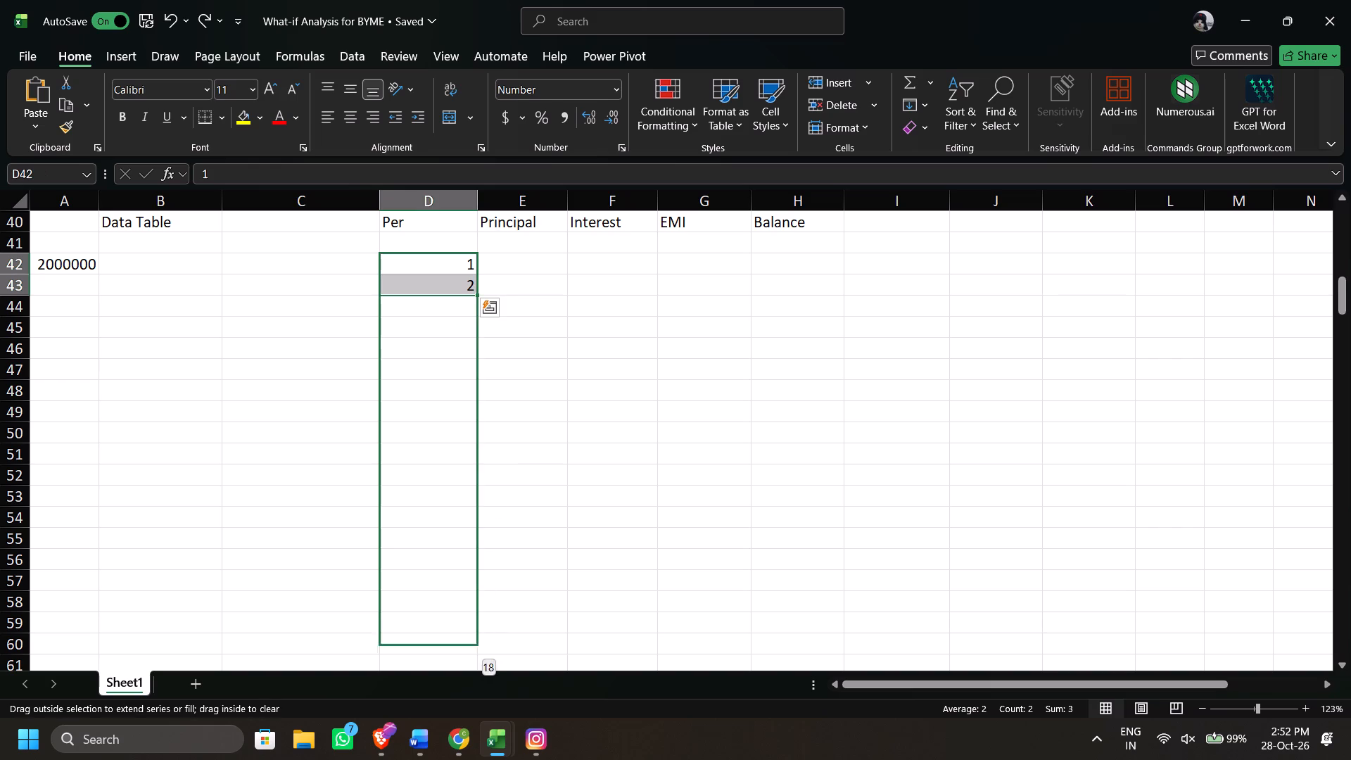
left_click_drag(506, 647, 524, 445)
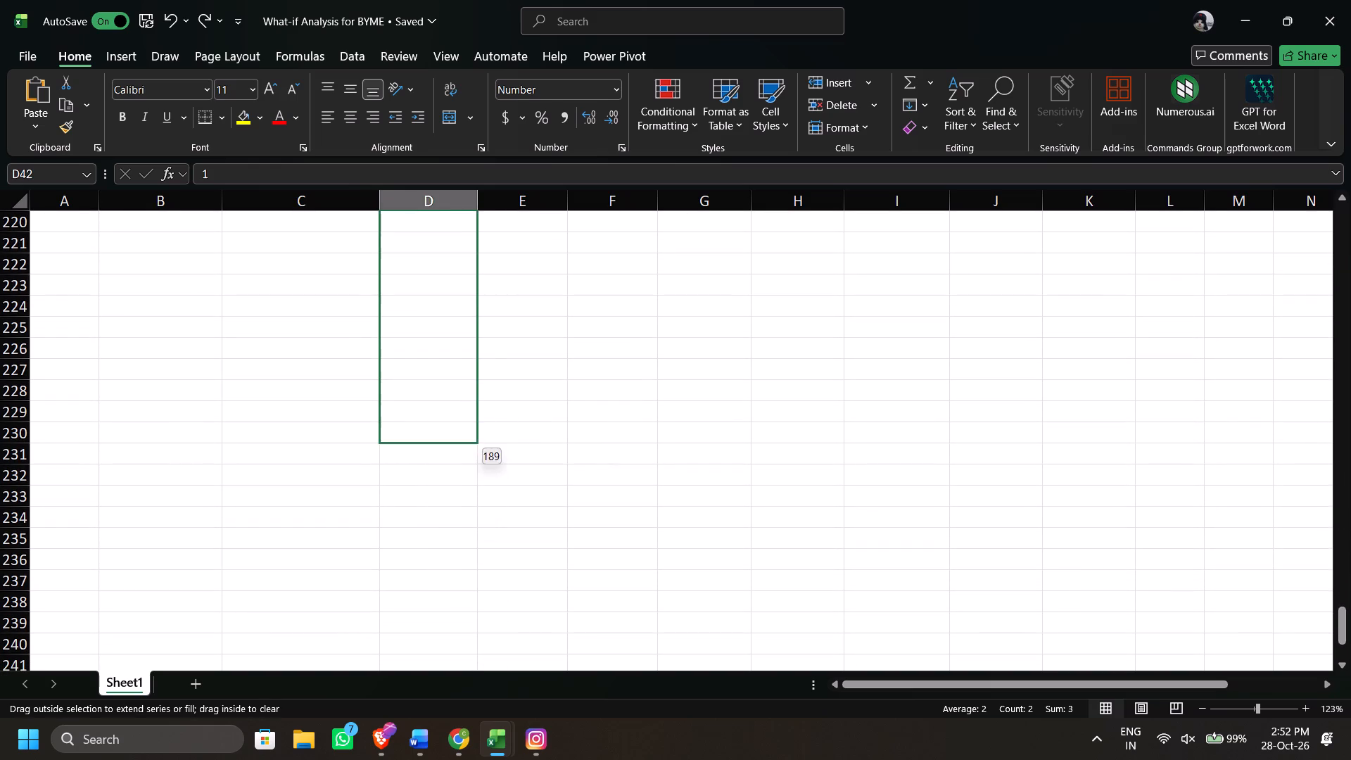
left_click_drag(524, 445, 501, 198)
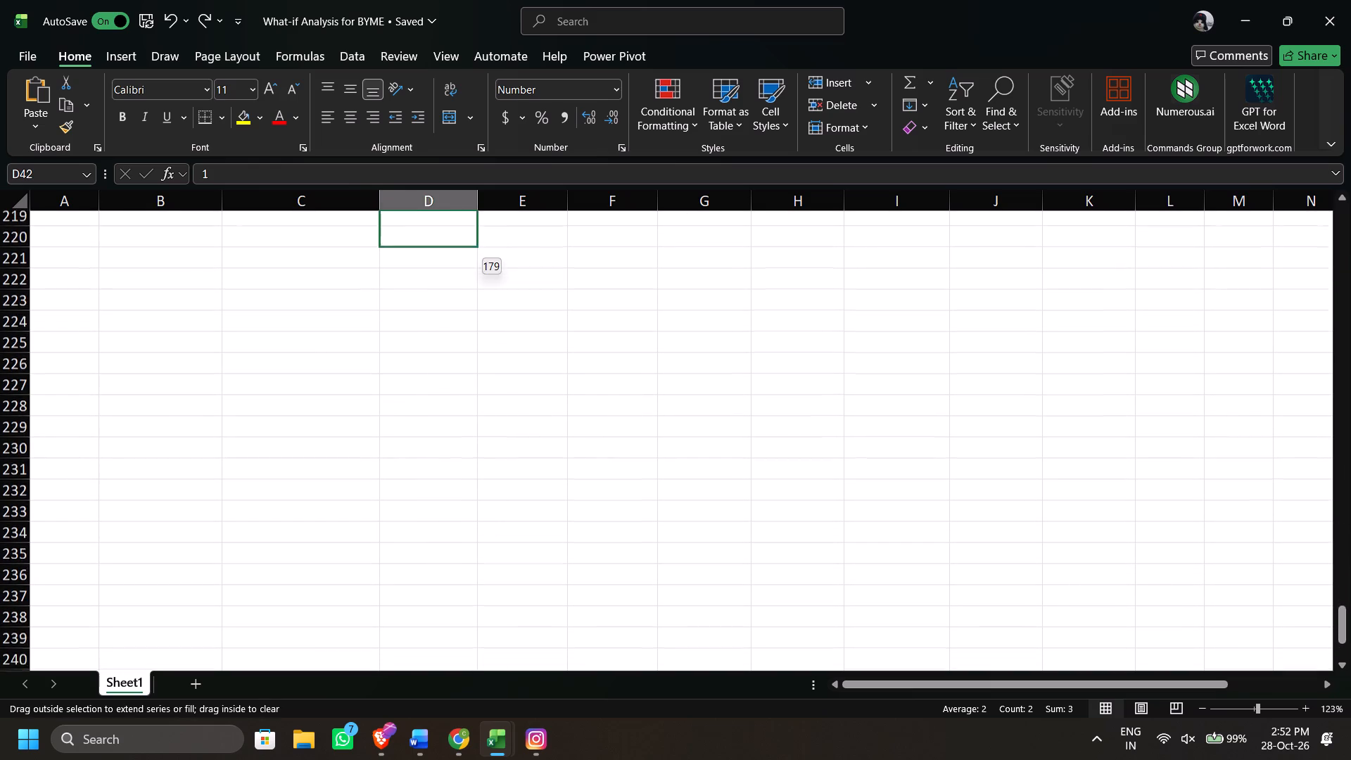
left_click_drag(501, 198, 498, 183)
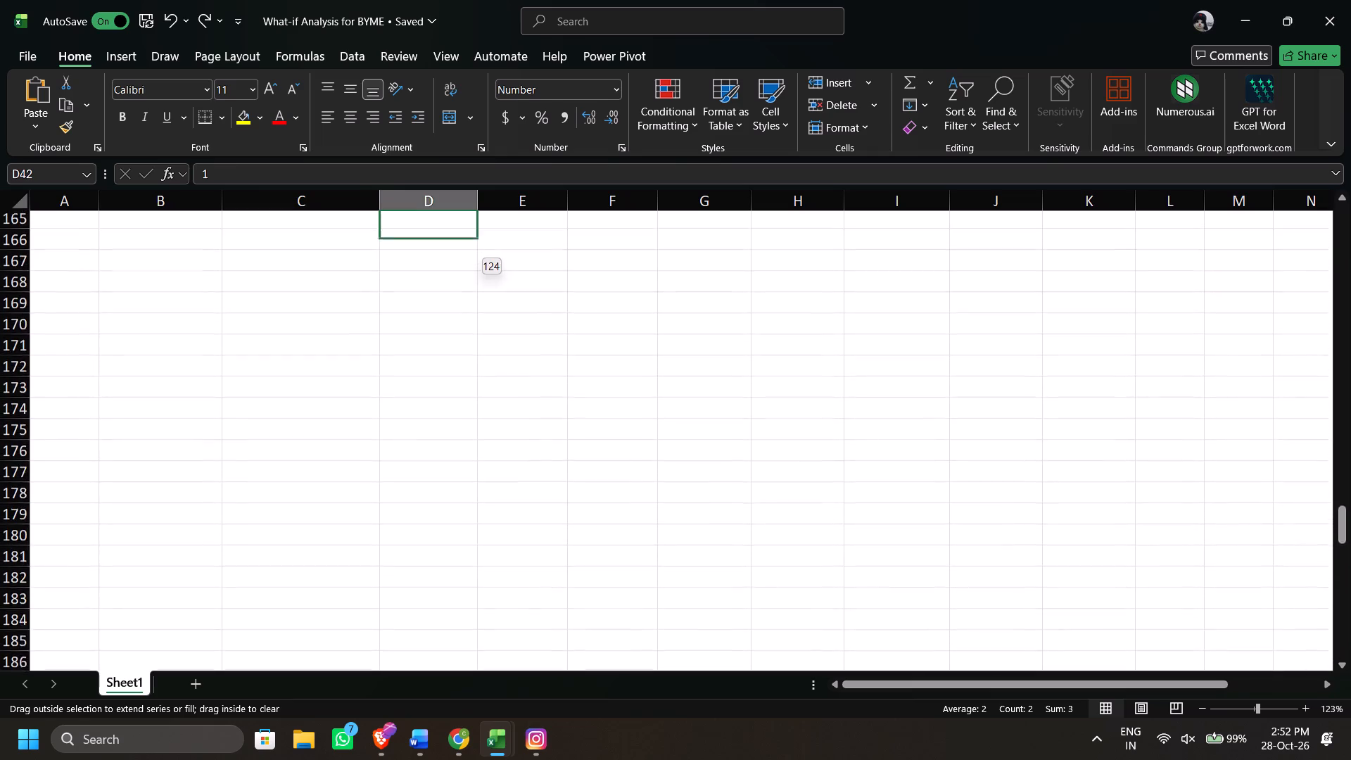
left_click_drag(498, 183, 477, 340)
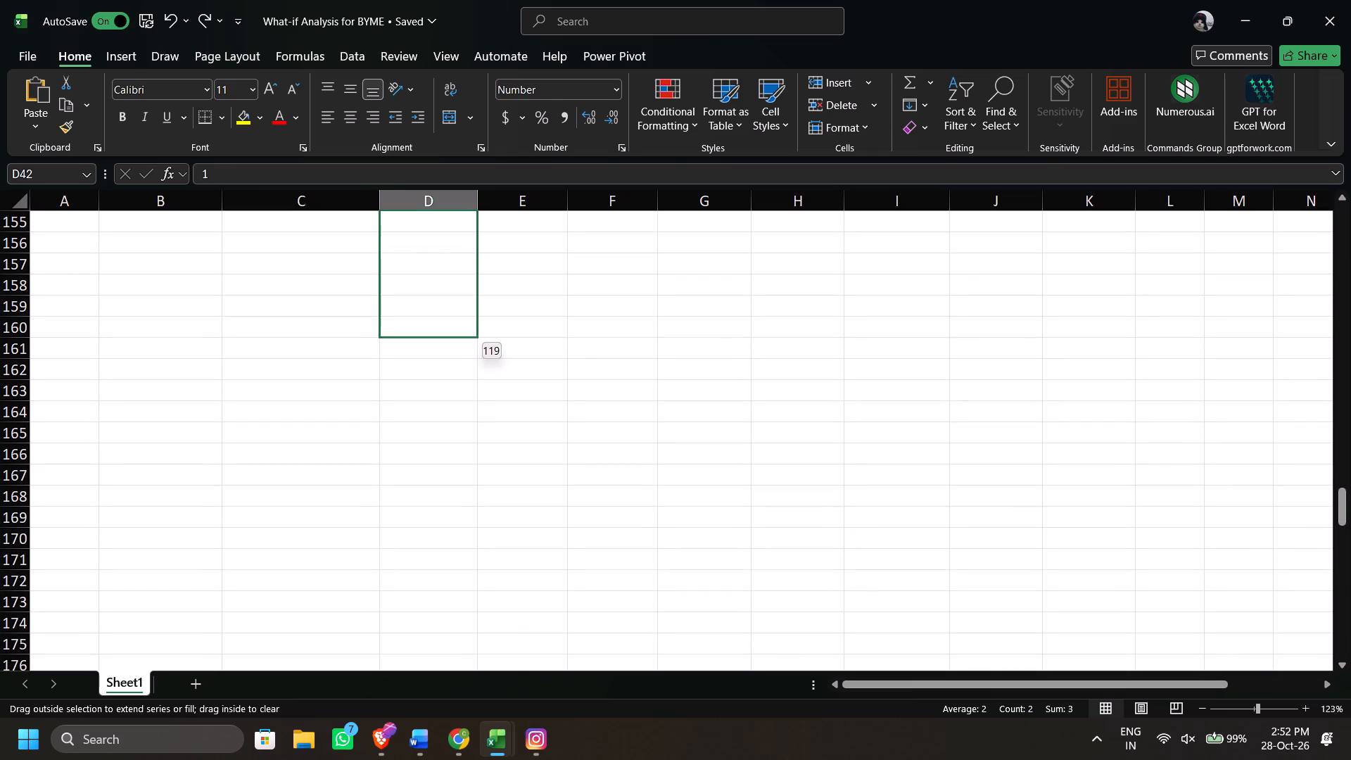
left_click_drag(477, 340, 479, 353)
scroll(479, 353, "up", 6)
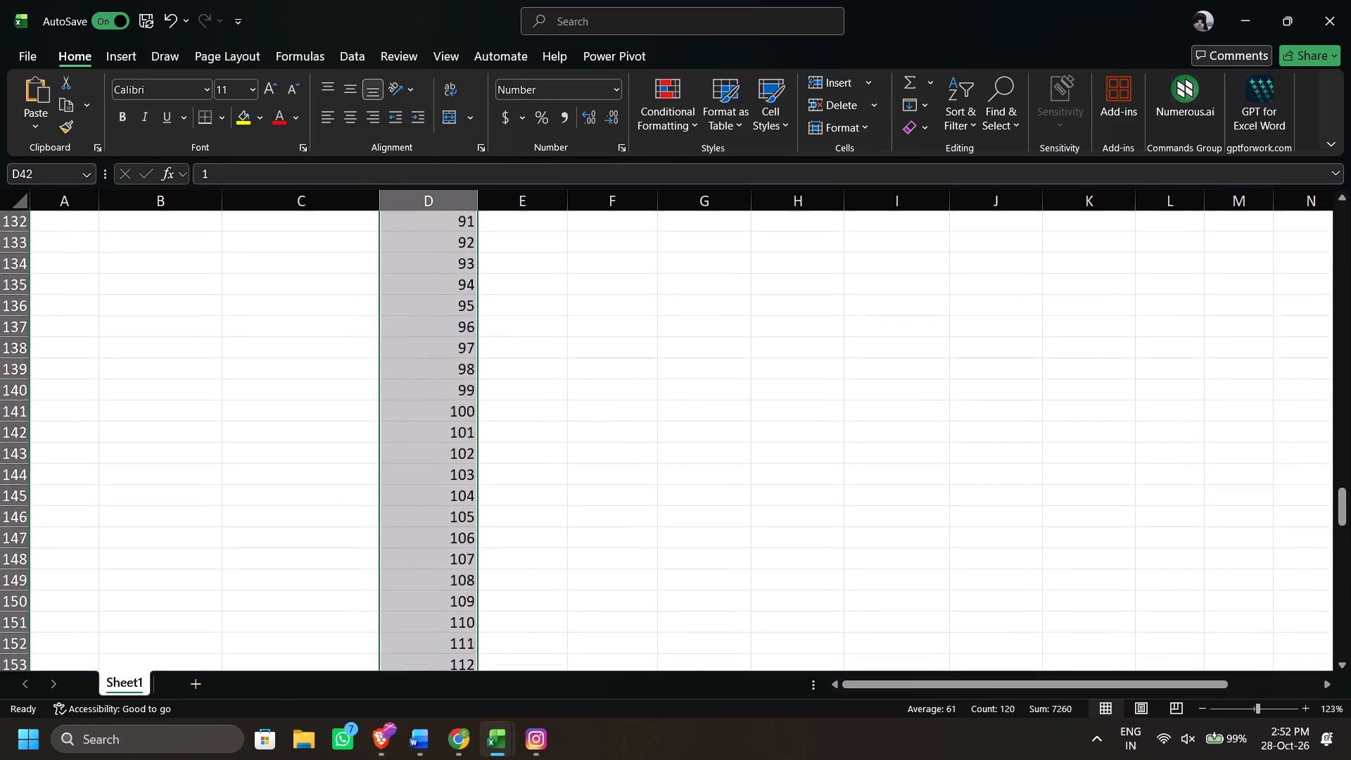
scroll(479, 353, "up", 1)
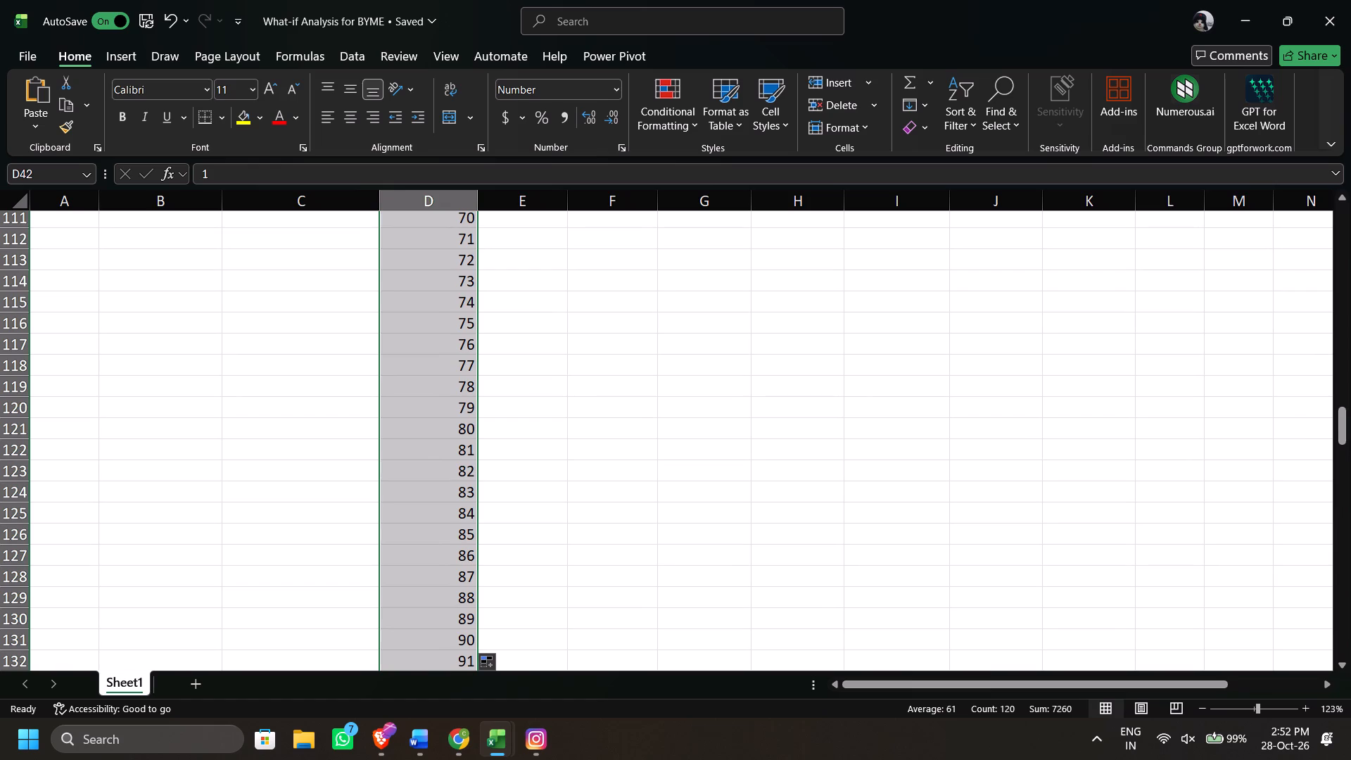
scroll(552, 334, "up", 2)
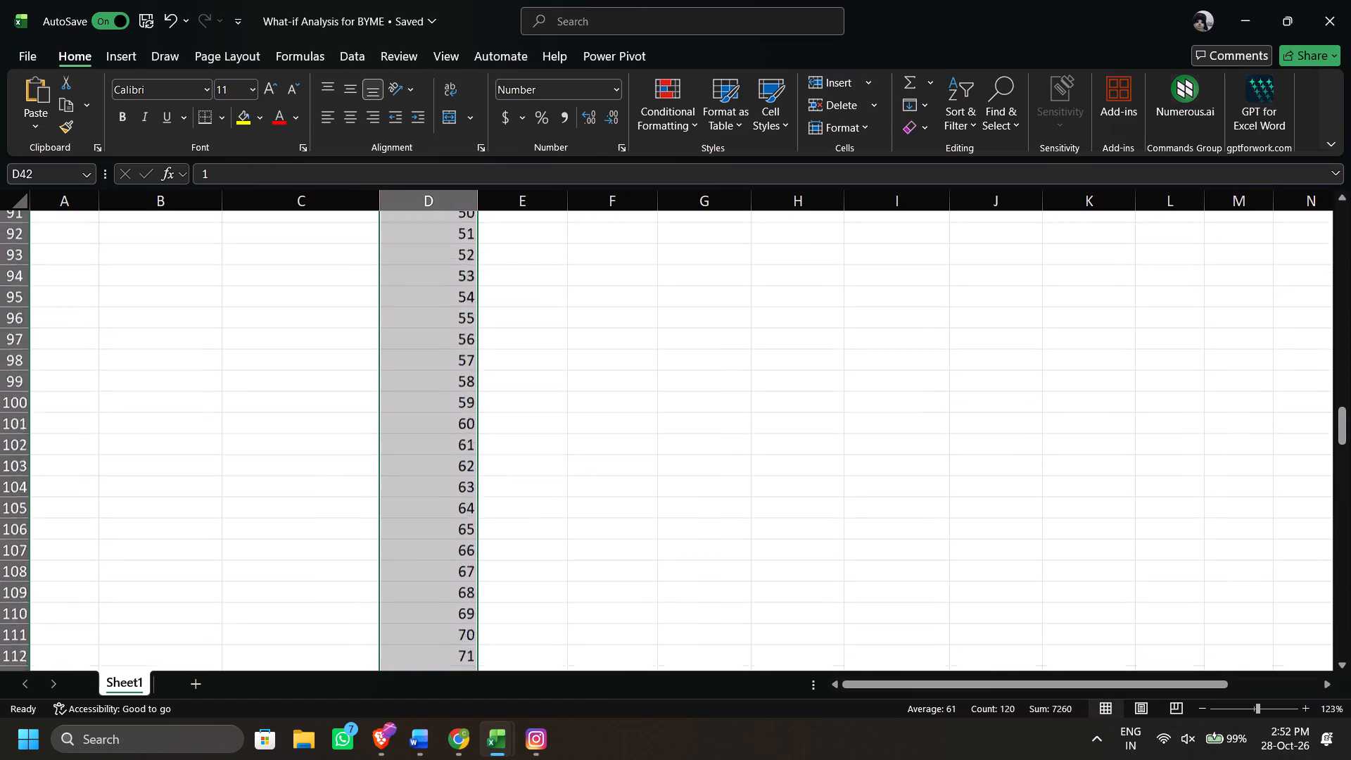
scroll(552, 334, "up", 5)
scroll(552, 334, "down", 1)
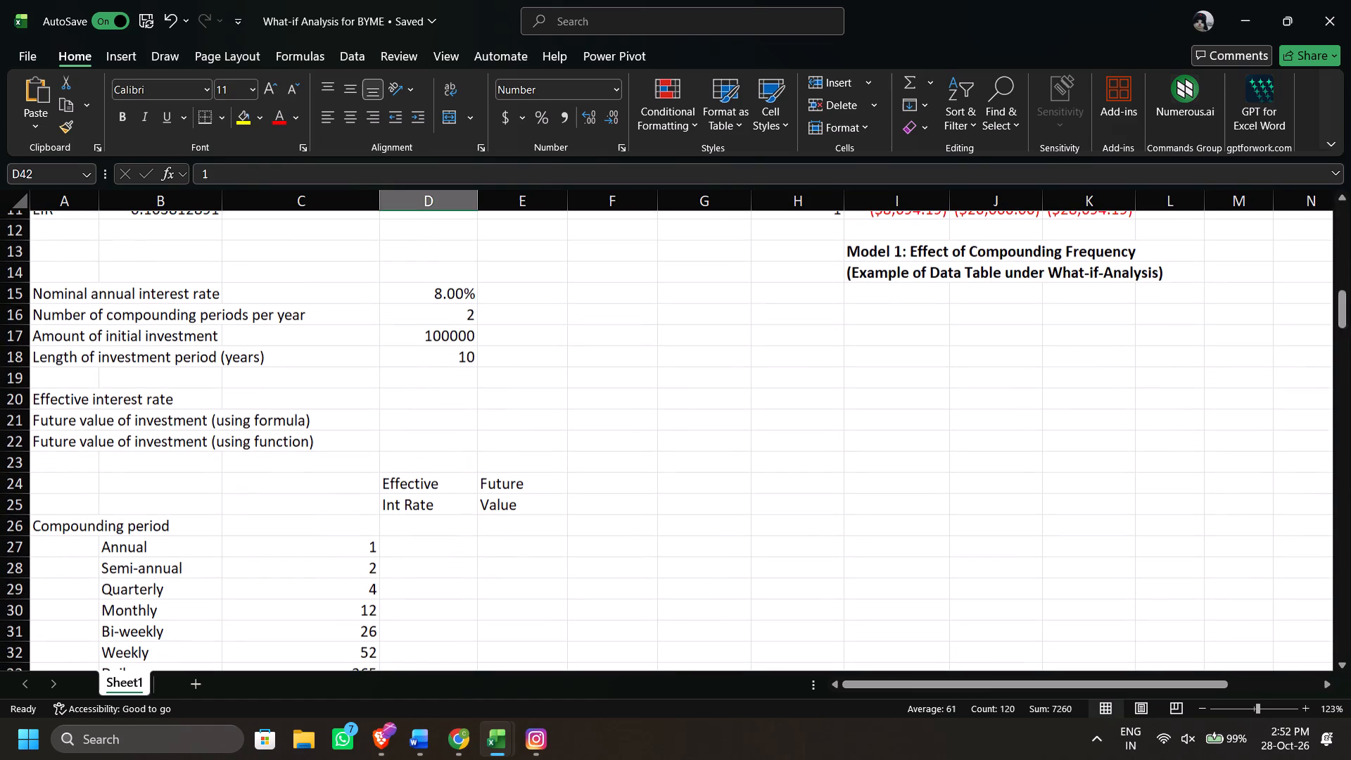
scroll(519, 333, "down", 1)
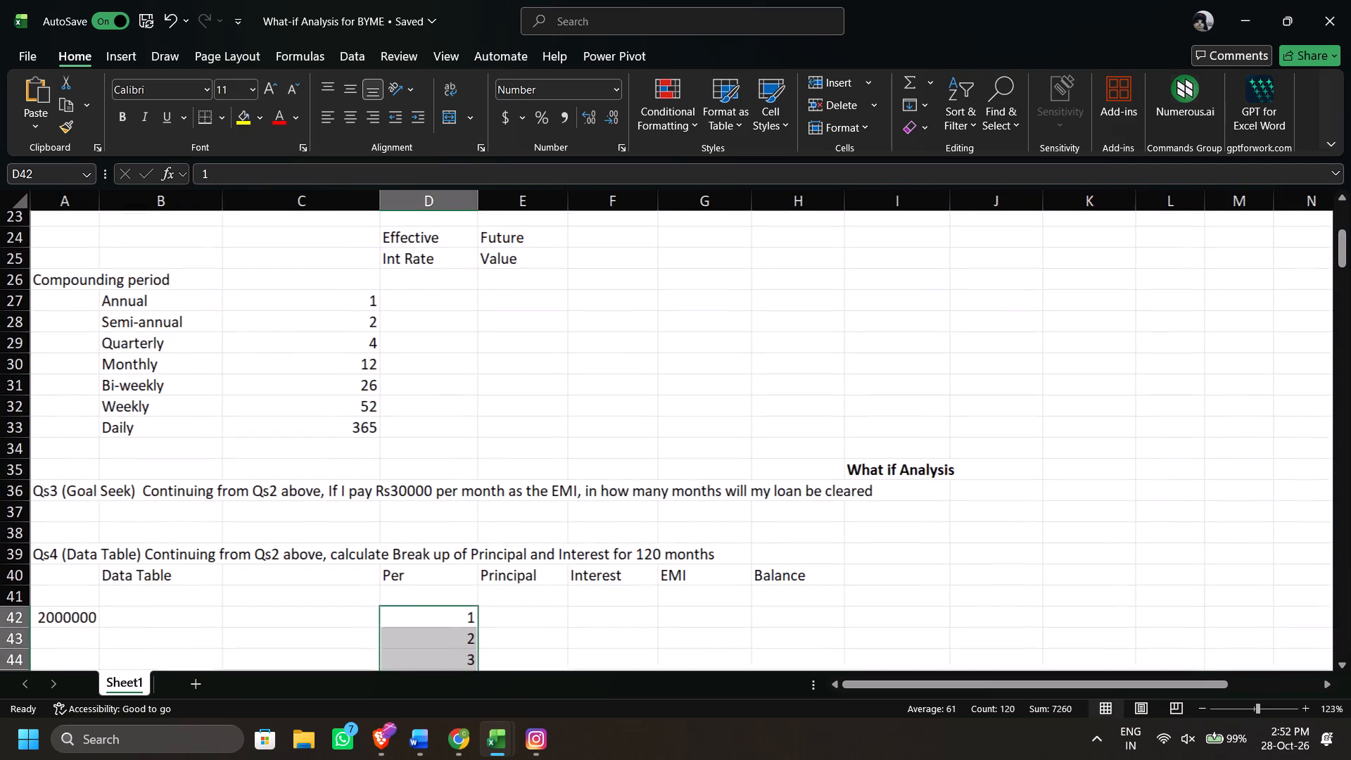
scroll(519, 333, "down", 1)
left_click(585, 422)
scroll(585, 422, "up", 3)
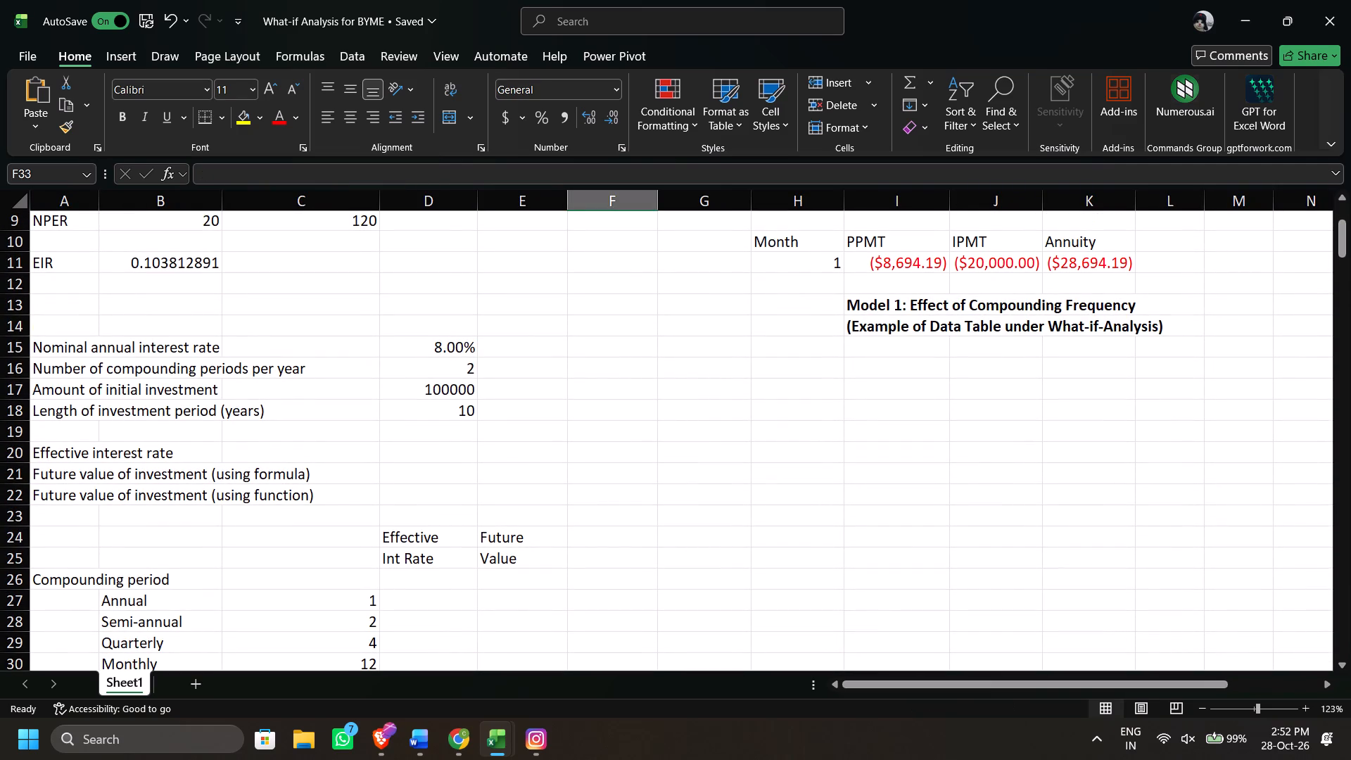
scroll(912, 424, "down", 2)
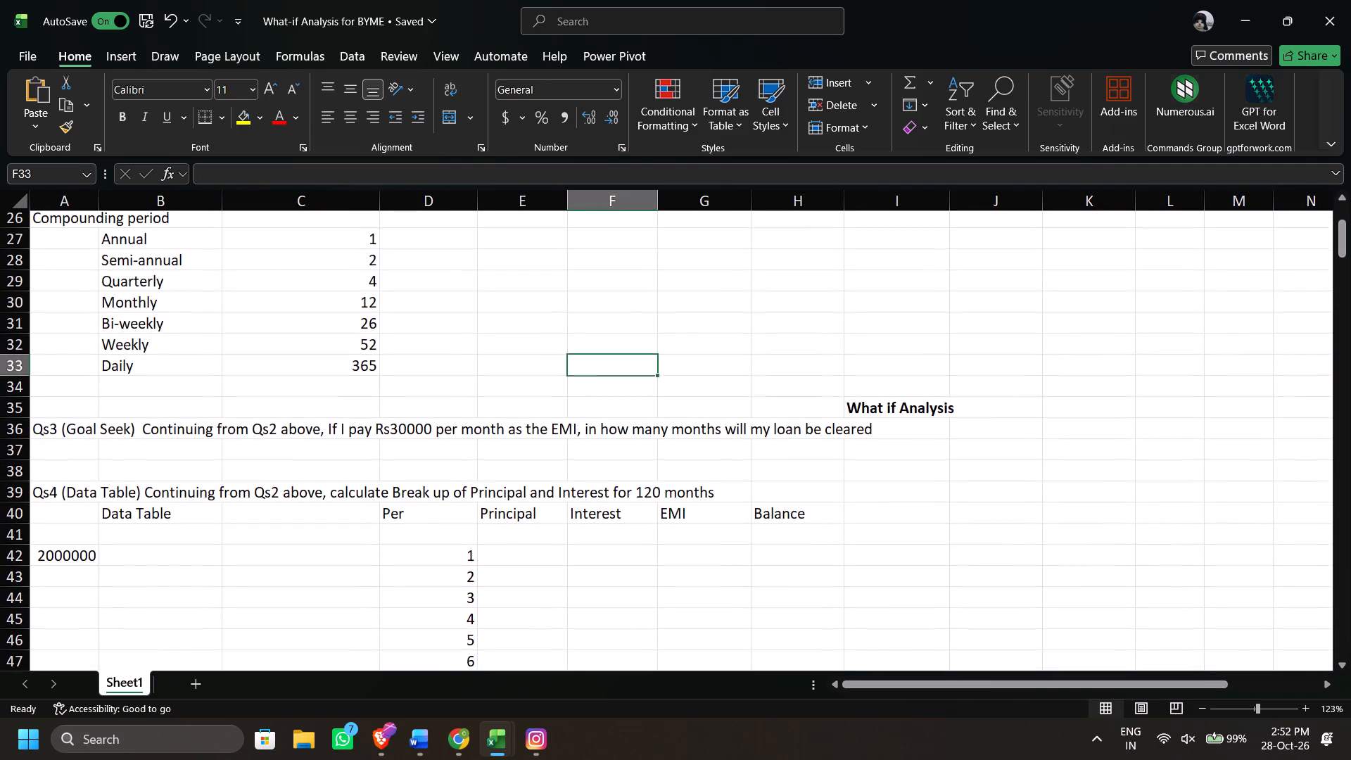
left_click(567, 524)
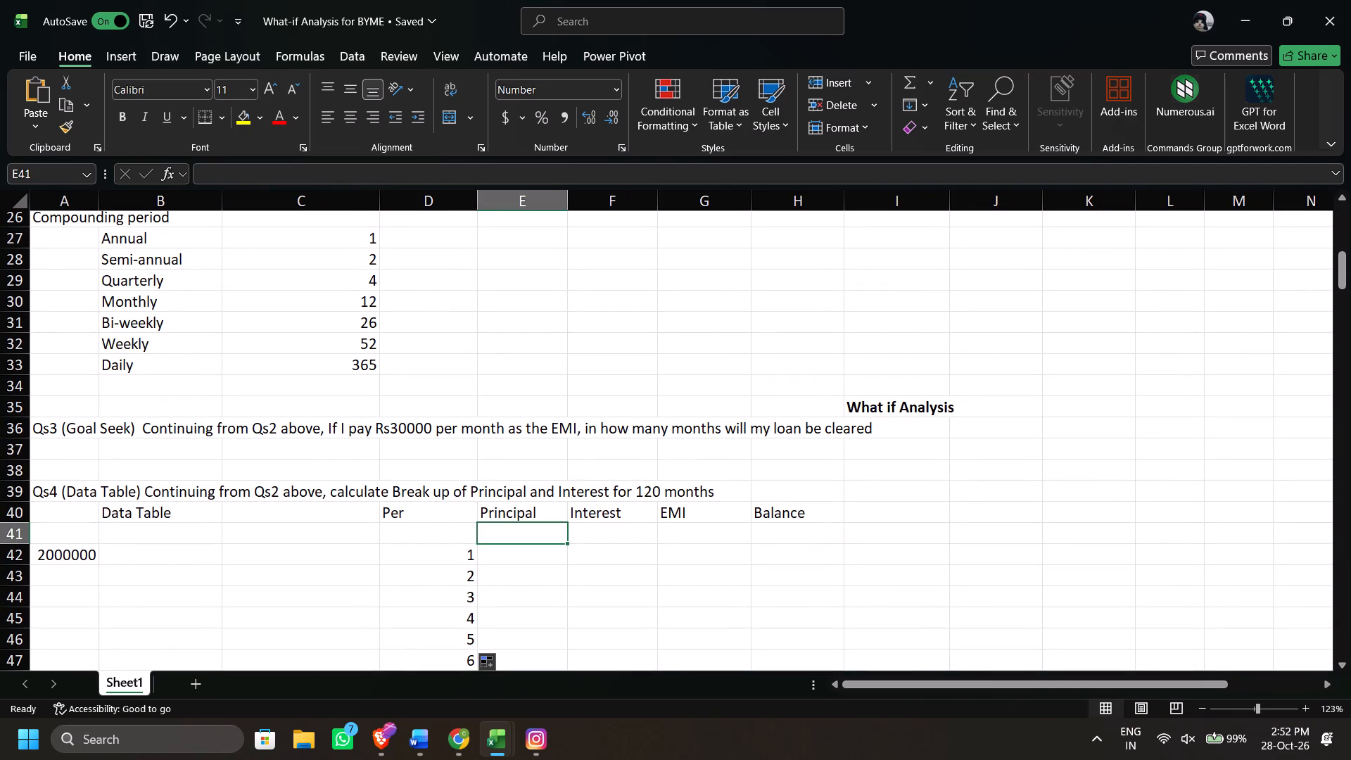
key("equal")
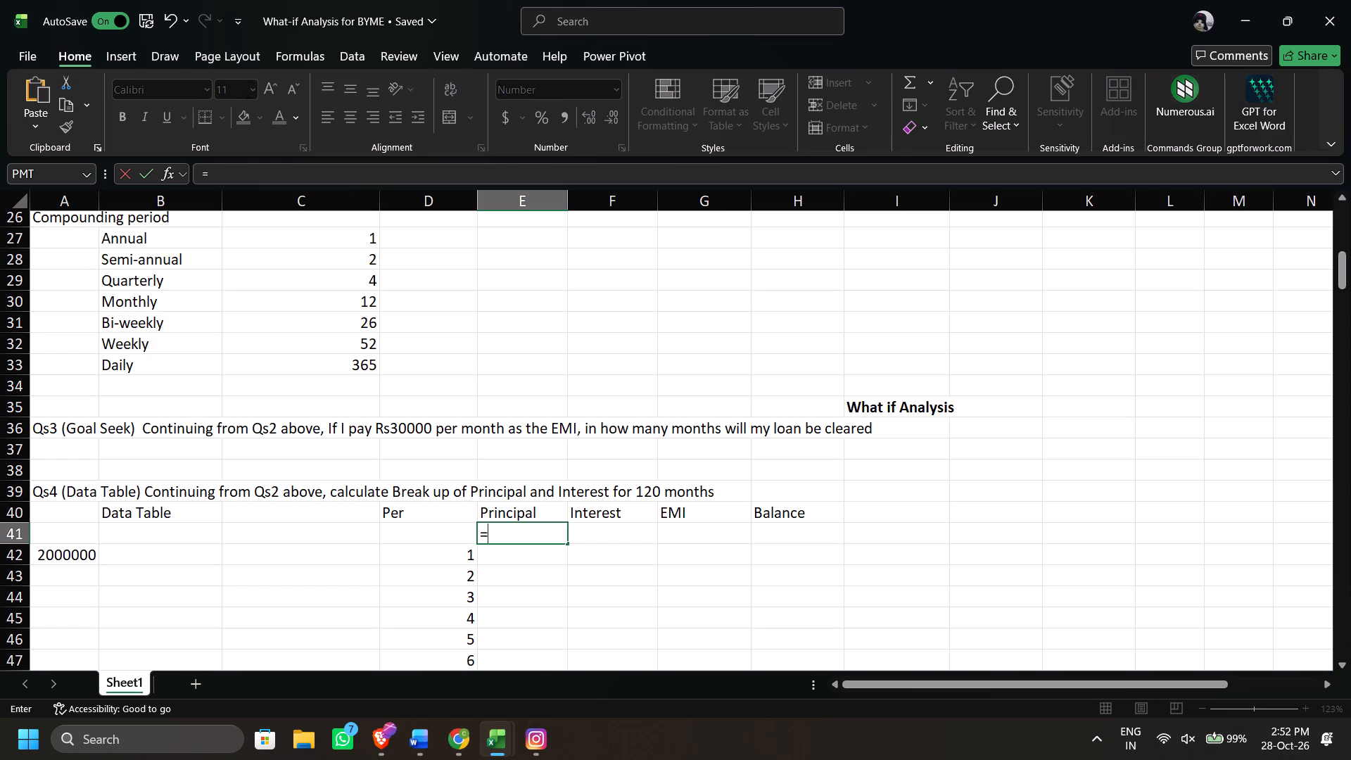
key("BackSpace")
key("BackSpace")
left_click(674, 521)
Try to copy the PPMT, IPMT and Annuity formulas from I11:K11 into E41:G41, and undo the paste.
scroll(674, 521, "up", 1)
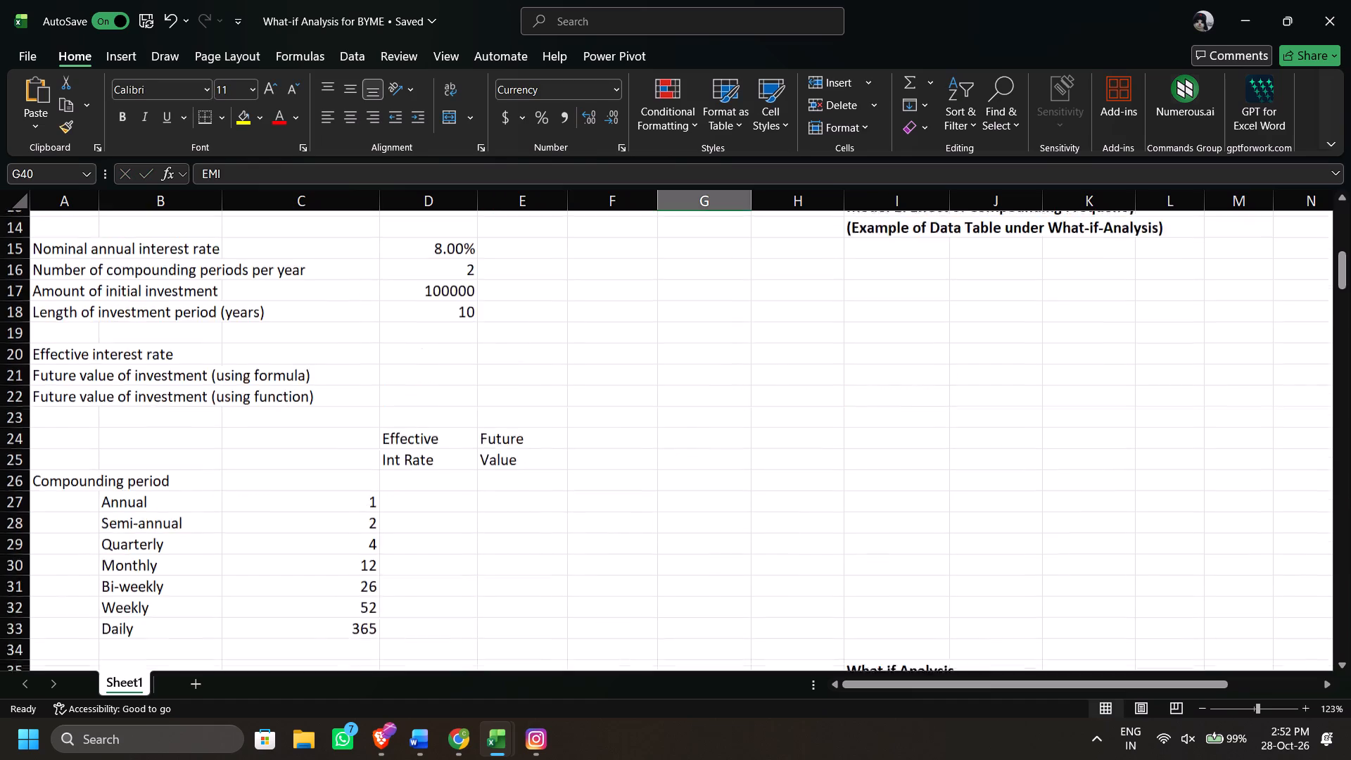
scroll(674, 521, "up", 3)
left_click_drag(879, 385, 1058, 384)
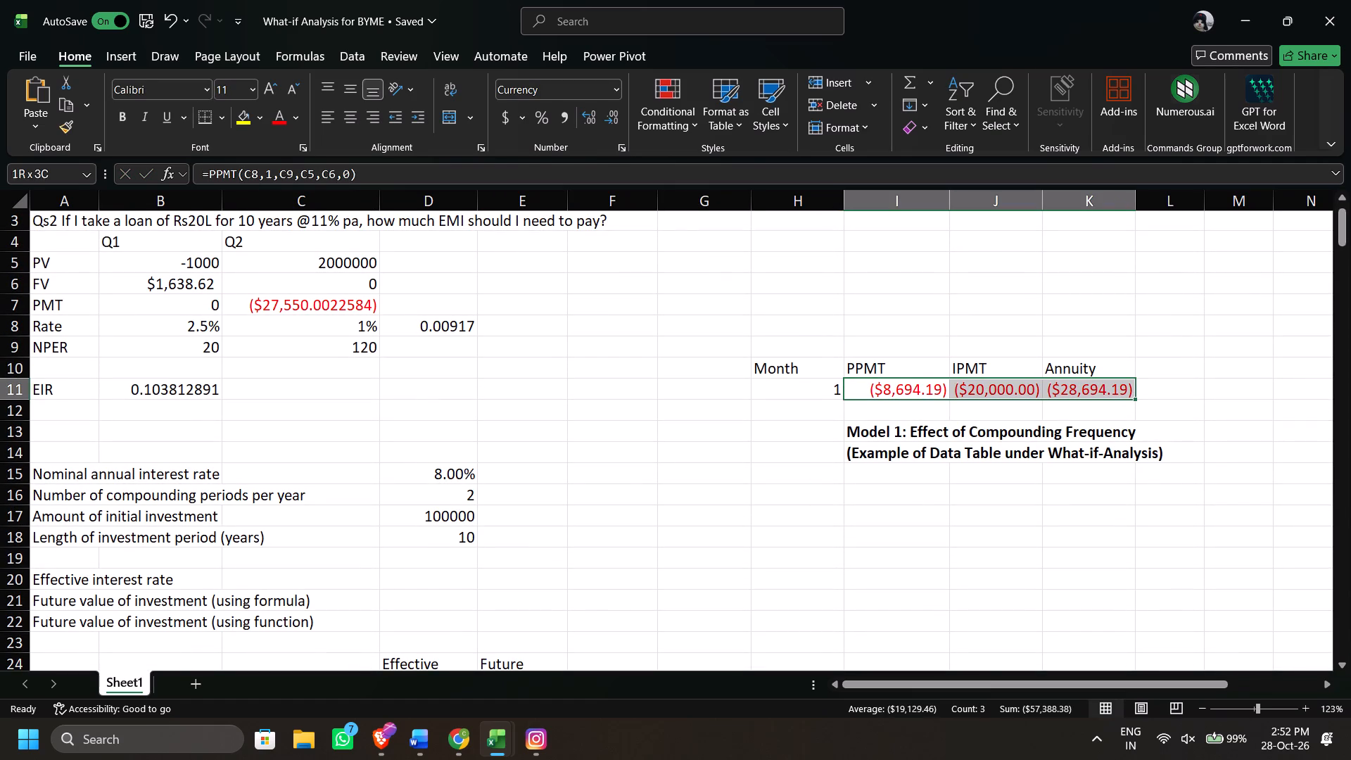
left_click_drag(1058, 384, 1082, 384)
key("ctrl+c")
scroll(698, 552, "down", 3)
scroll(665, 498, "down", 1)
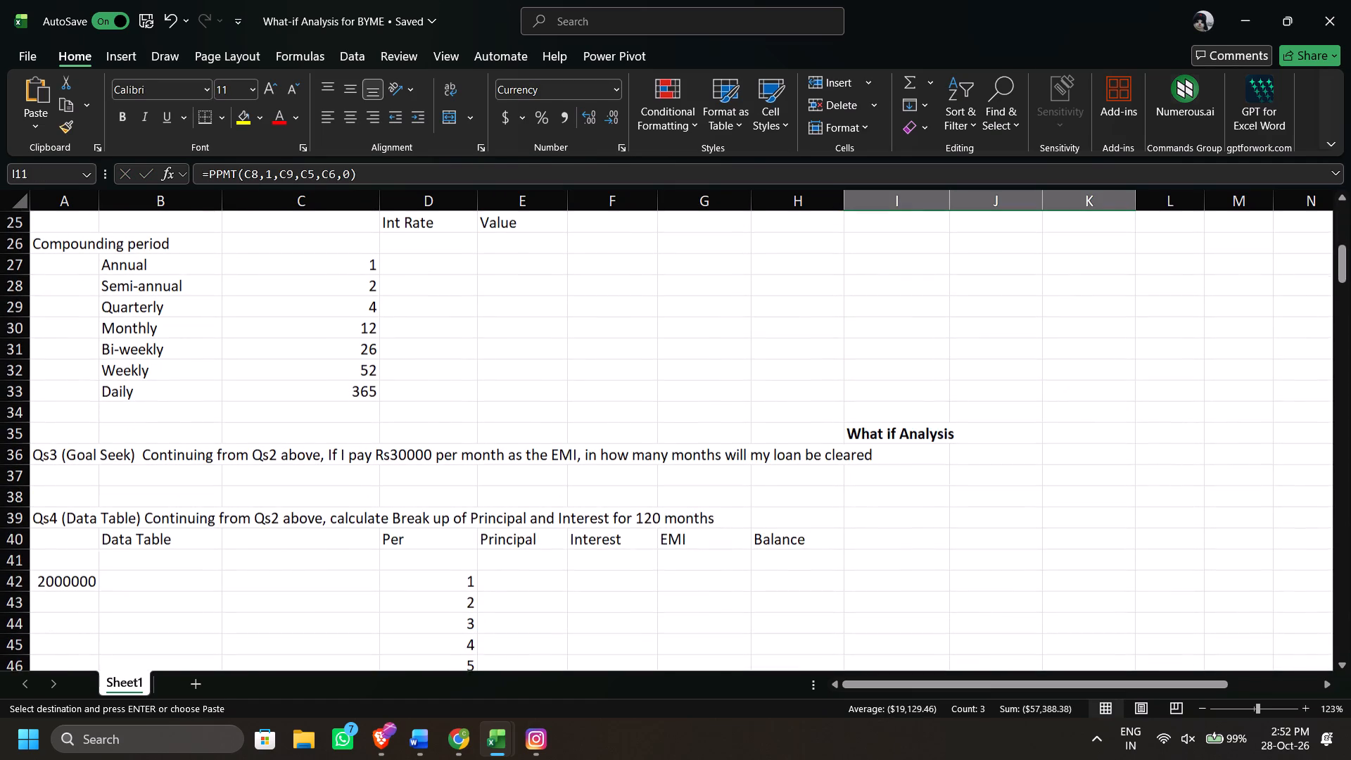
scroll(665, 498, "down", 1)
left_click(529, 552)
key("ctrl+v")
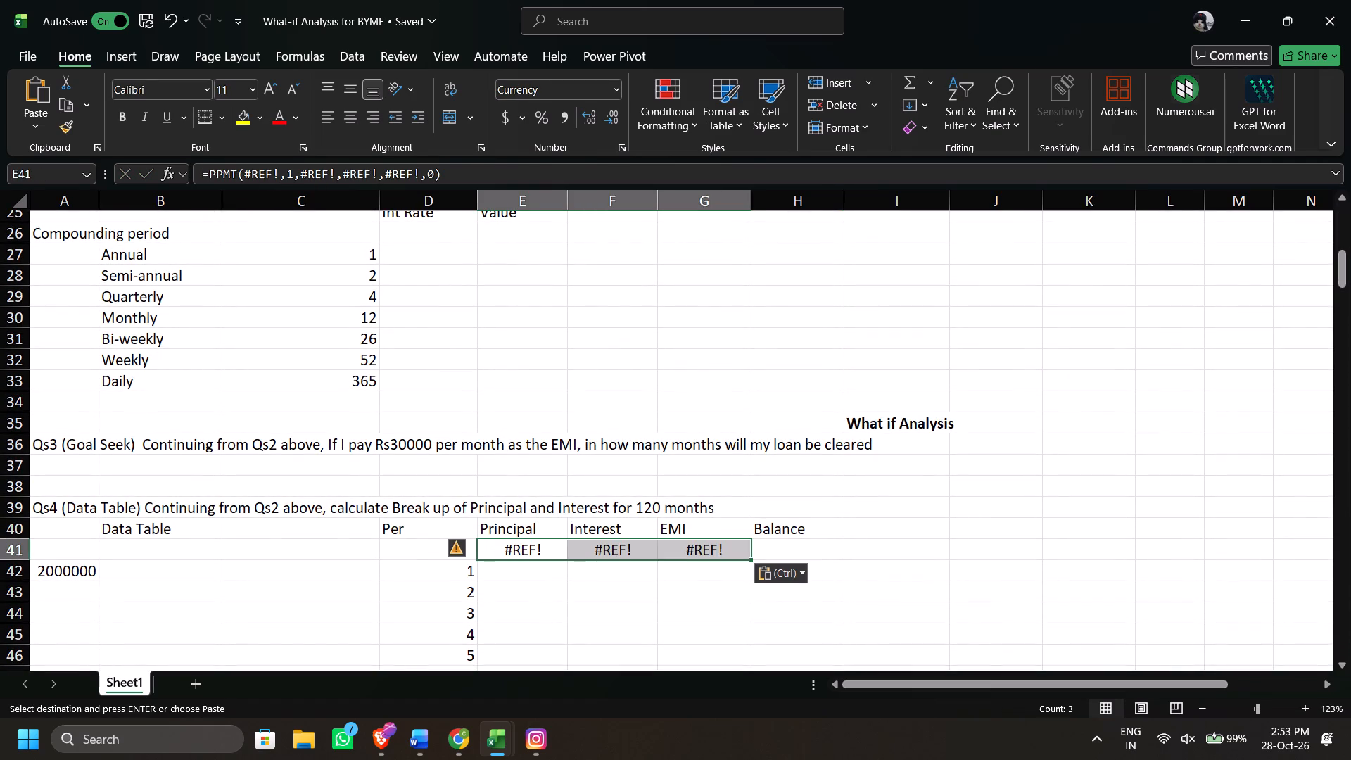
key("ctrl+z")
Link cells E41:G41 under Principal, Interest and EMI to the month 1 amounts with =I11:K11.
key("equal")
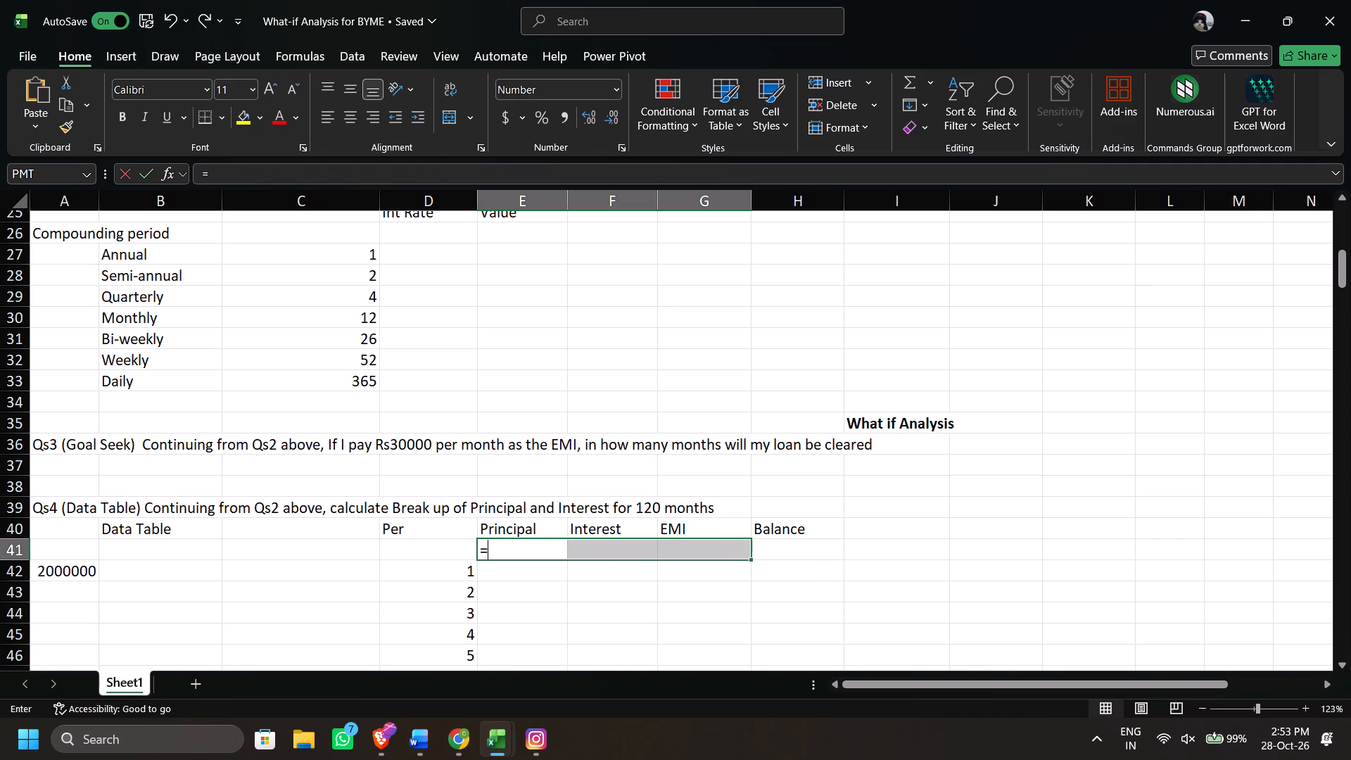
scroll(712, 414, "up", 3)
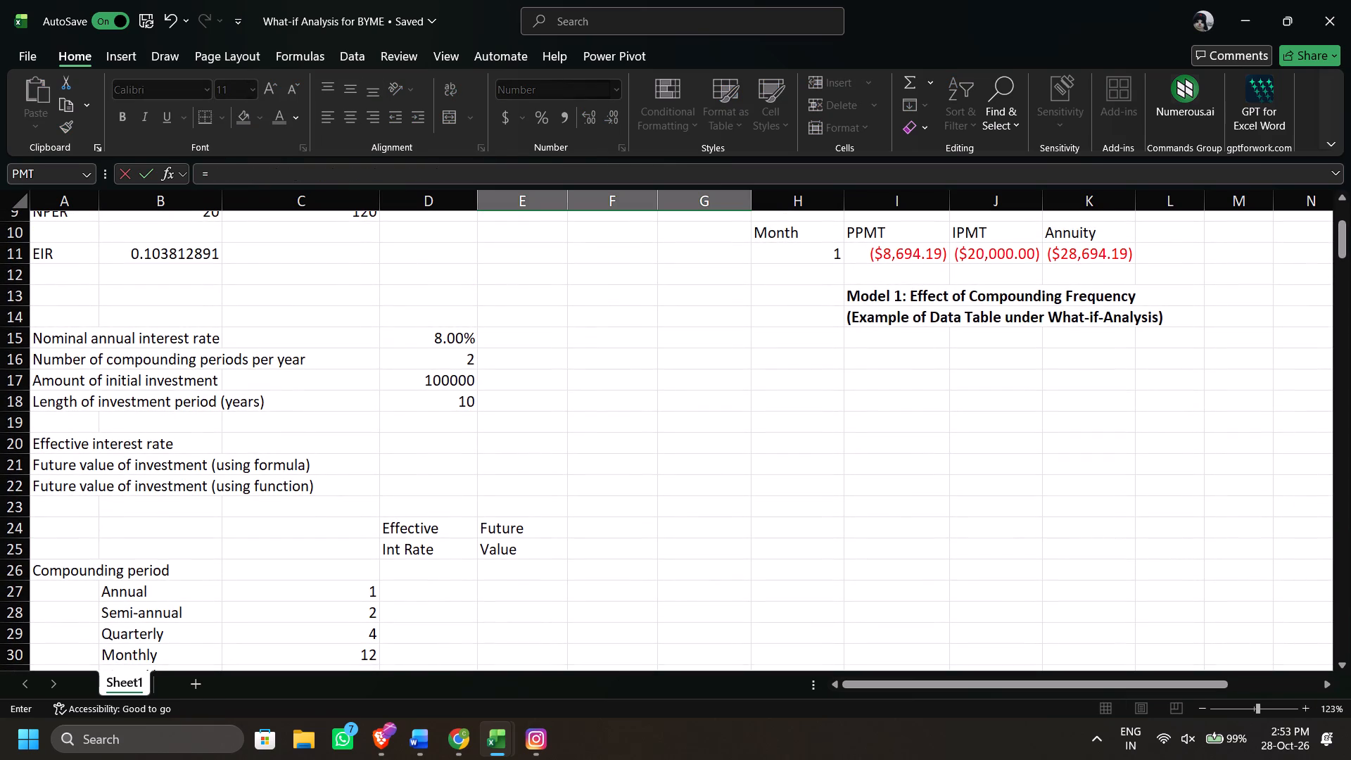
left_click_drag(882, 251, 1063, 251)
key("Return")
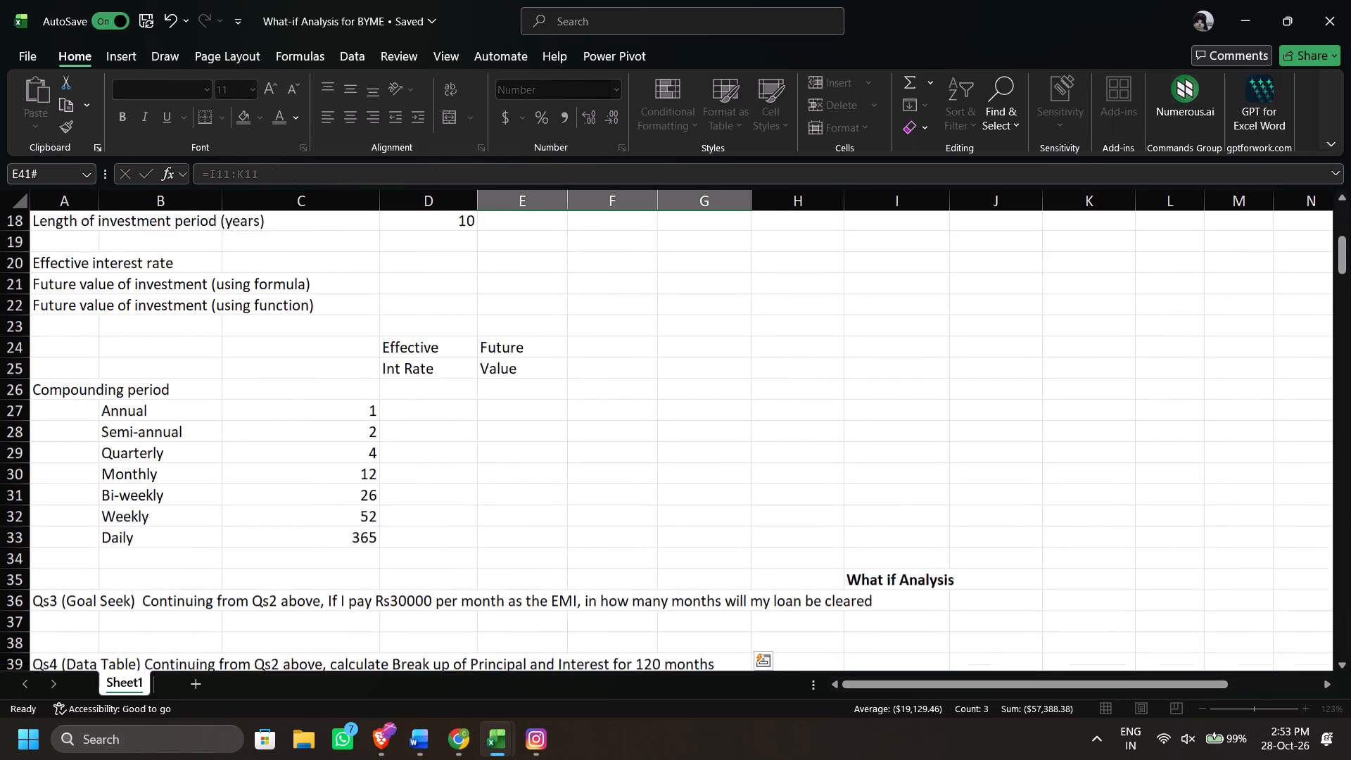
AutoFit the widths of columns G and F to the amounts in row 41 of the Qs4 table.
scroll(842, 436, "down", 1)
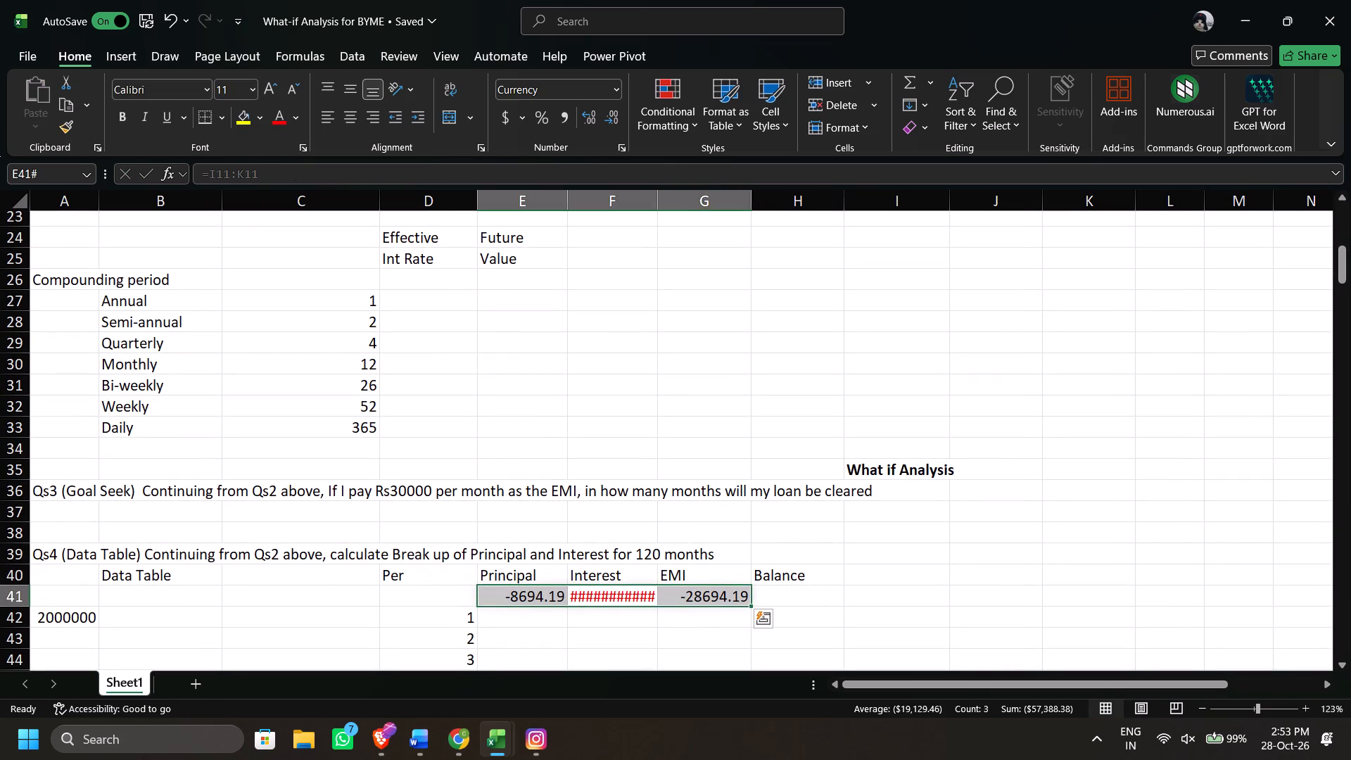
double_click(750, 203)
double_click(652, 203)
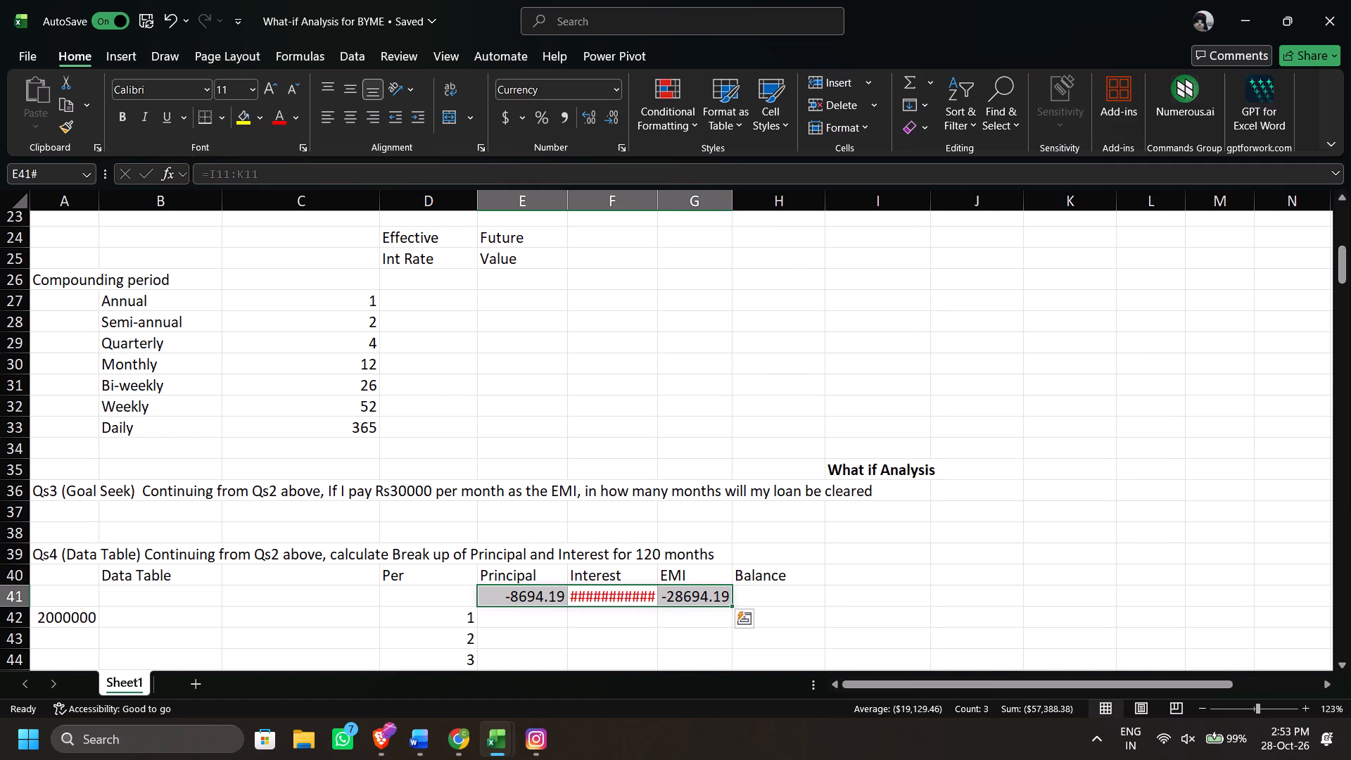
left_click(811, 370)
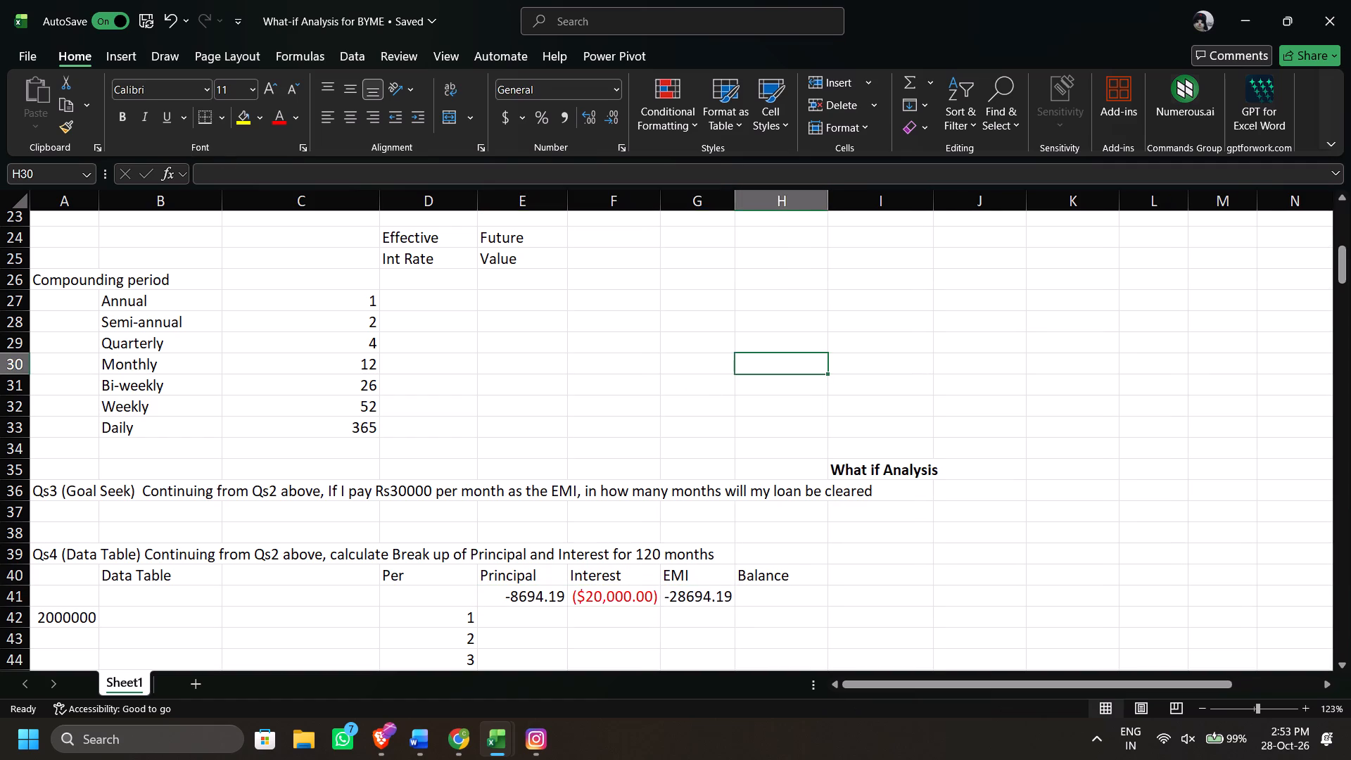
Move the Qs4 table block D40:H161, from Per to Balance, one column over so it starts in column E.
scroll(665, 465, "down", 1)
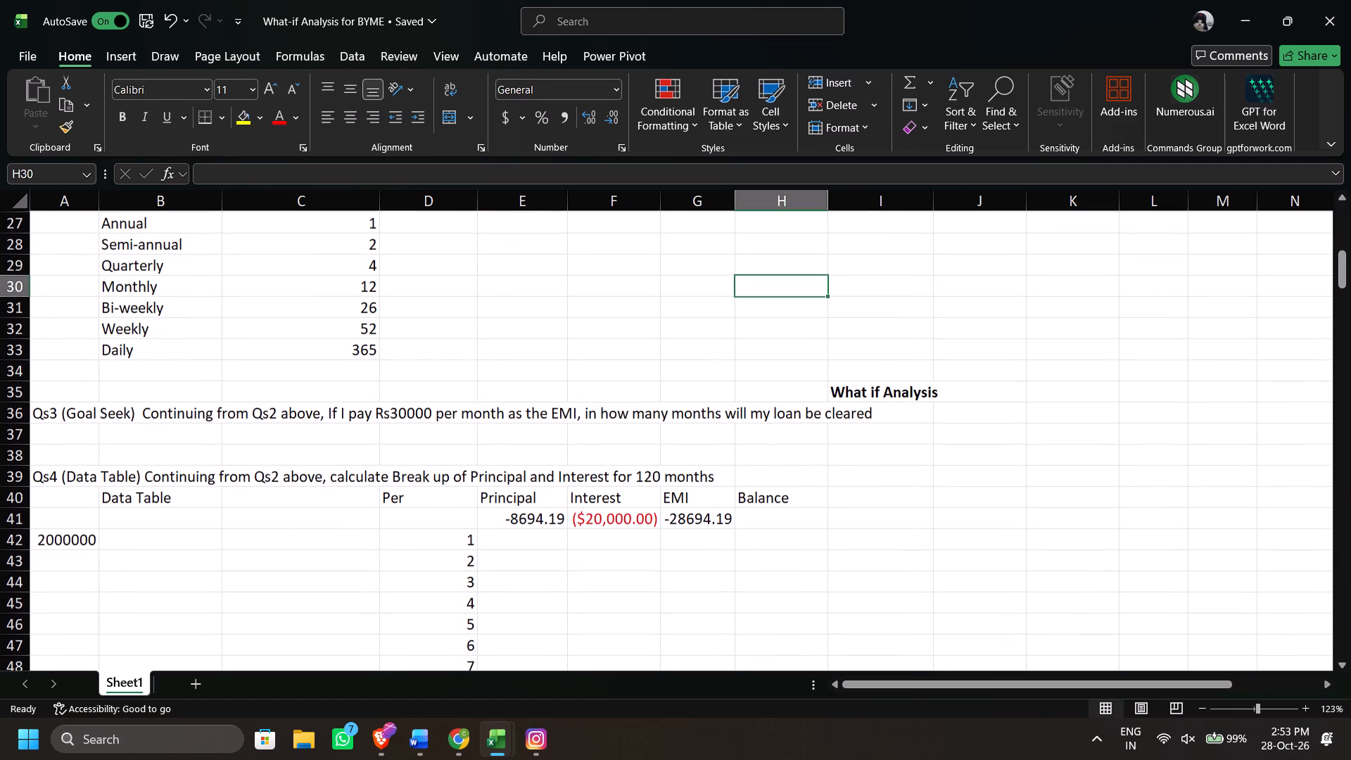
scroll(665, 465, "down", 2)
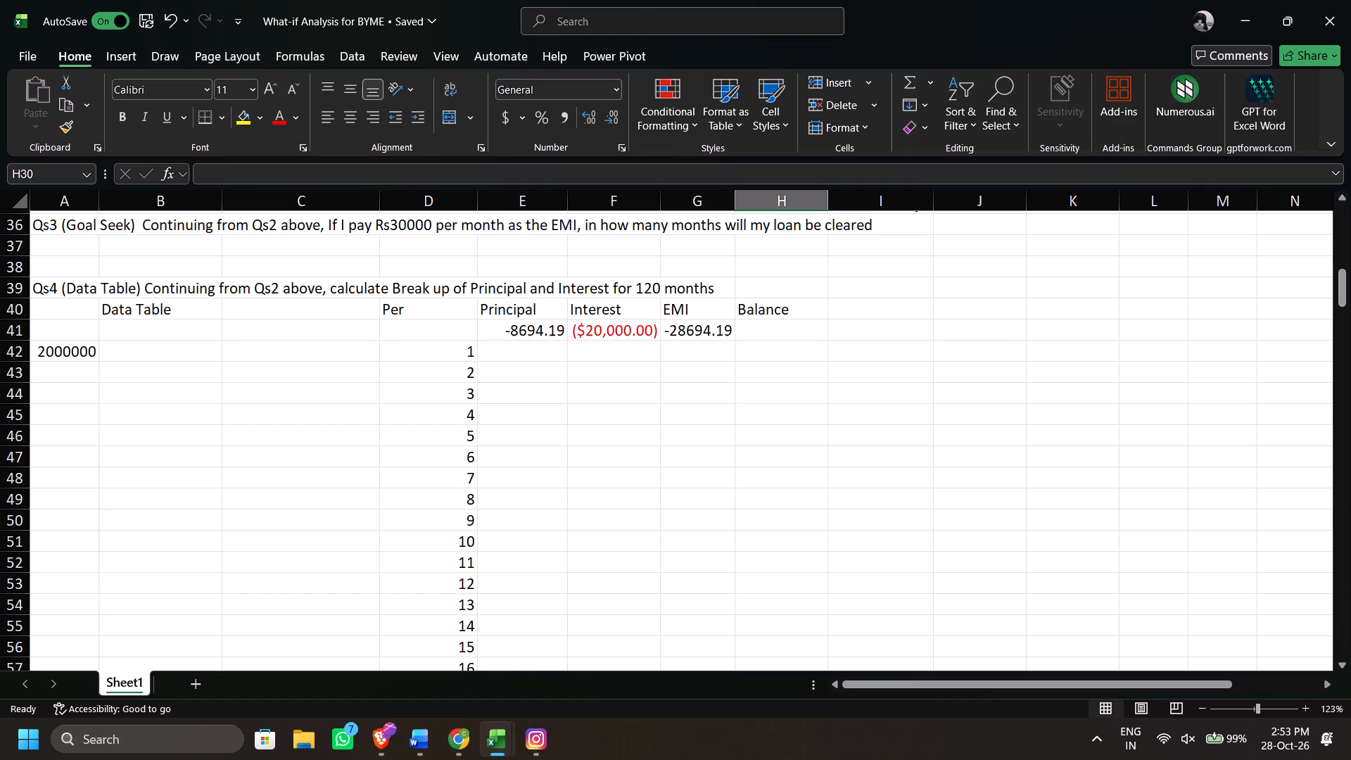
left_click_drag(443, 306, 744, 334)
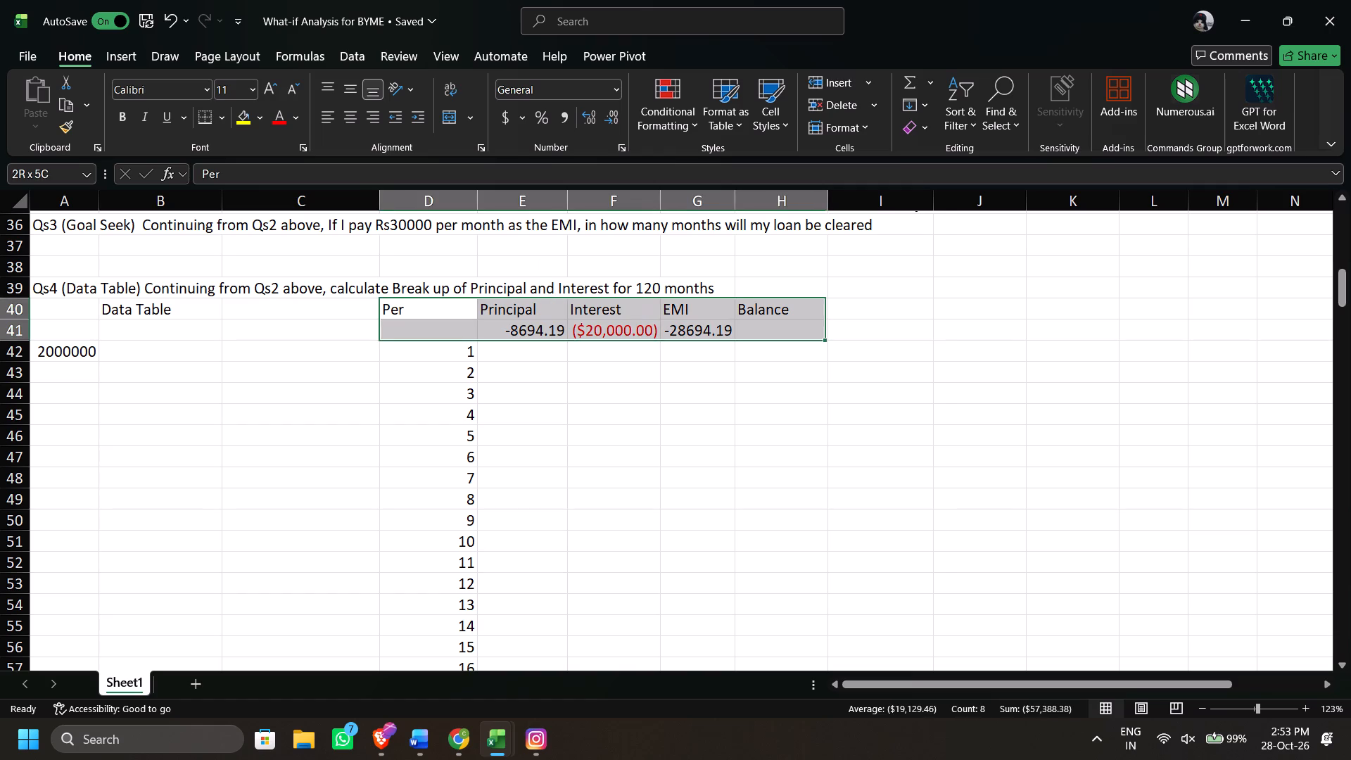
left_click_drag(744, 334, 763, 327)
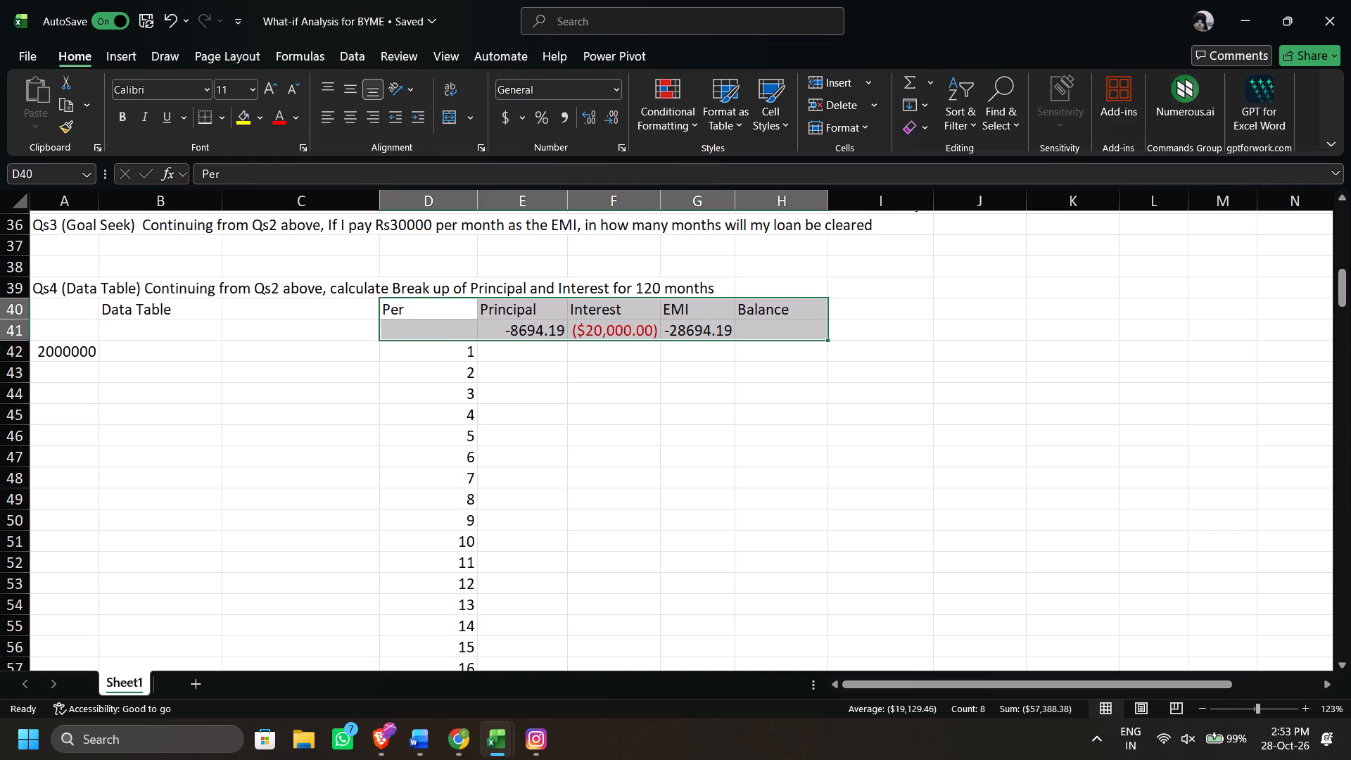
key("ctrl+shift+Down")
key("ctrl+shift+Down")
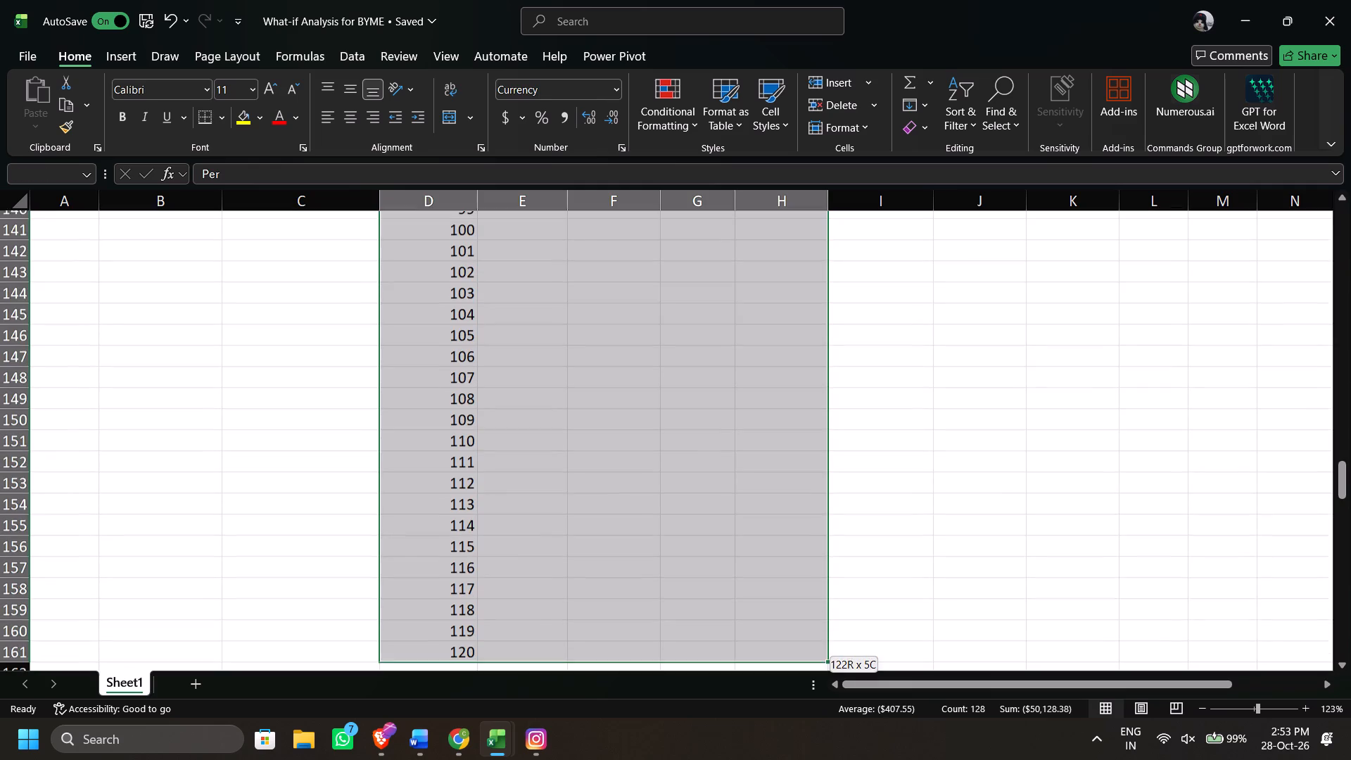
scroll(830, 520, "up", 8)
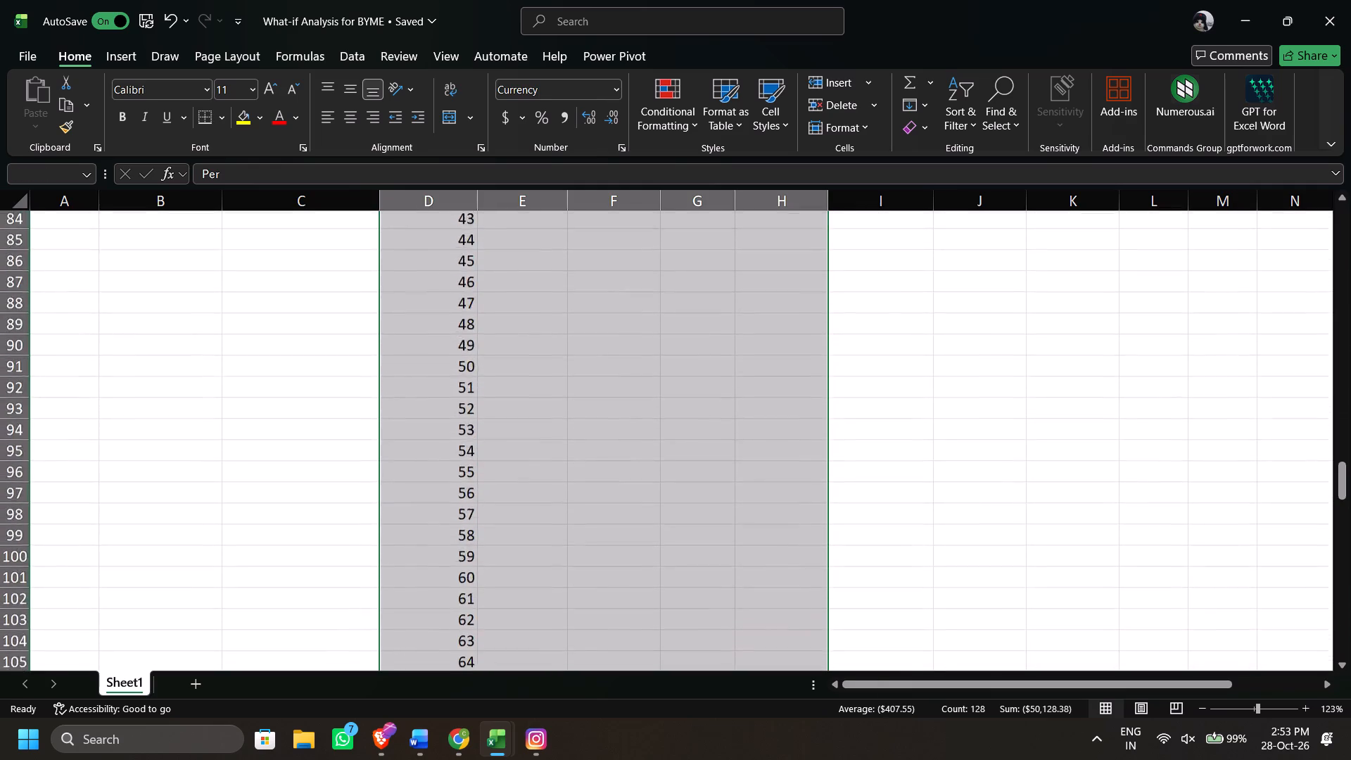
scroll(830, 520, "up", 2)
scroll(830, 520, "down", 1)
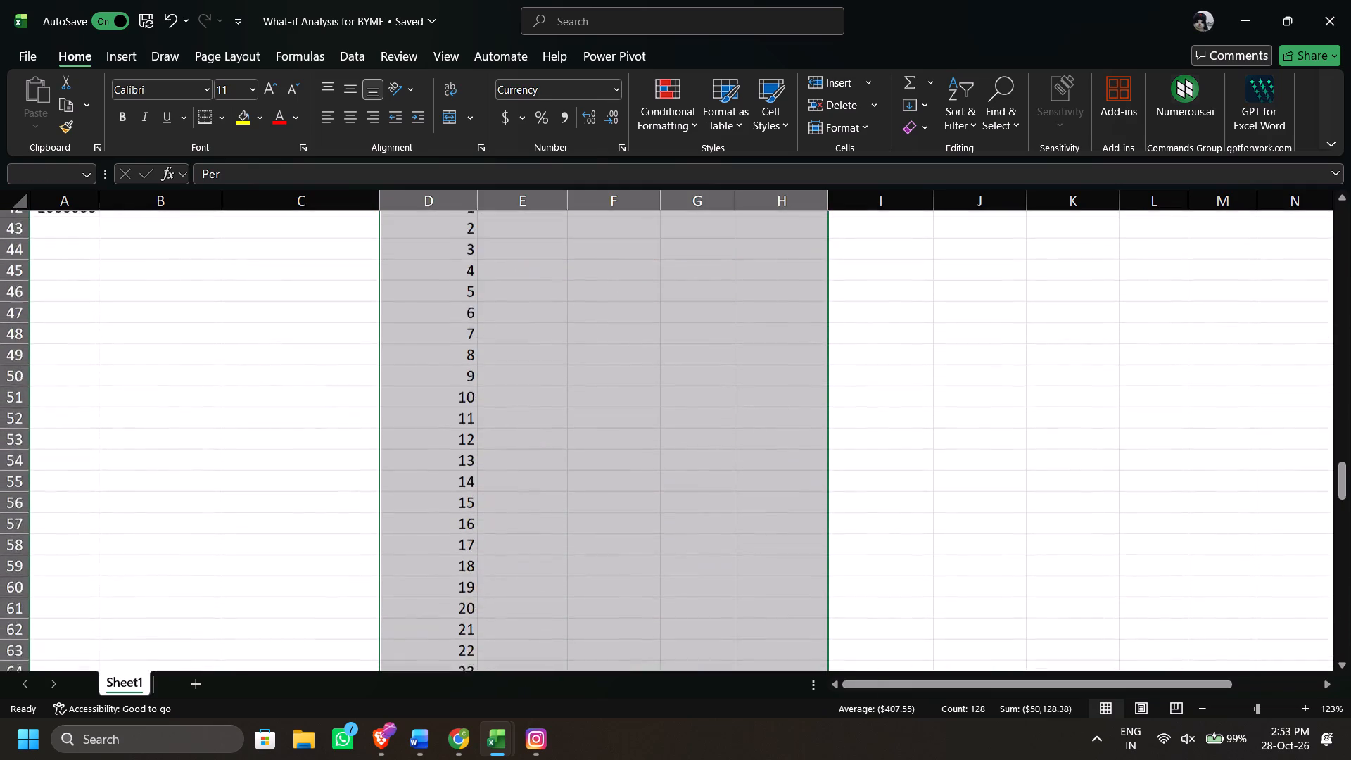
scroll(830, 520, "down", 1)
scroll(830, 520, "up", 1)
left_click(830, 520)
left_click(609, 343)
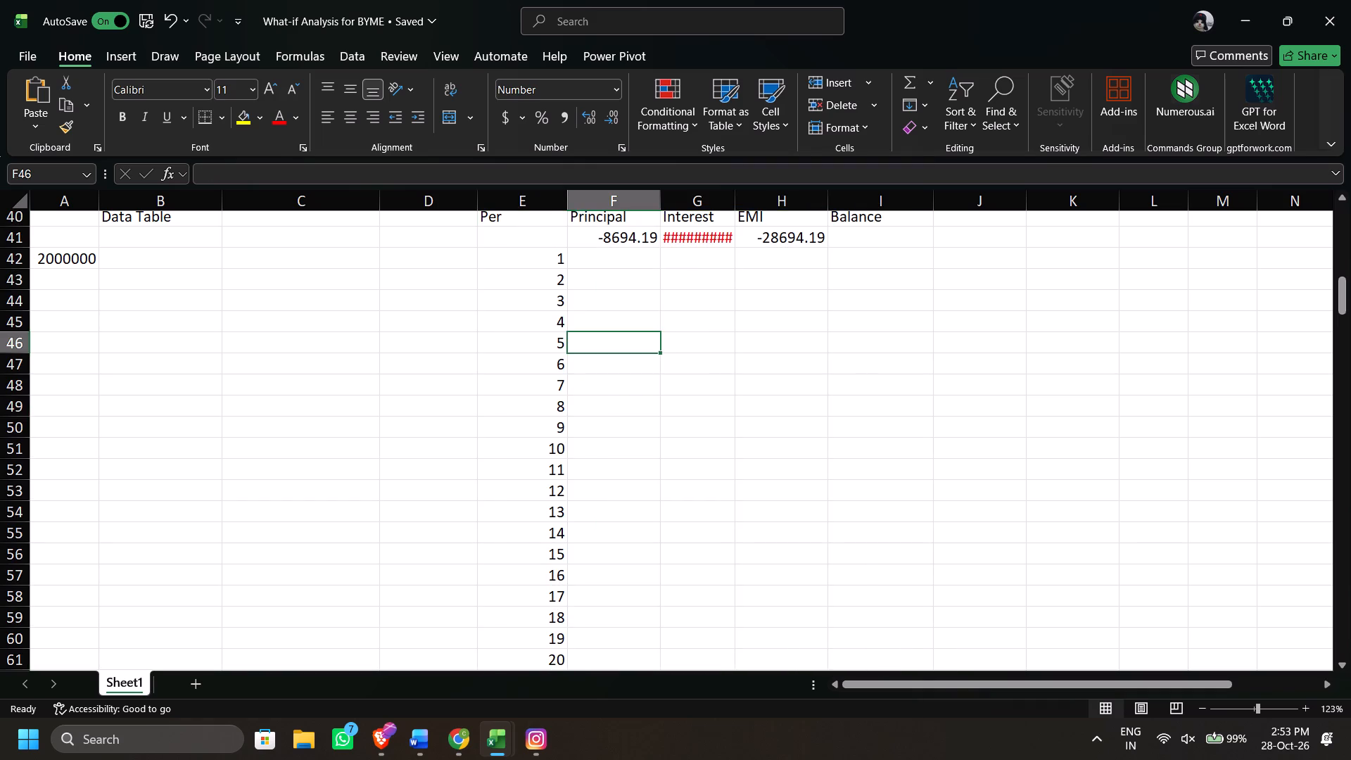
Check the linked formula in F41 and AutoFit column G to the Interest amount.
scroll(671, 355, "up", 1)
left_click_drag(634, 309, 672, 334)
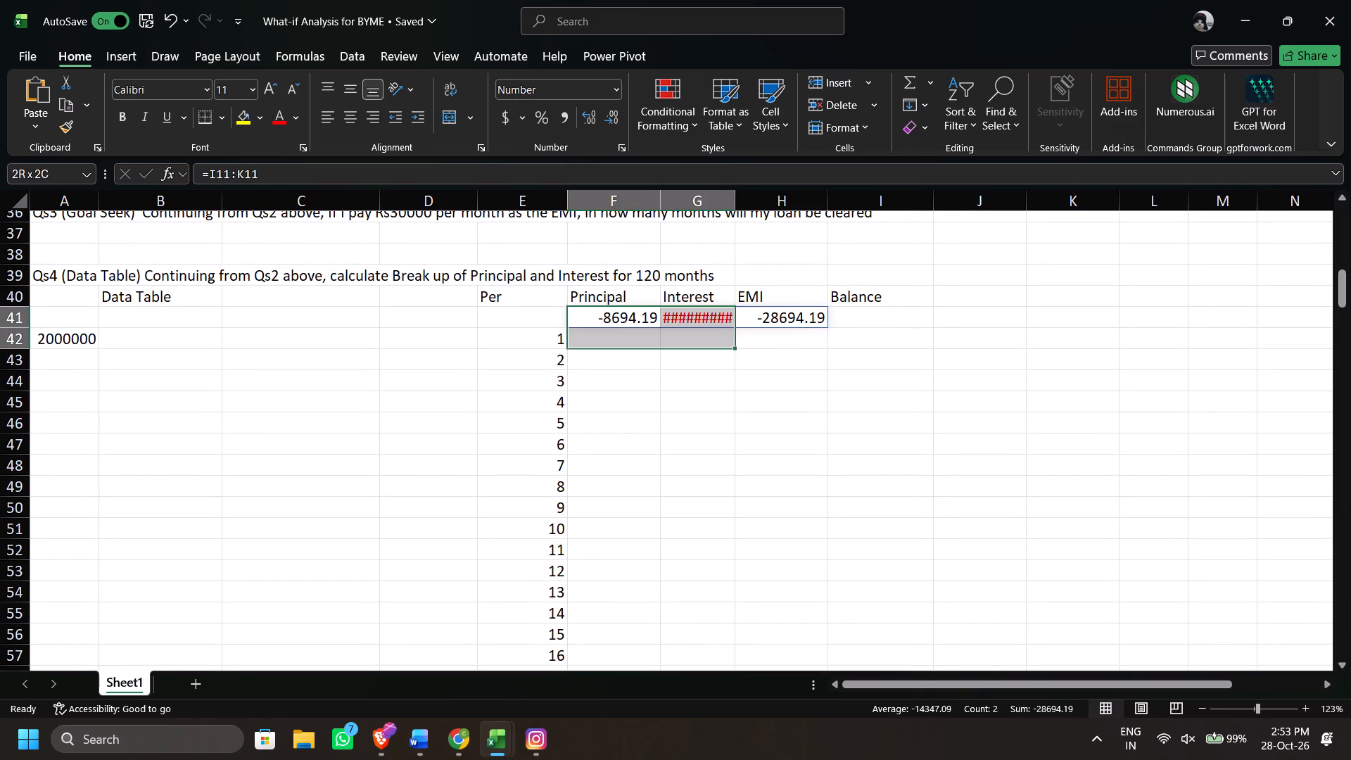
left_click_drag(672, 334, 649, 320)
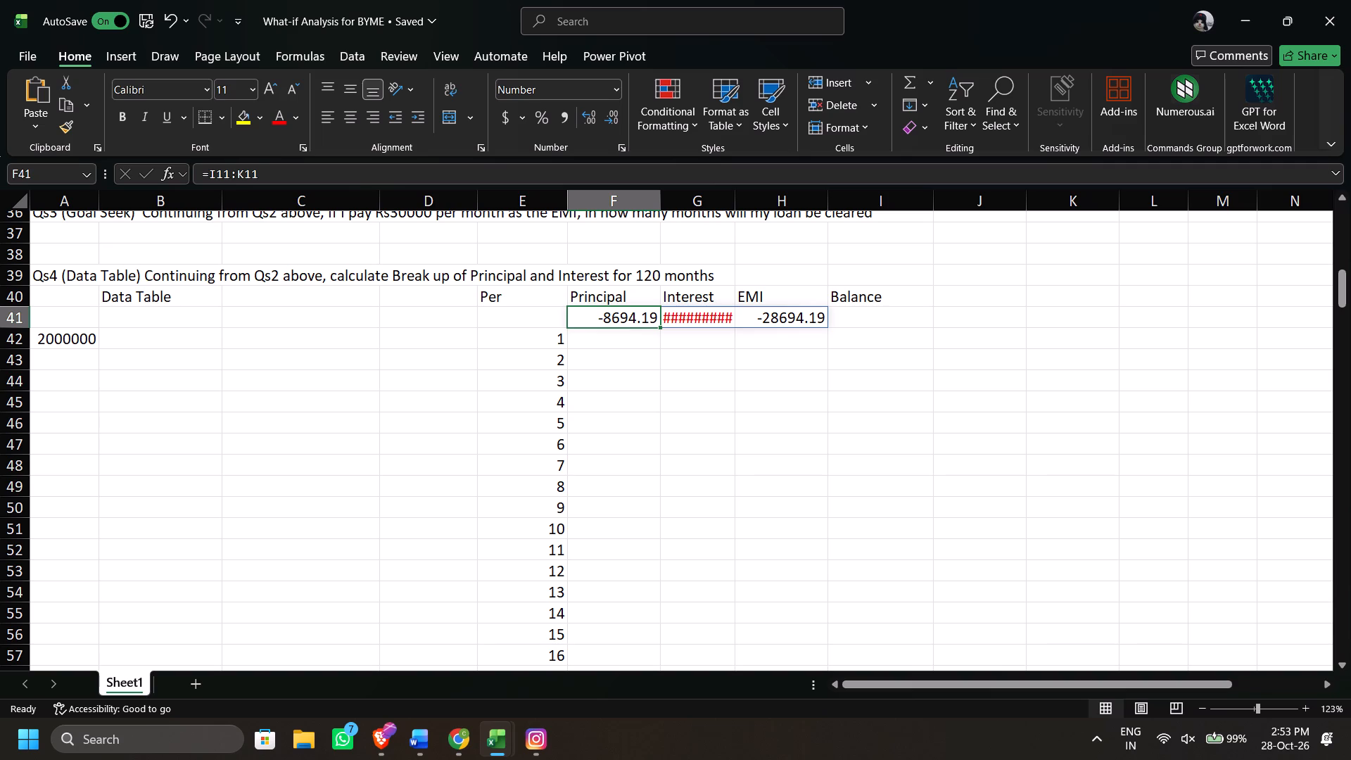
left_click(731, 391)
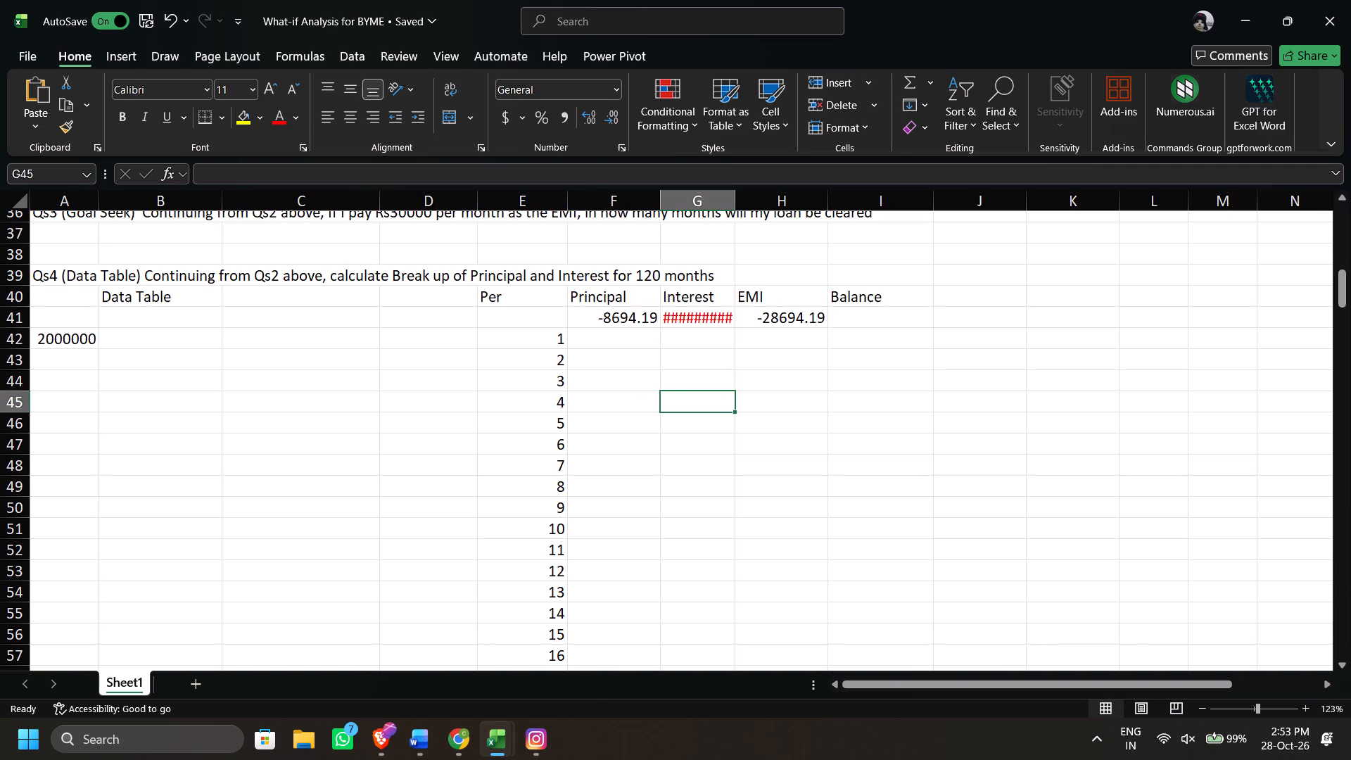
double_click(737, 191)
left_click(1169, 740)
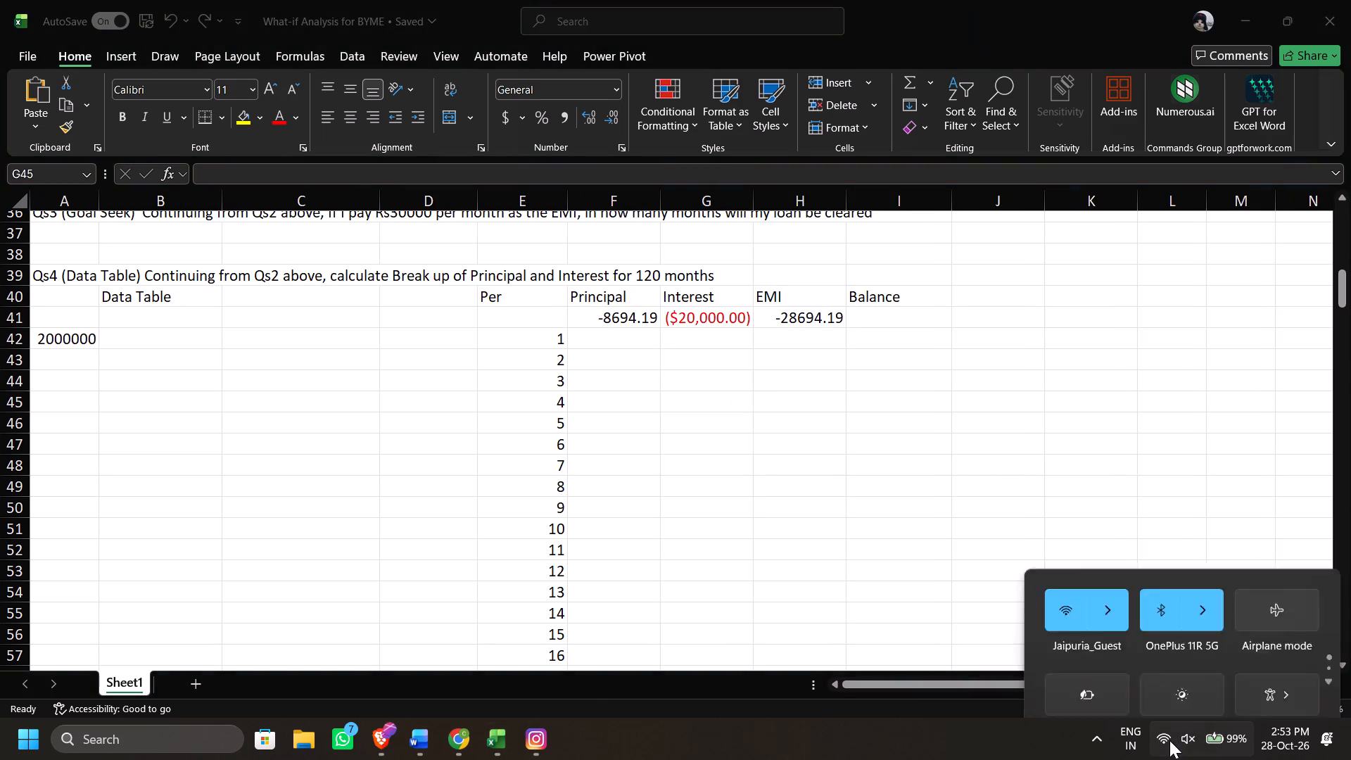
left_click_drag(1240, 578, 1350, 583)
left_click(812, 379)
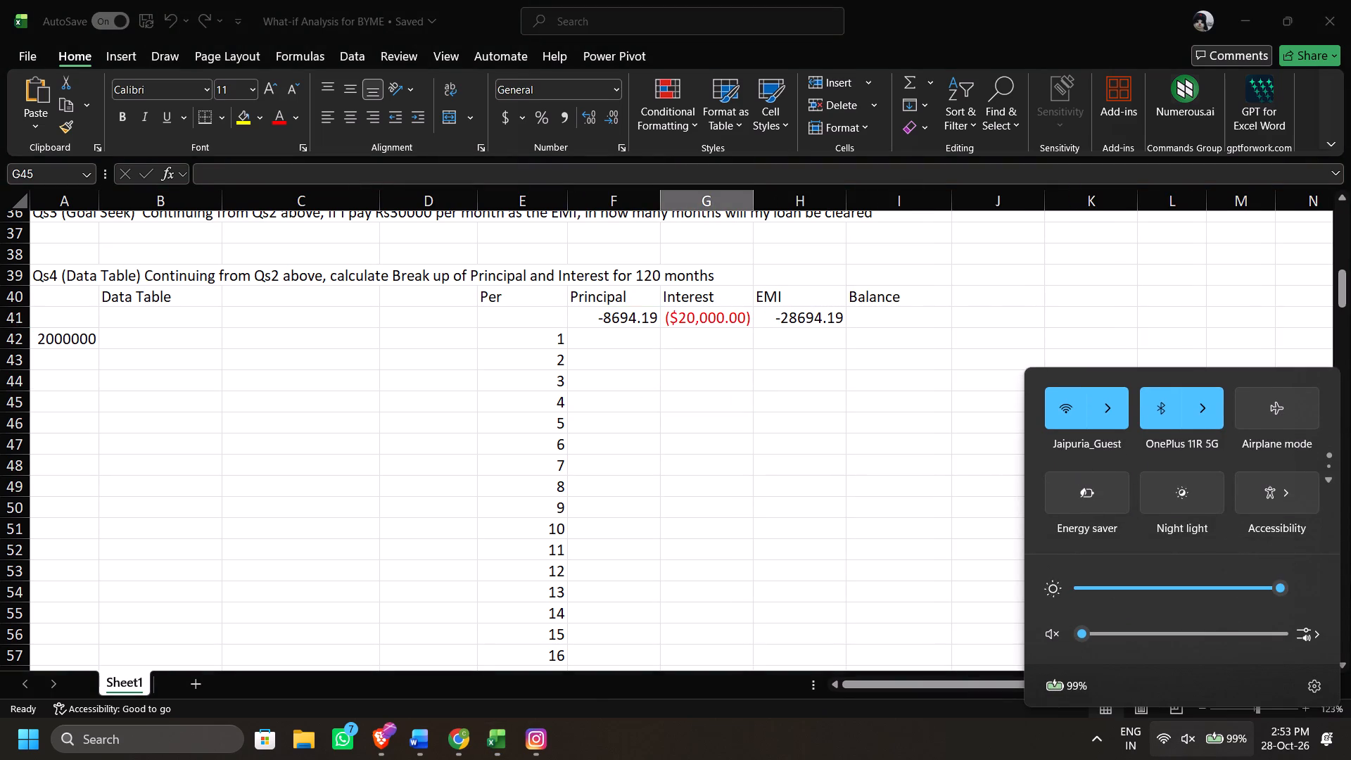
Create a one-variable data table over E41:H161 with the month cell H11 as the column input cell.
left_click_drag(511, 322, 825, 319)
key("ctrl+shift+Down")
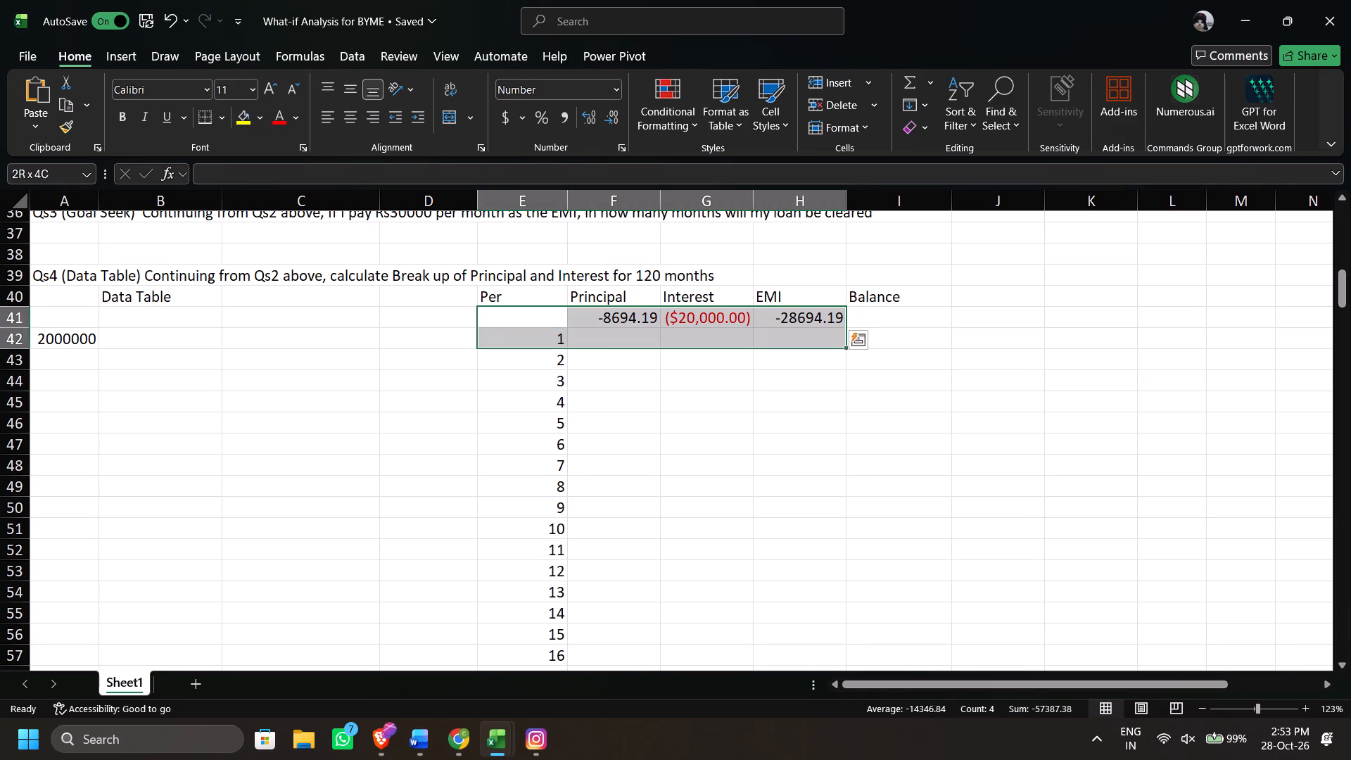
key("ctrl+shift+Down")
scroll(790, 417, "up", 6)
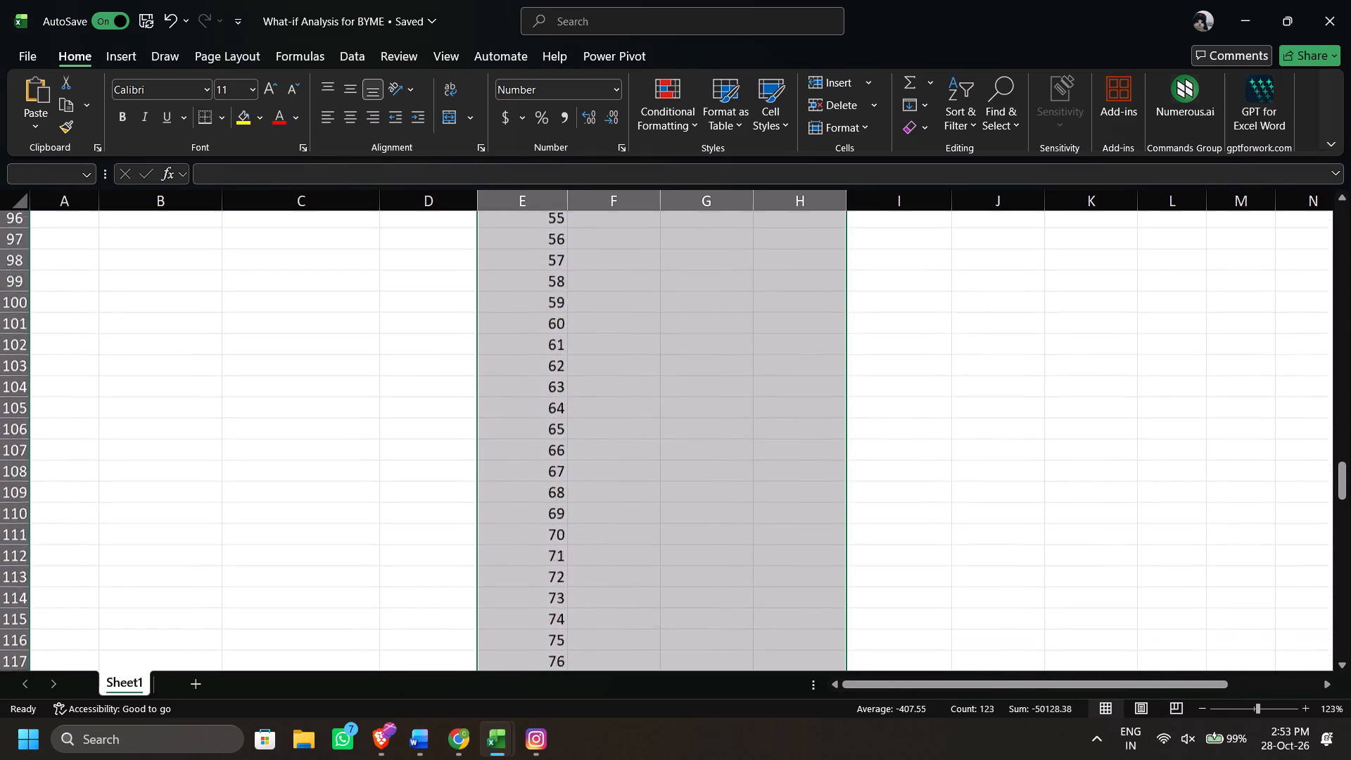
scroll(790, 417, "up", 4)
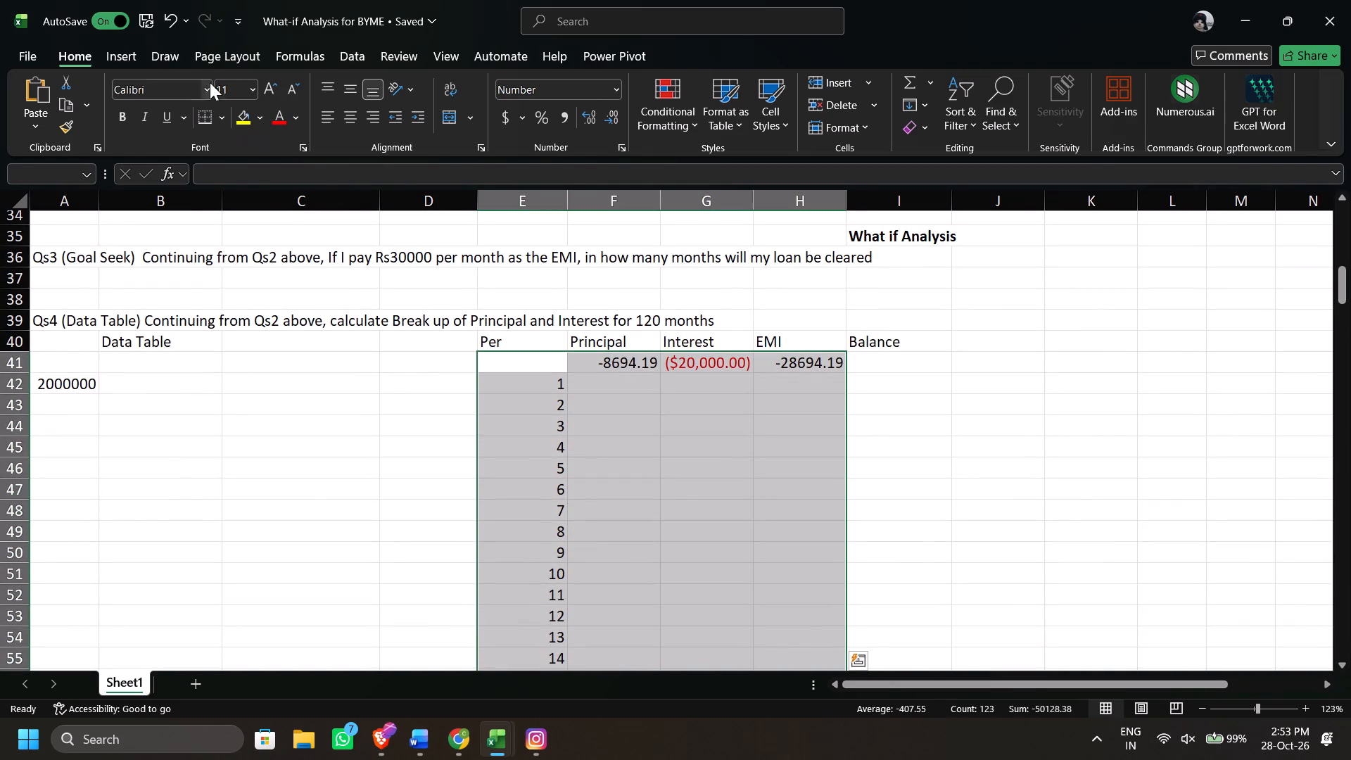
left_click_drag(331, 58, 348, 58)
left_click(348, 58)
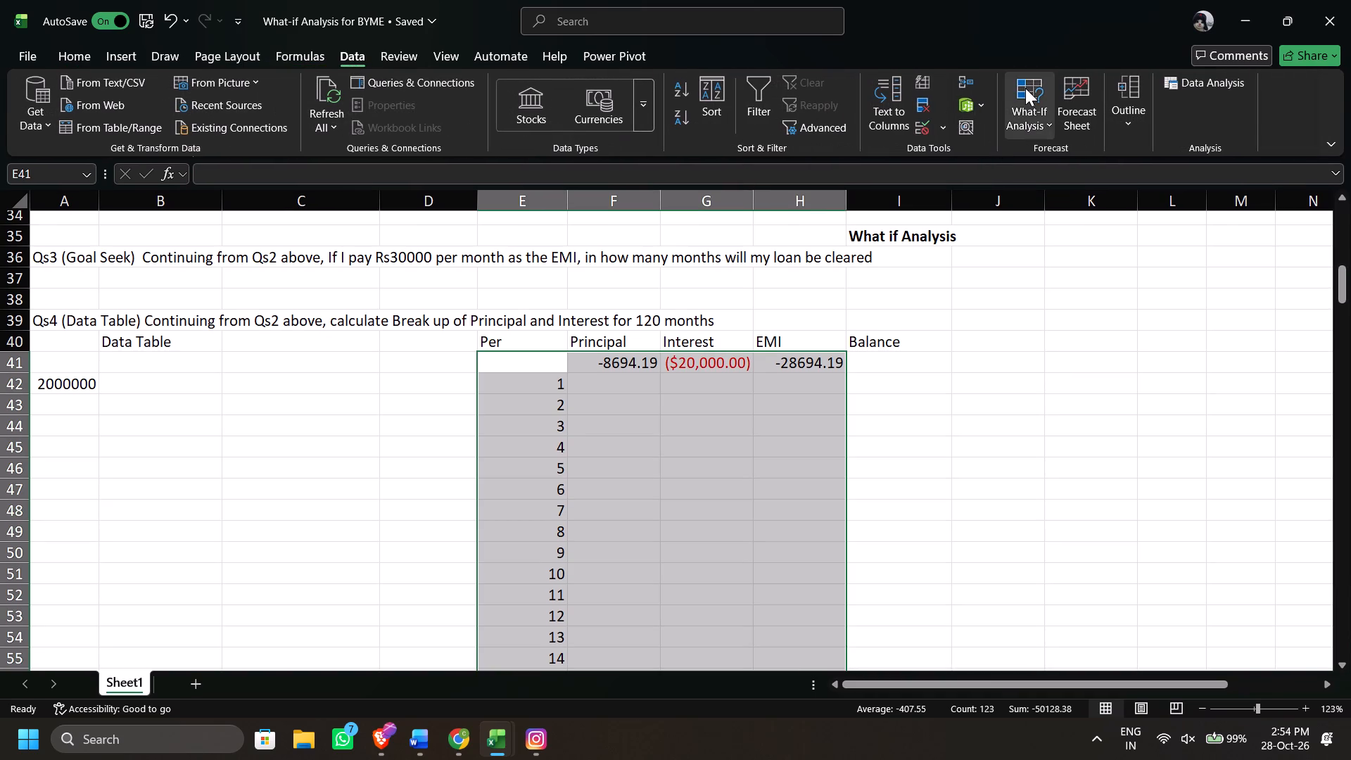
left_click(1025, 88)
left_click(1084, 196)
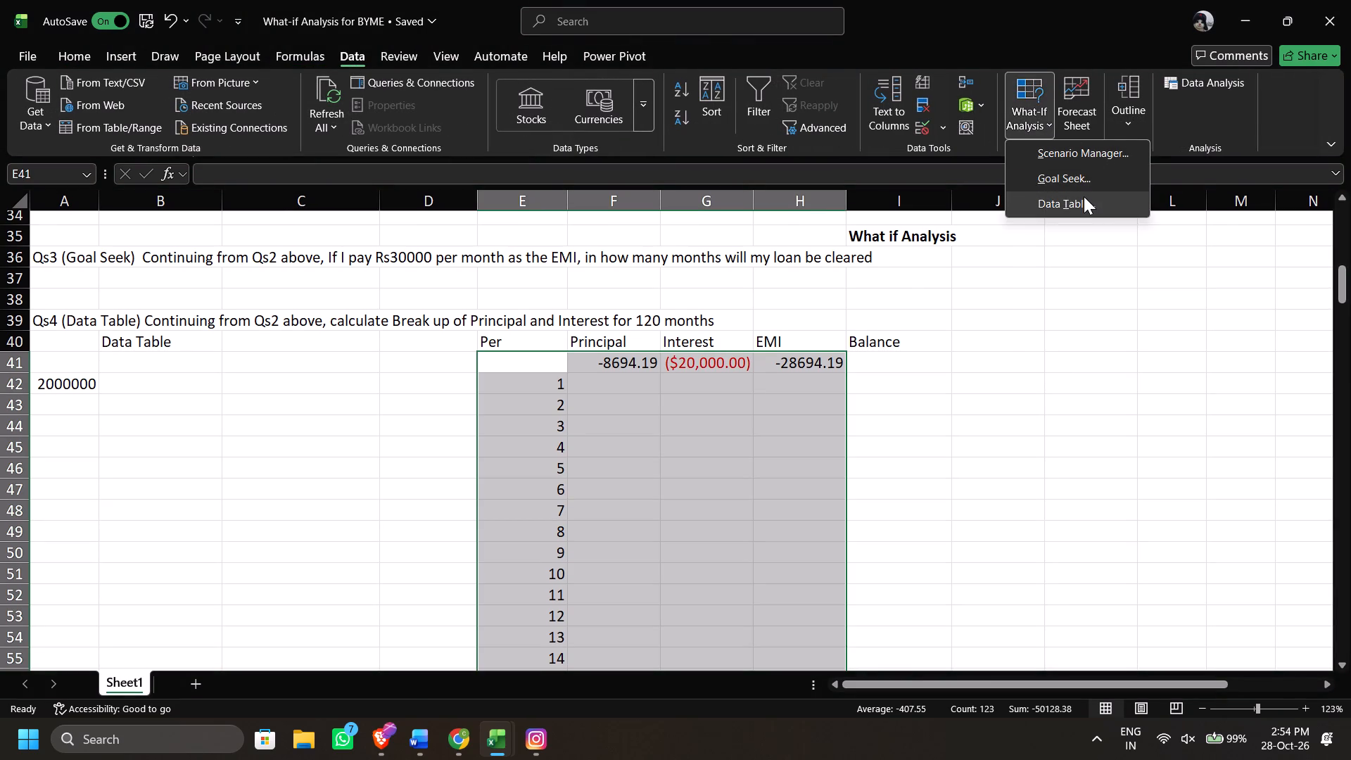
left_click_drag(768, 282, 1032, 312)
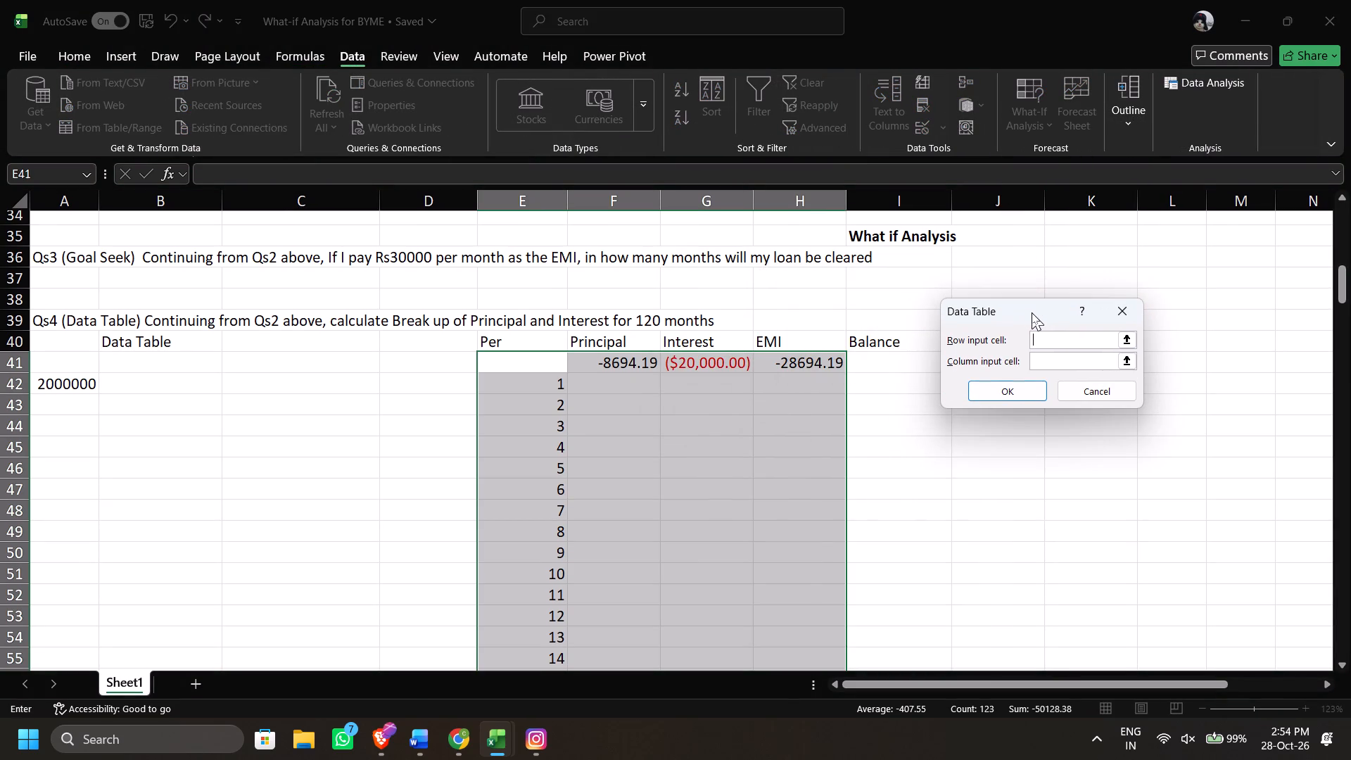
left_click_drag(1032, 312, 1032, 312)
left_click(1130, 363)
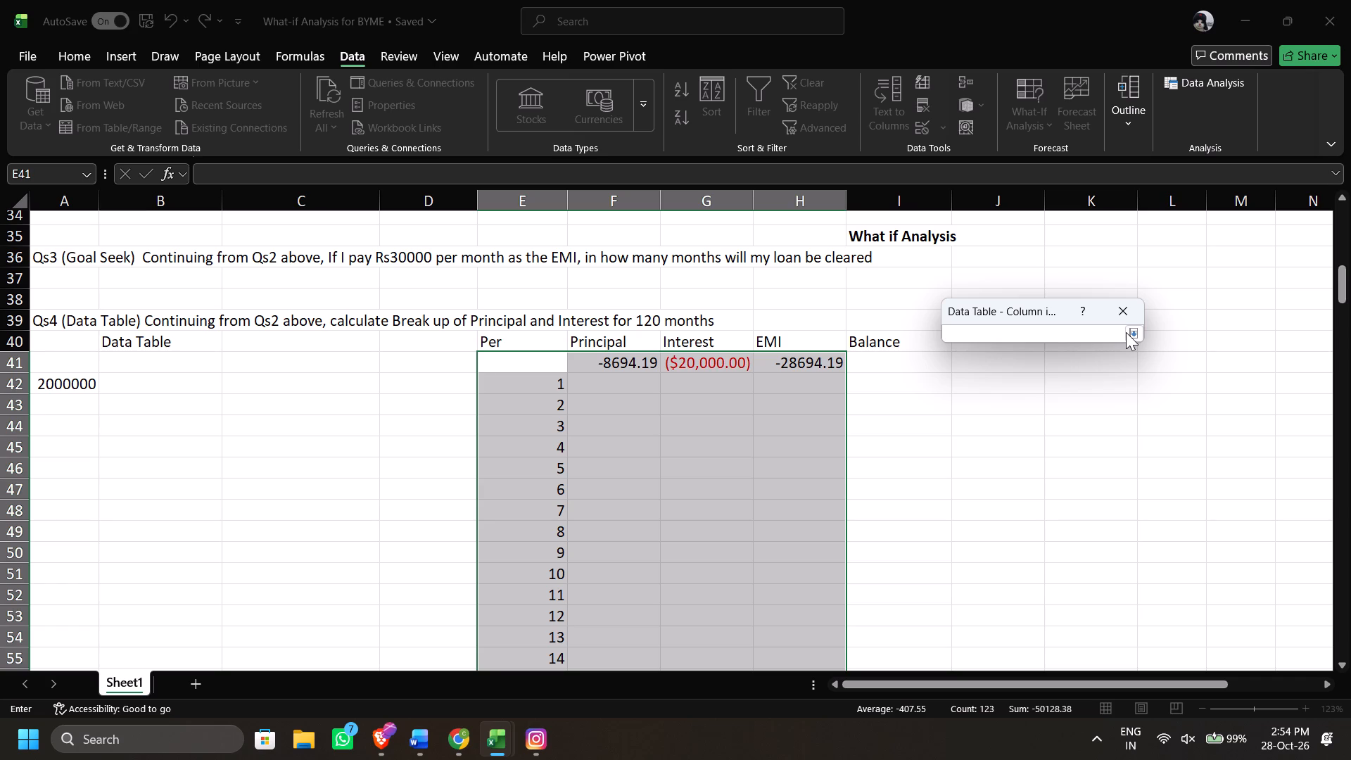
left_click(1127, 332)
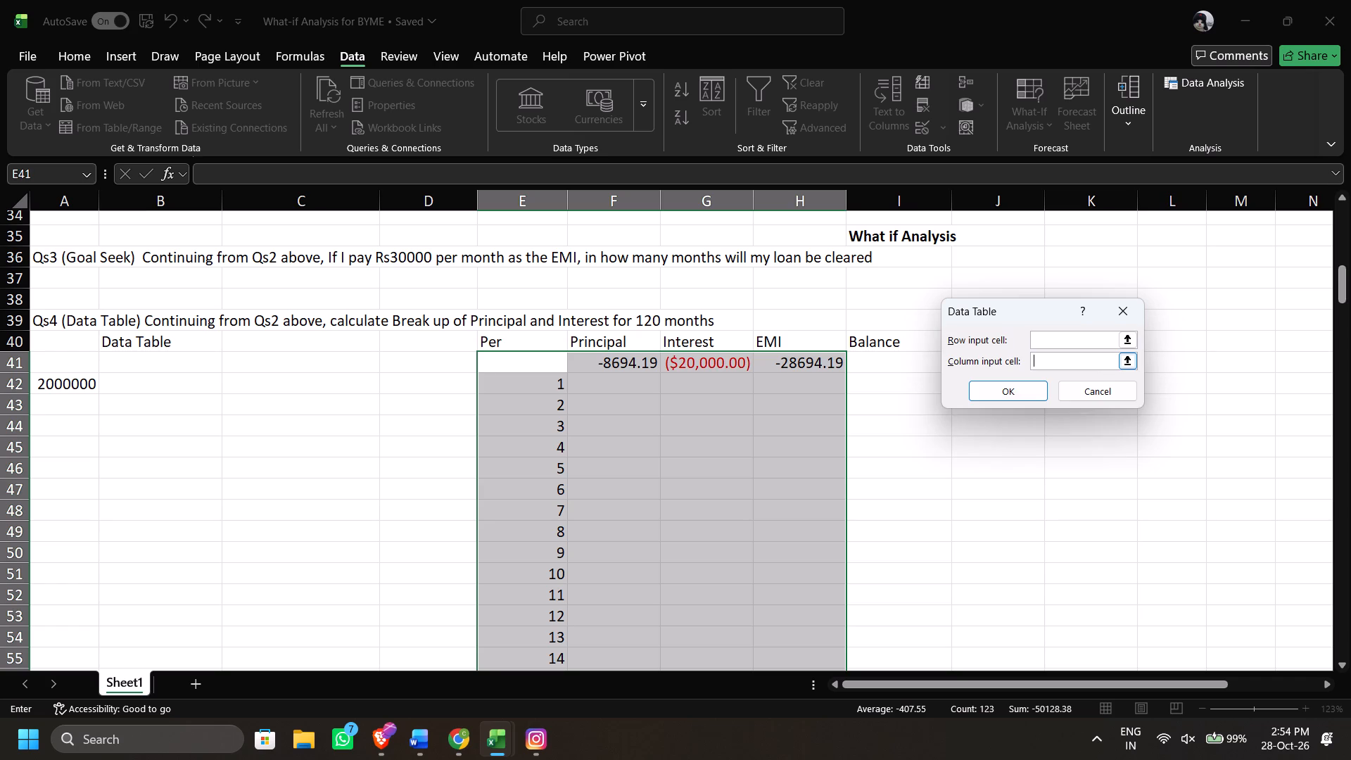
scroll(1084, 360, "up", 3)
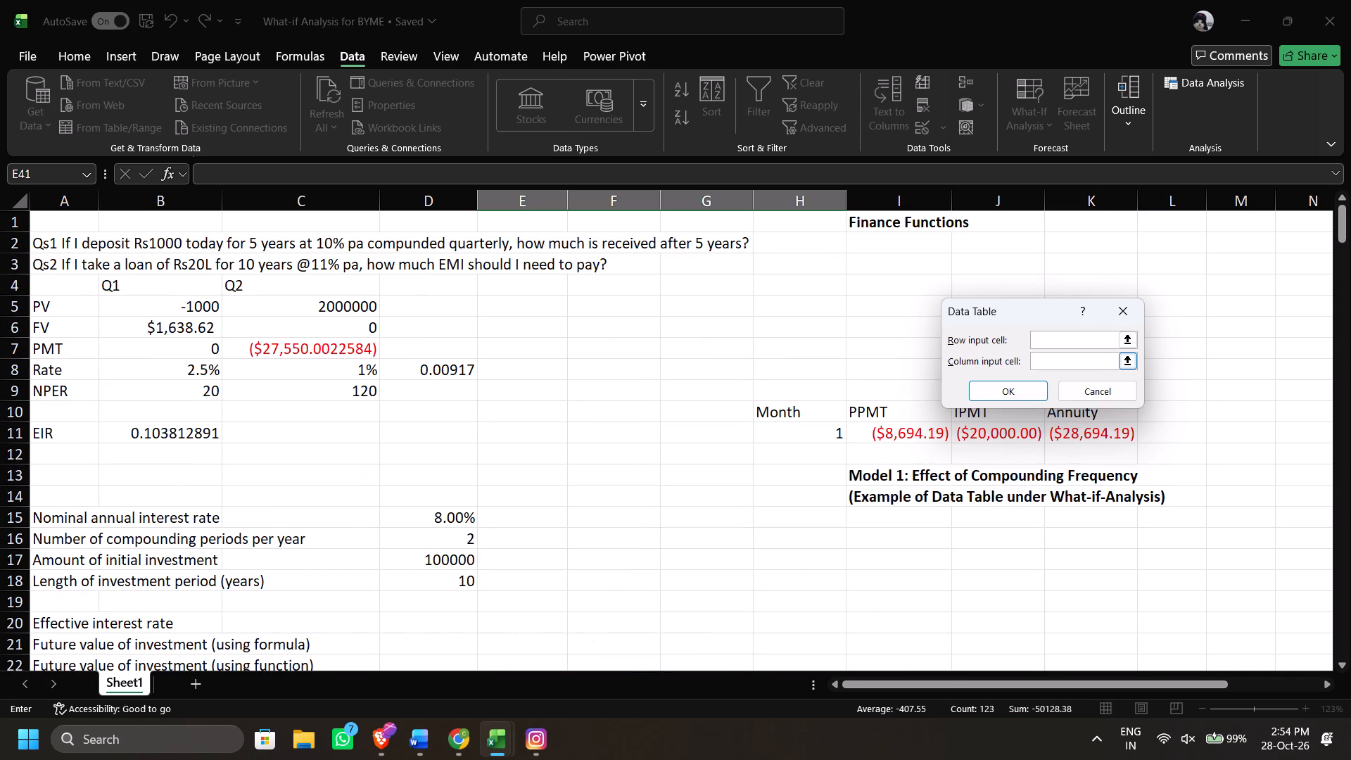
left_click(820, 431)
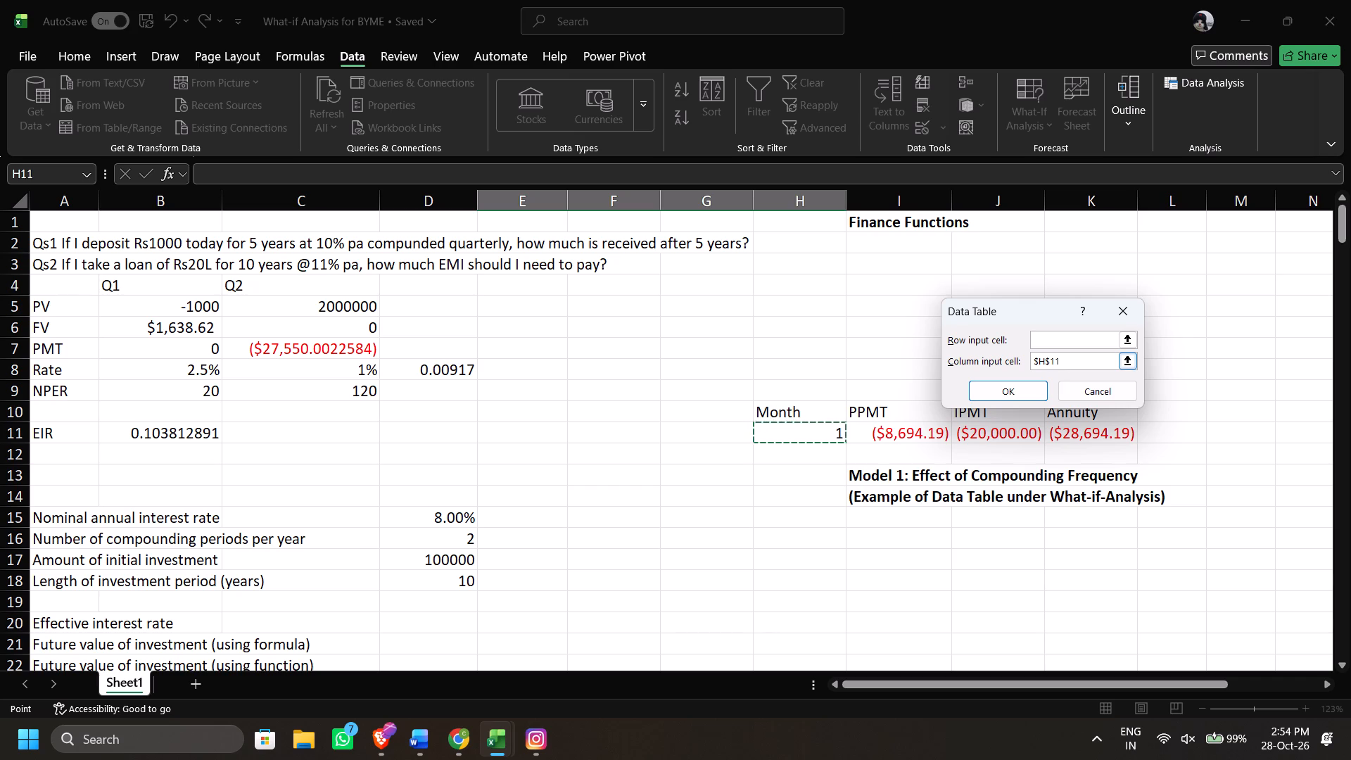
key("Return")
scroll(842, 425, "down", 5)
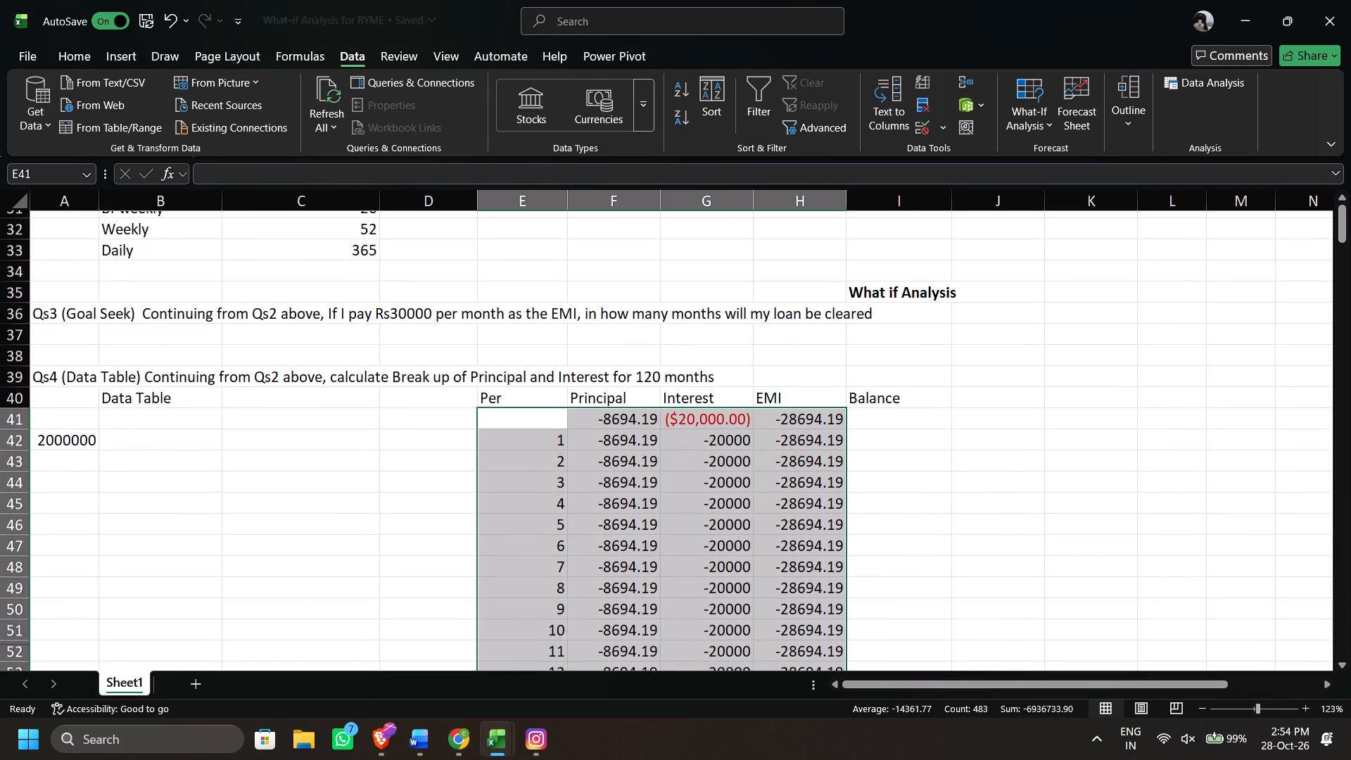
scroll(842, 425, "down", 8)
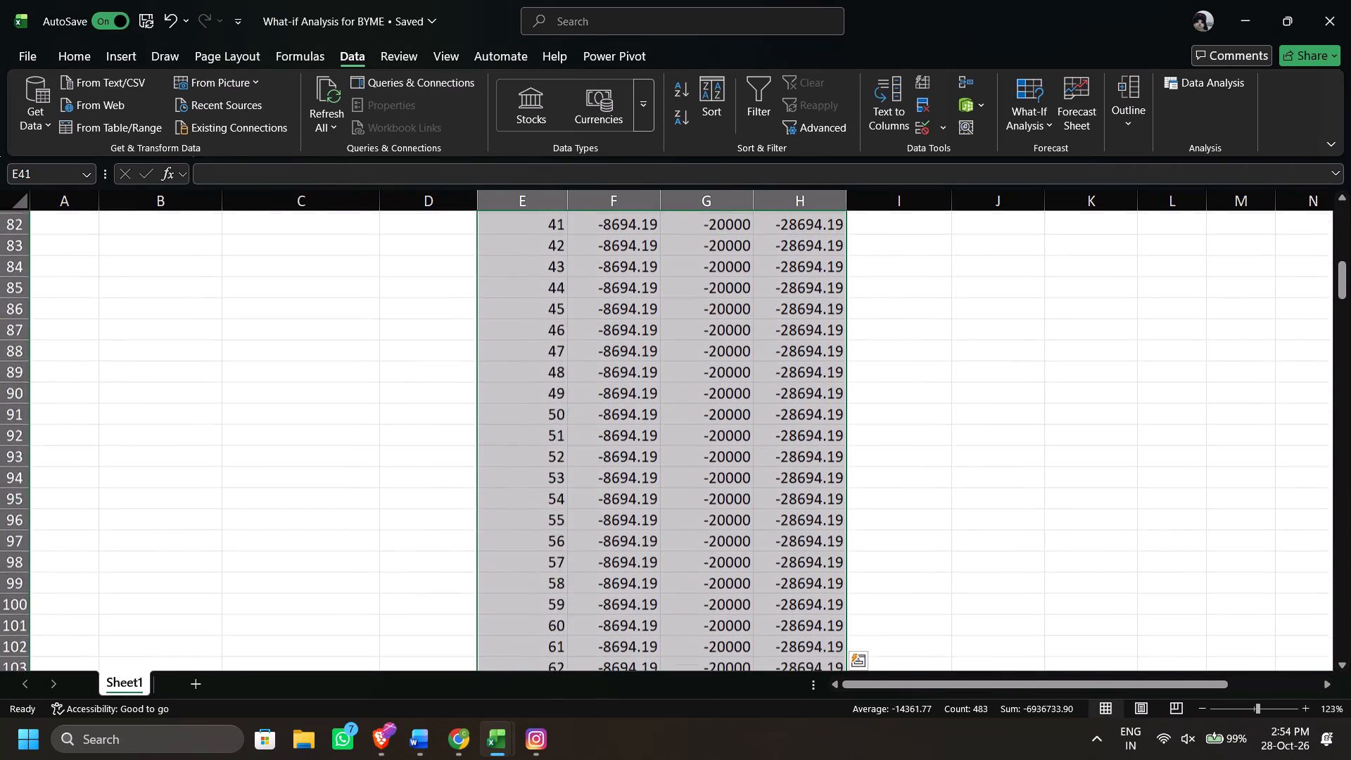
scroll(842, 425, "down", 1)
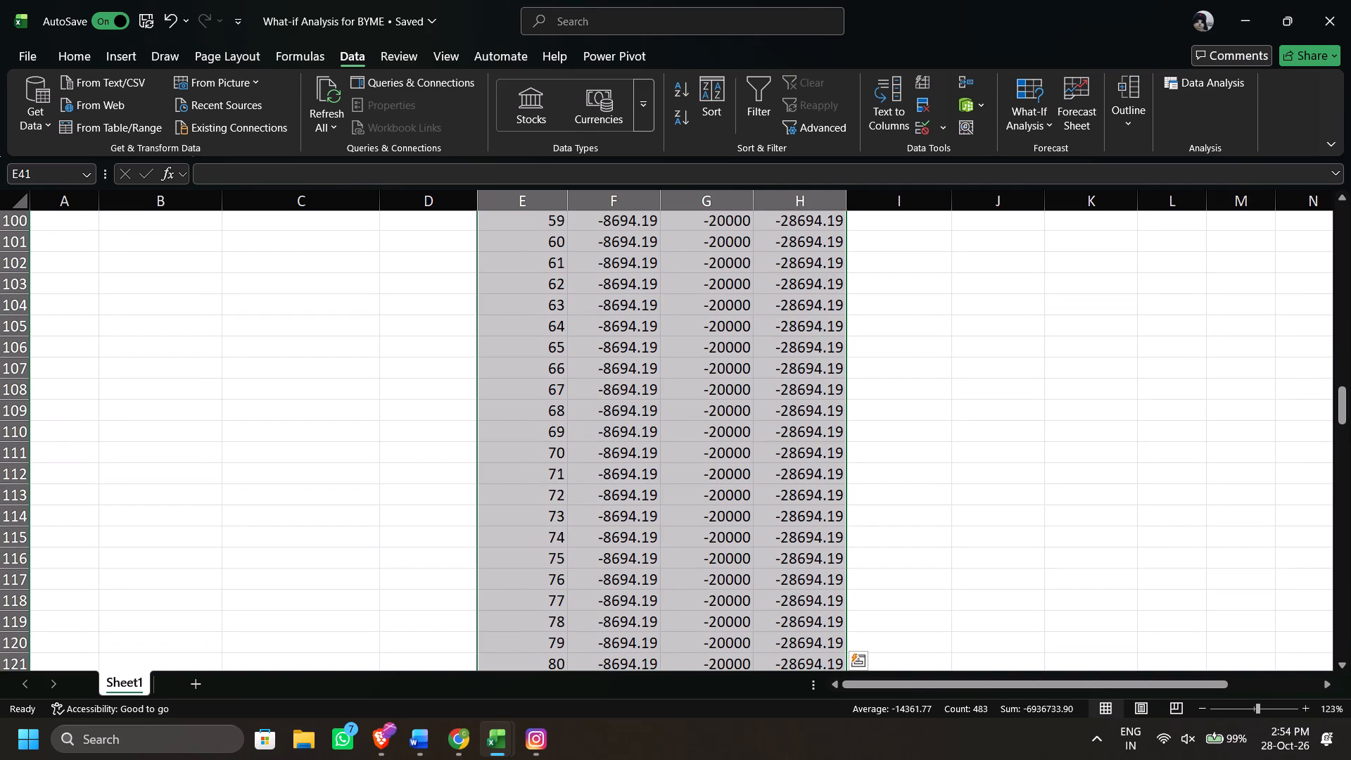
Switch to the Instagram chat and lower the screen brightness to about a quarter.
left_click(552, 730)
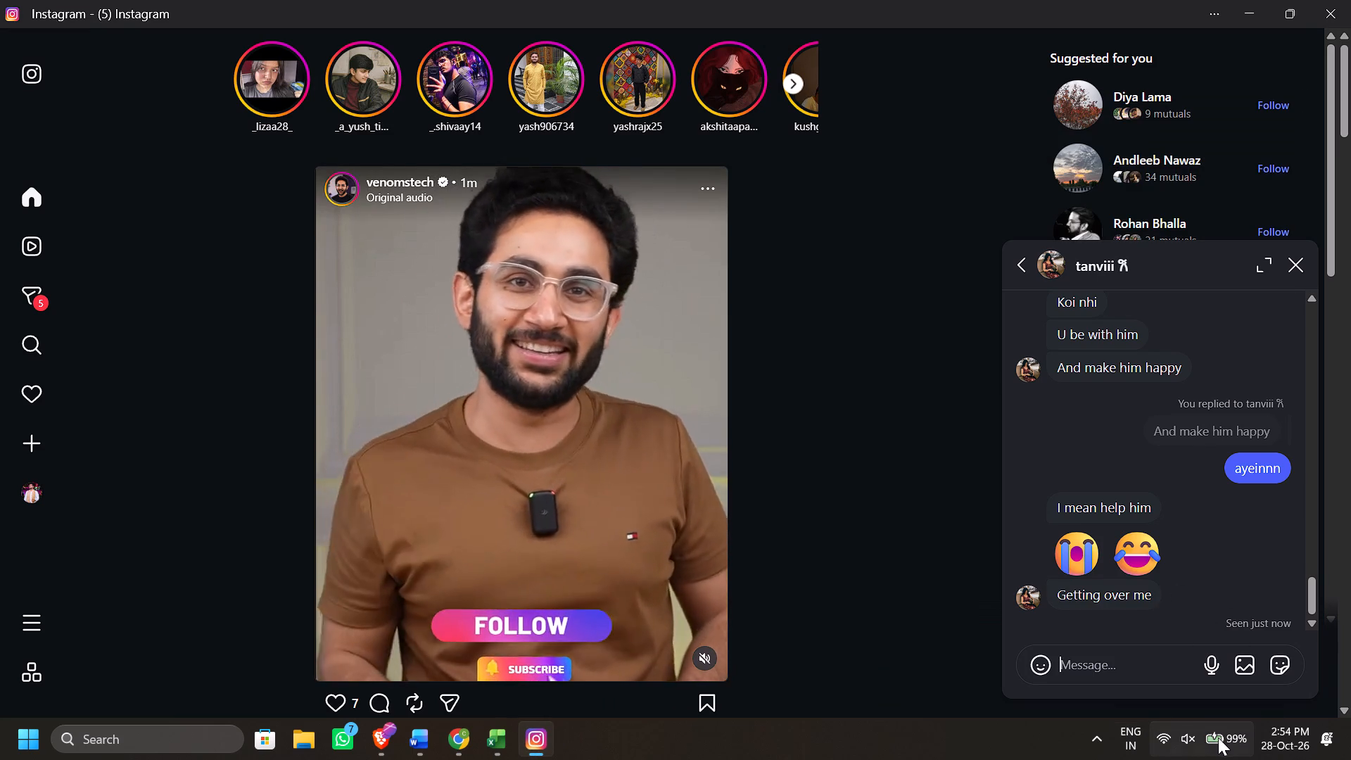
left_click(1214, 735)
left_click(1091, 585)
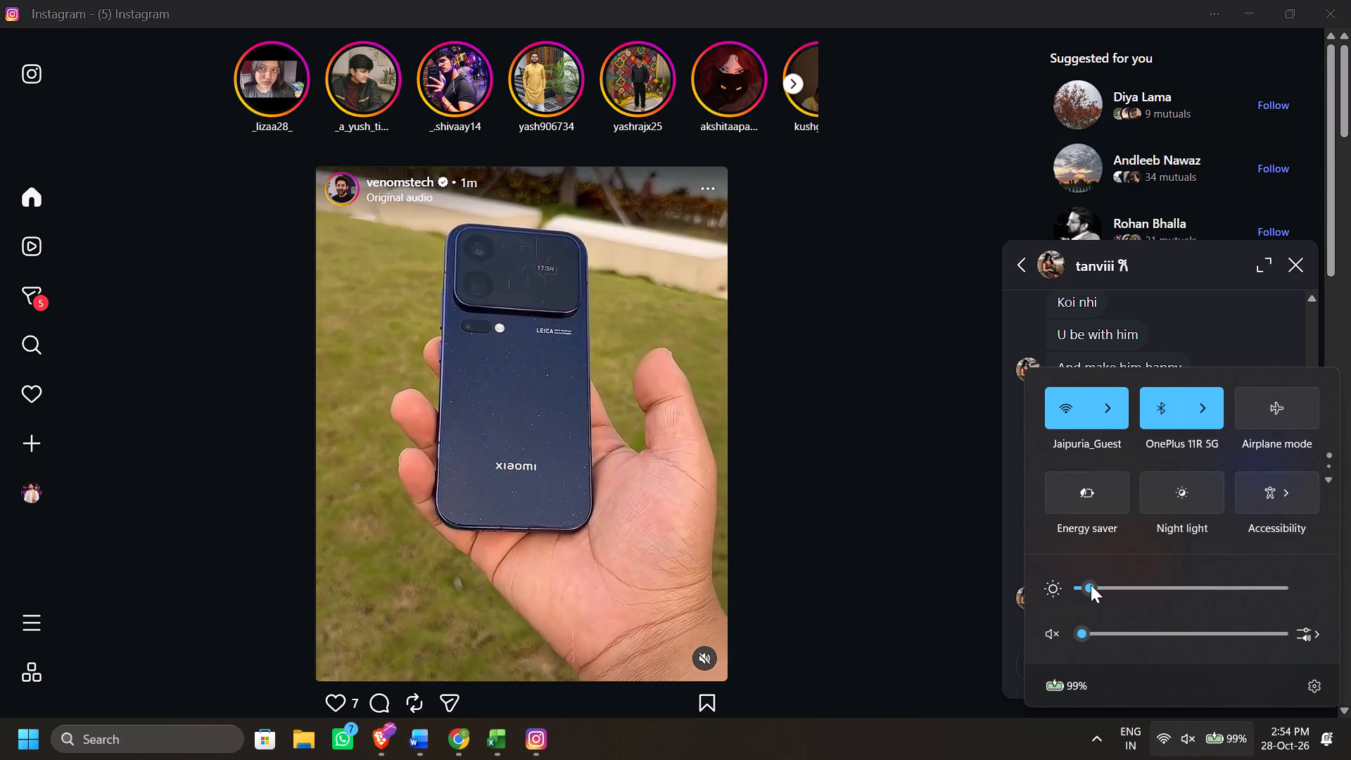
left_click_drag(1091, 585, 1126, 594)
left_click(984, 559)
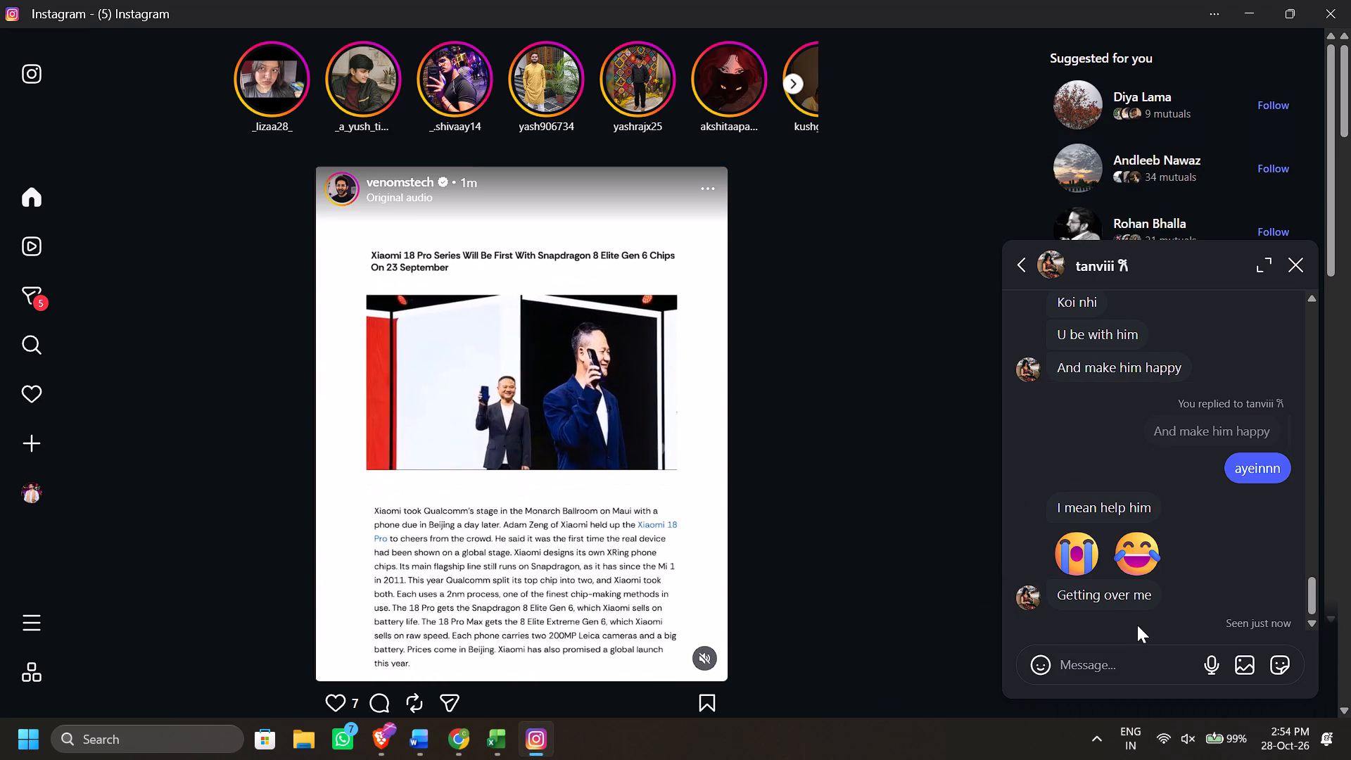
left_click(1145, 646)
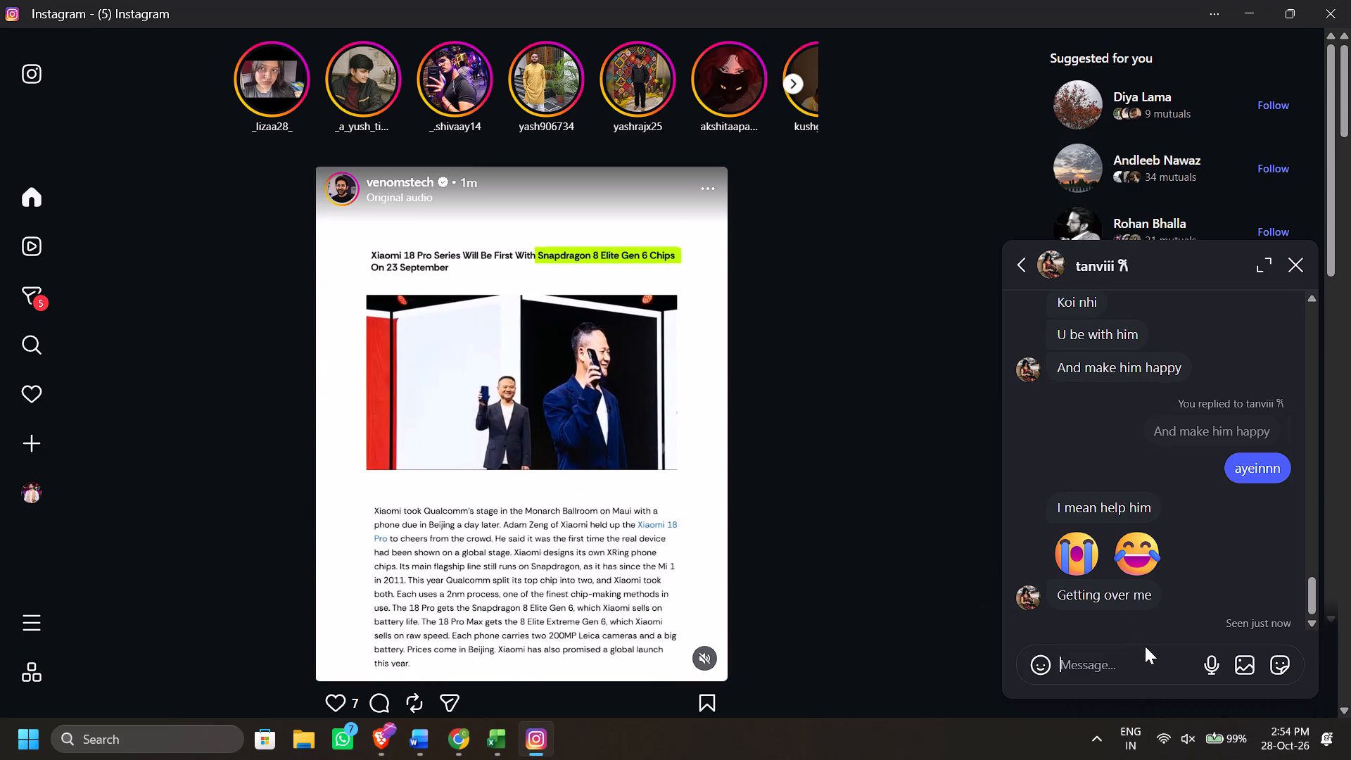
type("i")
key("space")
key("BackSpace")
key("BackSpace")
Reply "achha" to the chat message beginning "And he thinks the reason is".
scroll(1145, 646, "up", 2)
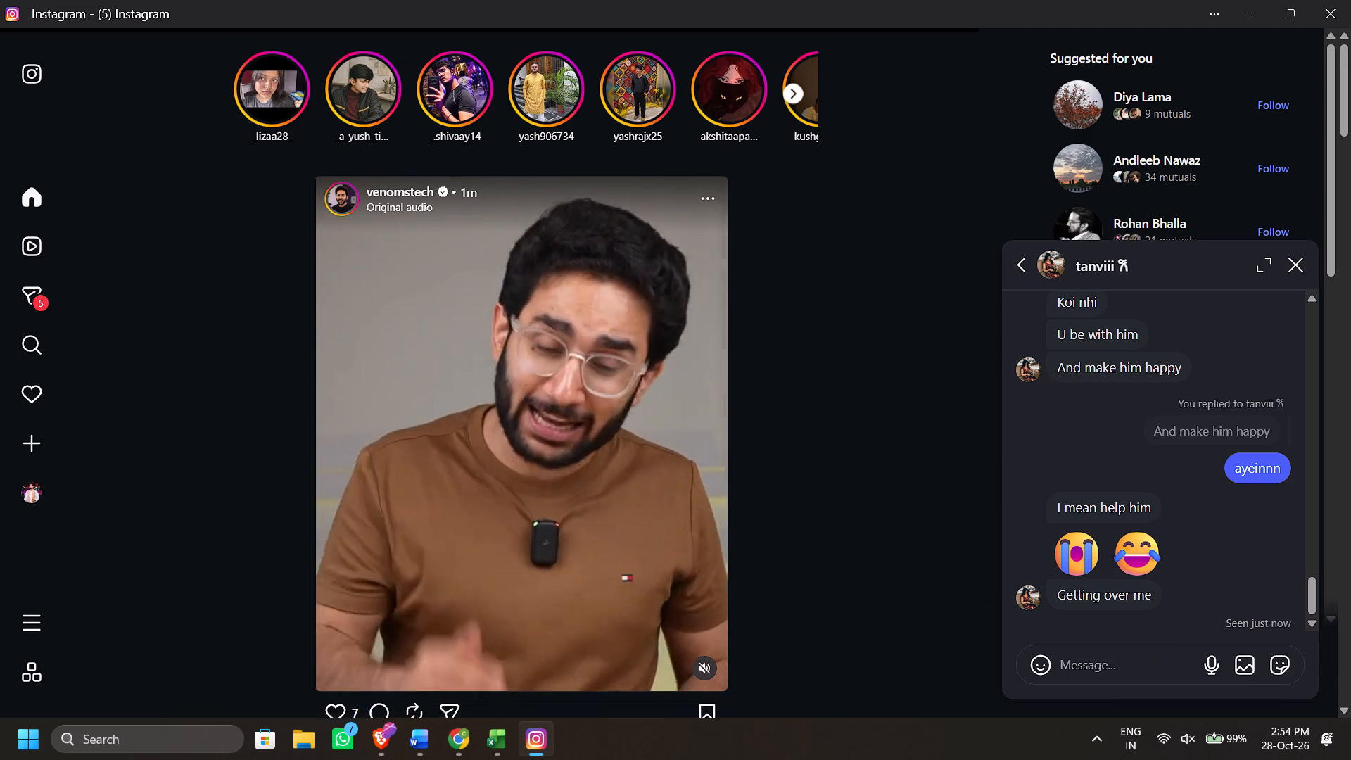
scroll(1151, 502, "up", 3)
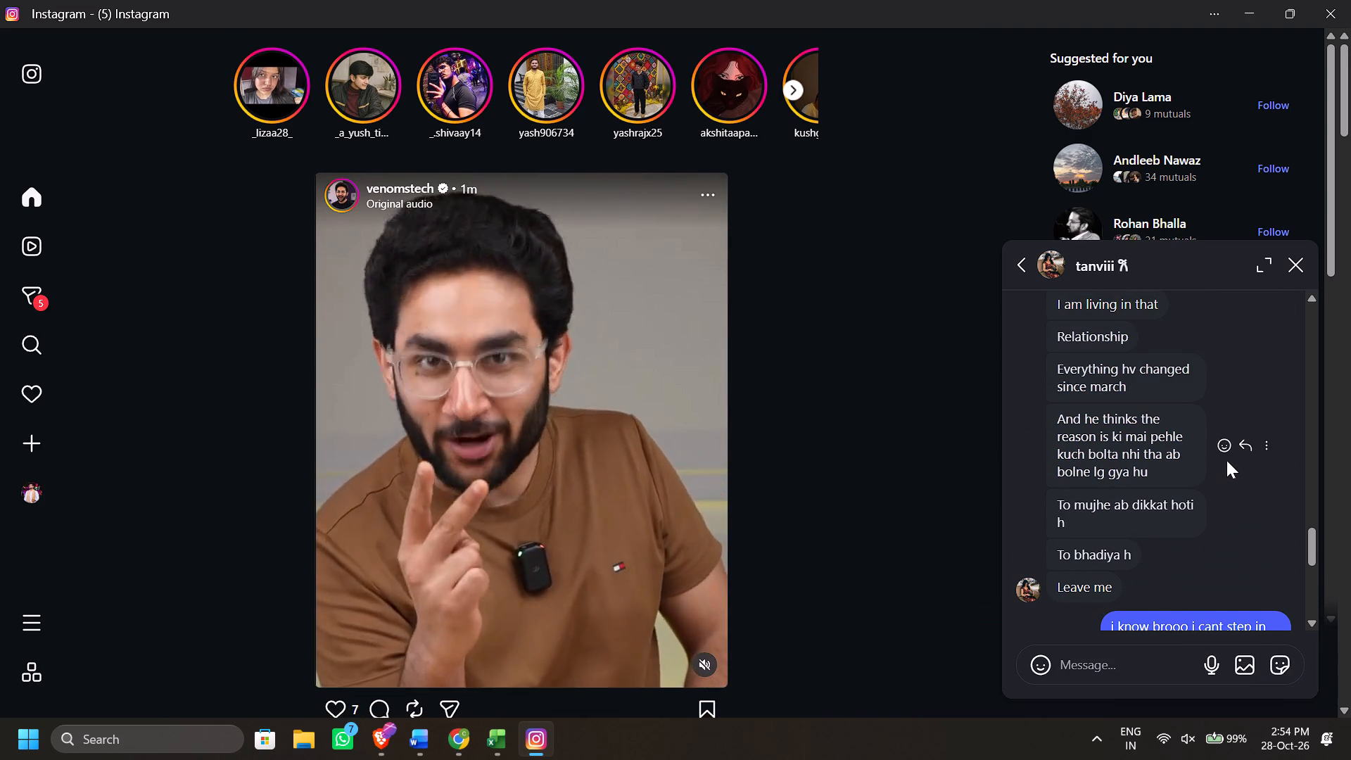
left_click(1242, 450)
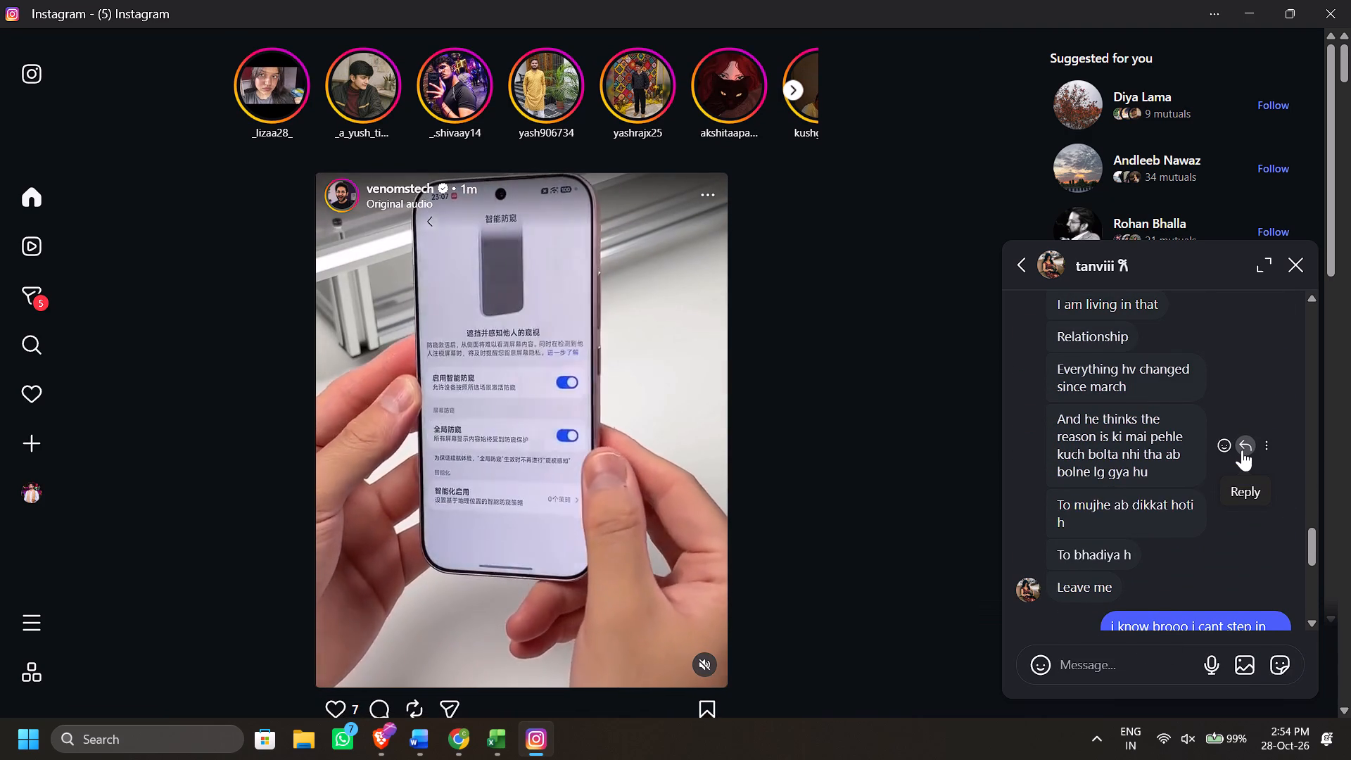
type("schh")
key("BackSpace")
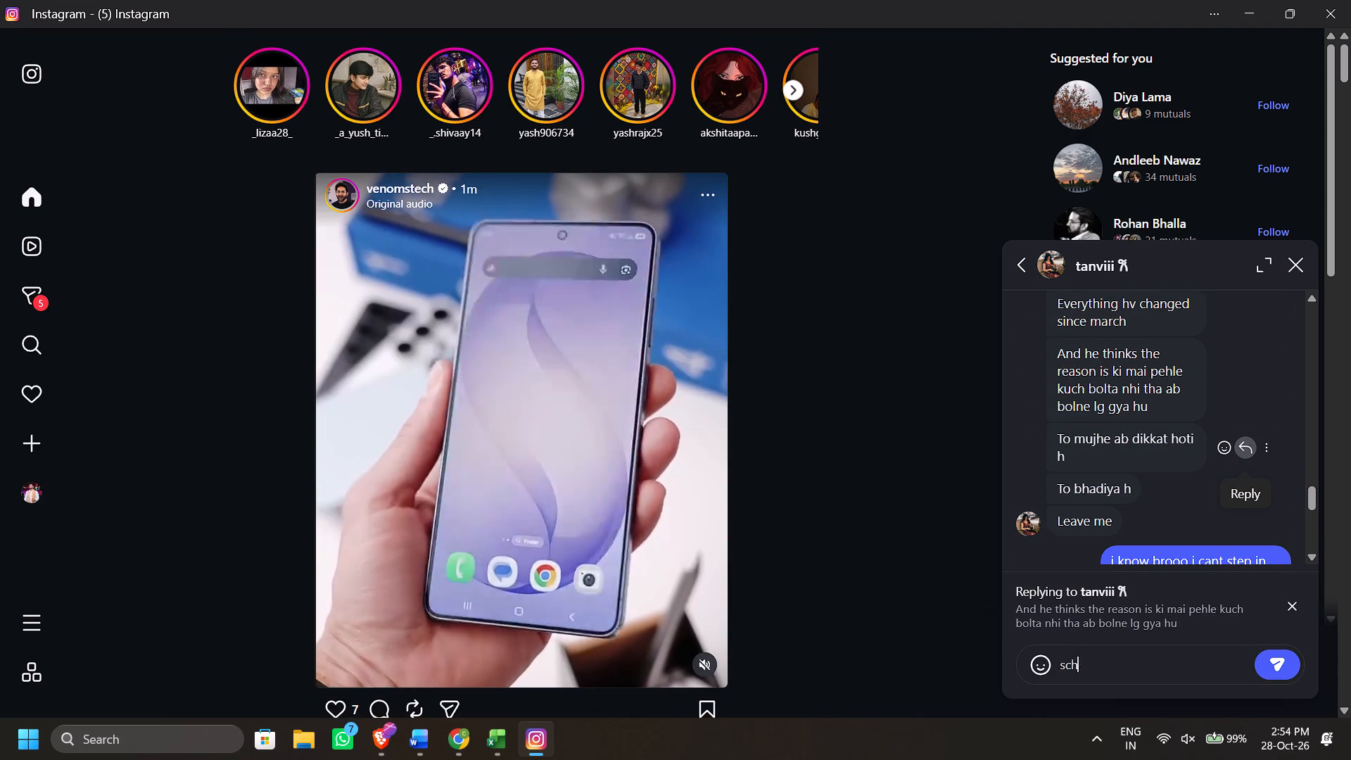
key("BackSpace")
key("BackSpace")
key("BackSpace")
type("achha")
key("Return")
Send the messages "if u dont mind" and "can i call u after my class??" in the chat.
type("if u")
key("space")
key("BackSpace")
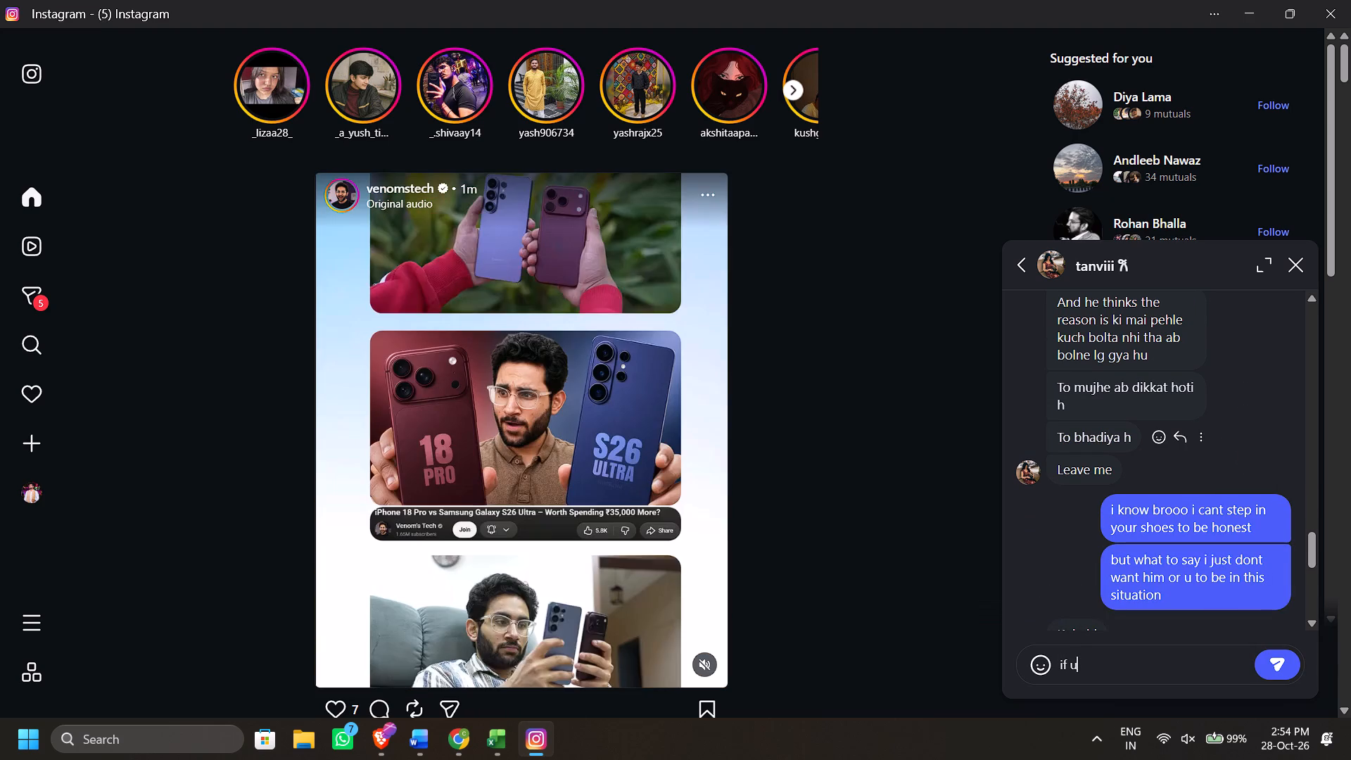
scroll(1242, 450, "down", 6)
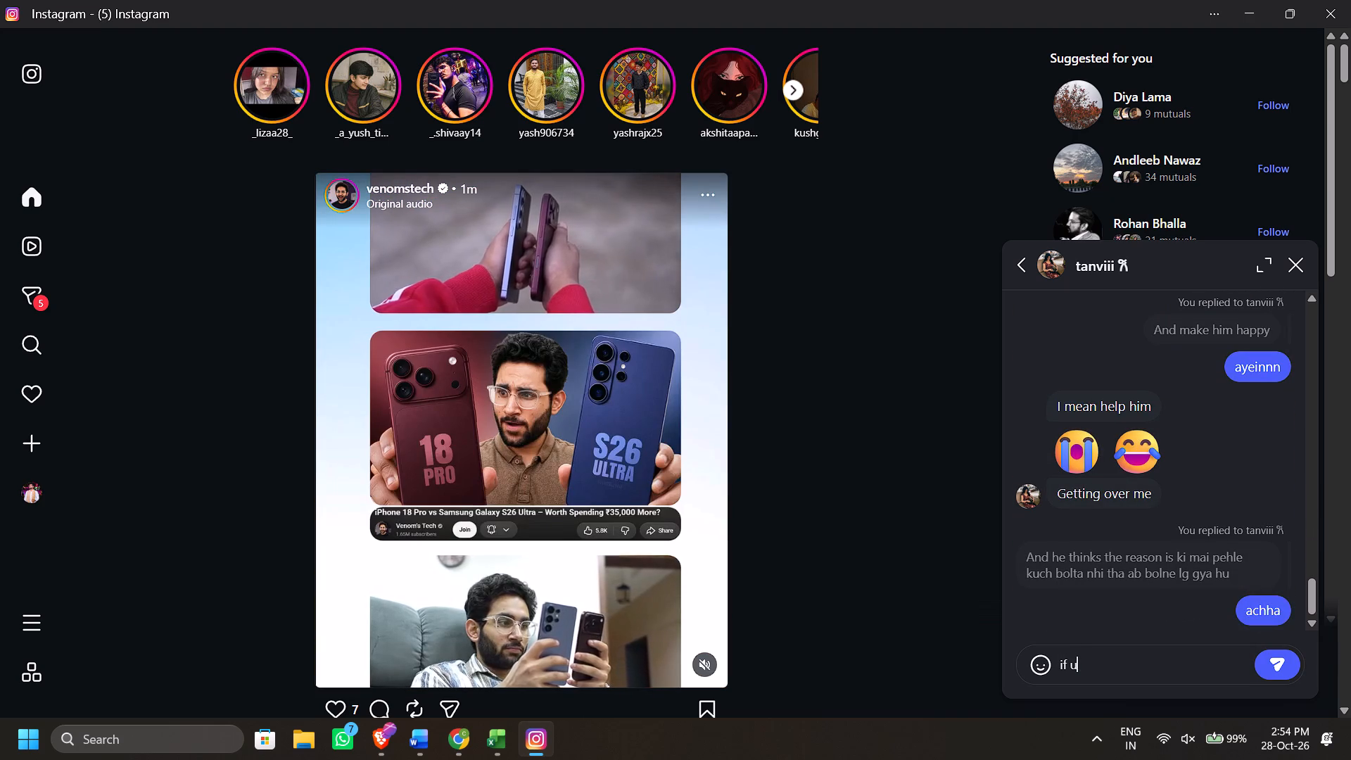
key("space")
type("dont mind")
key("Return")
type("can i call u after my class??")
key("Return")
Send the message "mereko dono side ki story janni haii" in the chat.
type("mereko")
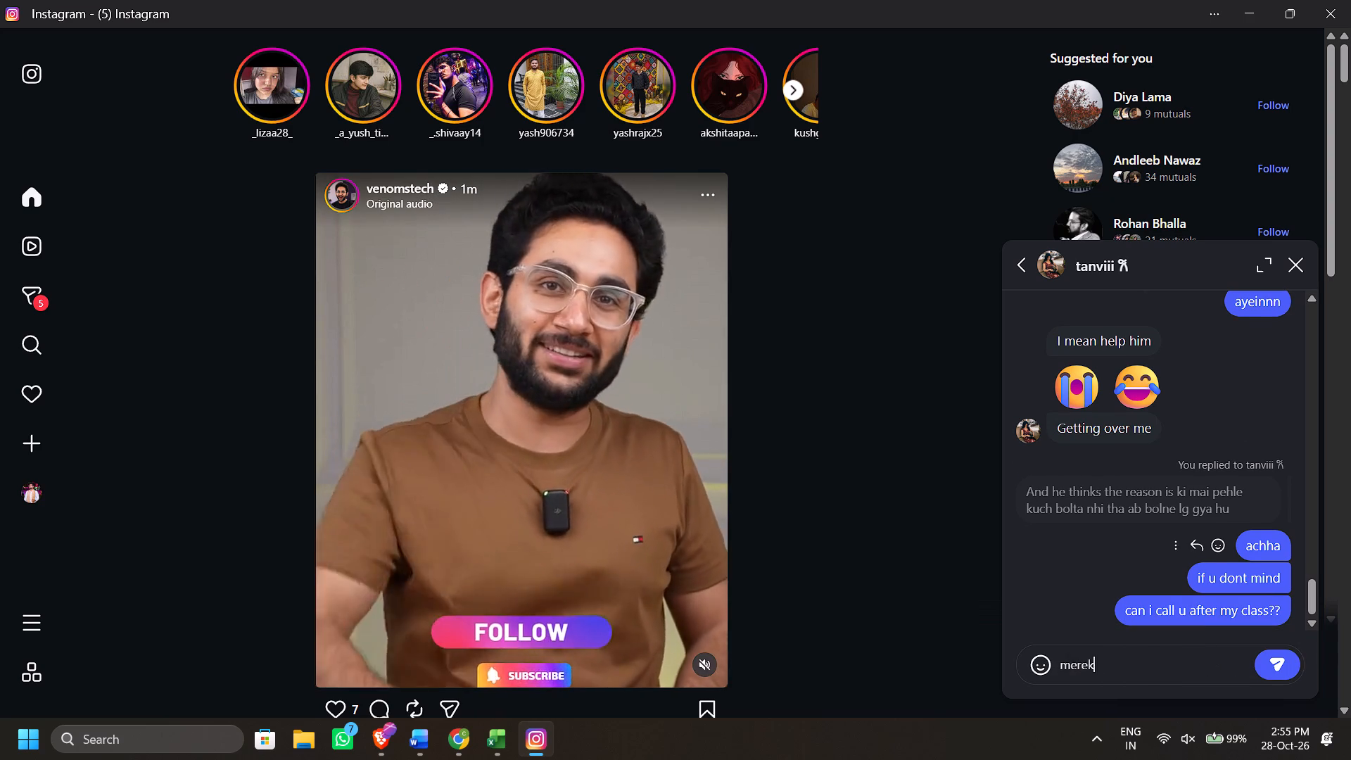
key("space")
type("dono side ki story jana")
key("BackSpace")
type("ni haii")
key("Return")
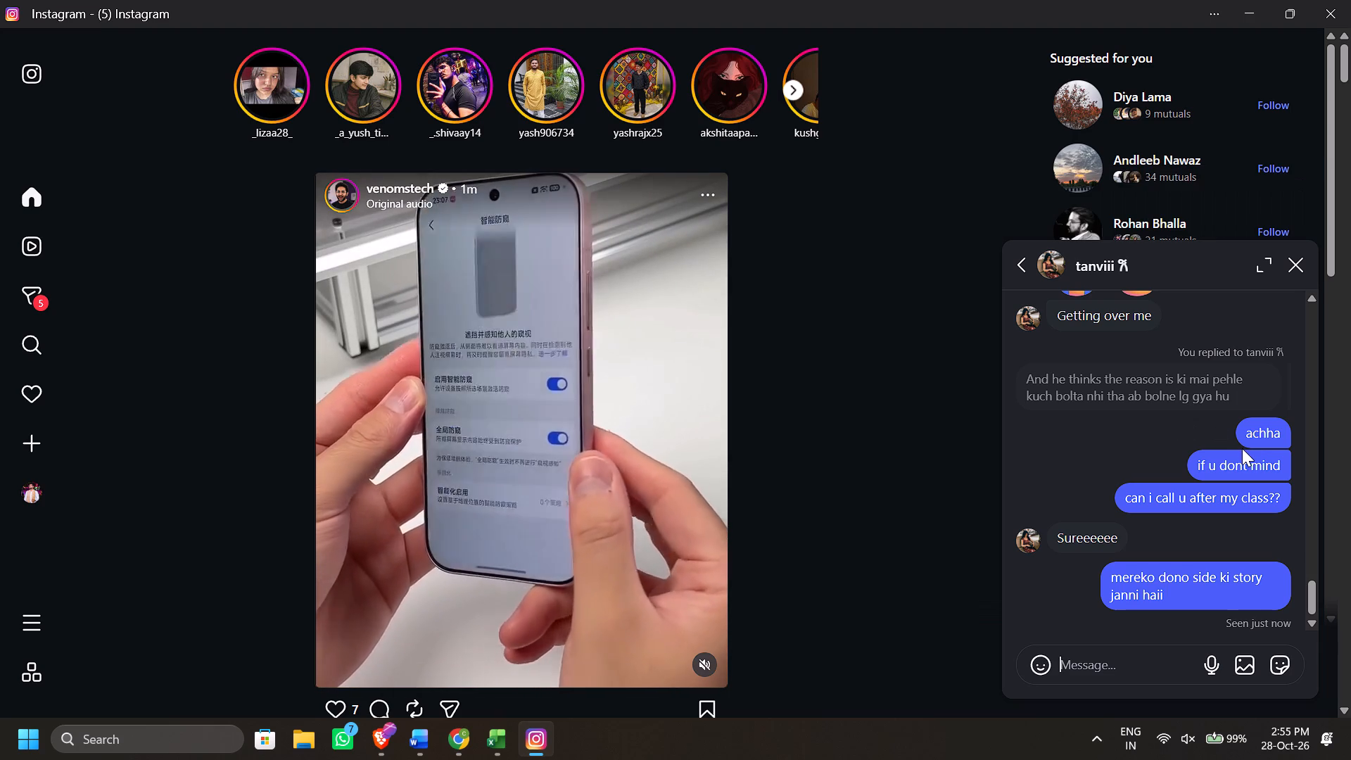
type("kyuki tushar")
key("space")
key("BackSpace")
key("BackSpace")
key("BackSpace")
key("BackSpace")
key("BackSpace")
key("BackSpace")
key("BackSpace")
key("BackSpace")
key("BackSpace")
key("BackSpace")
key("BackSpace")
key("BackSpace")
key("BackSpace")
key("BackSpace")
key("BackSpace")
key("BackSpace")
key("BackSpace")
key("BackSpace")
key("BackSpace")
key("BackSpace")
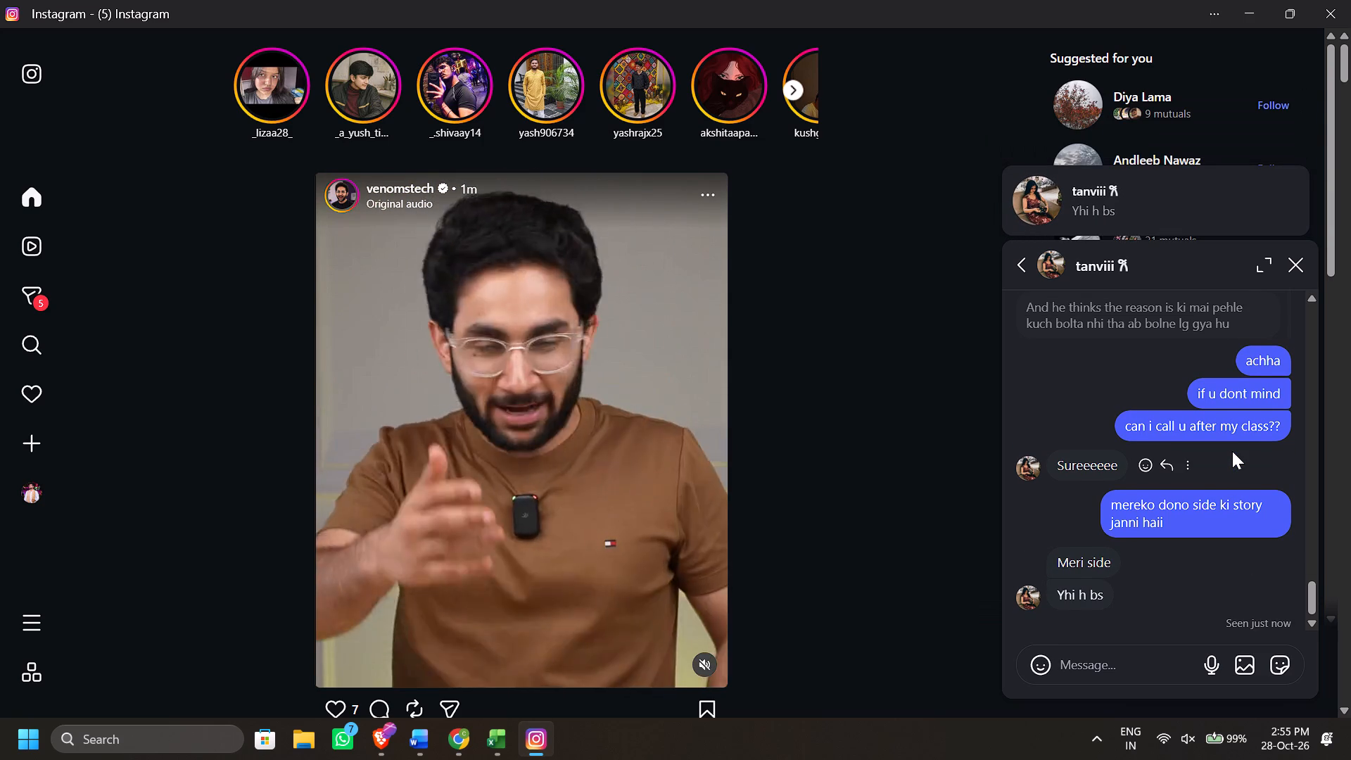
Send the message "number de sakti ho?" in the chat.
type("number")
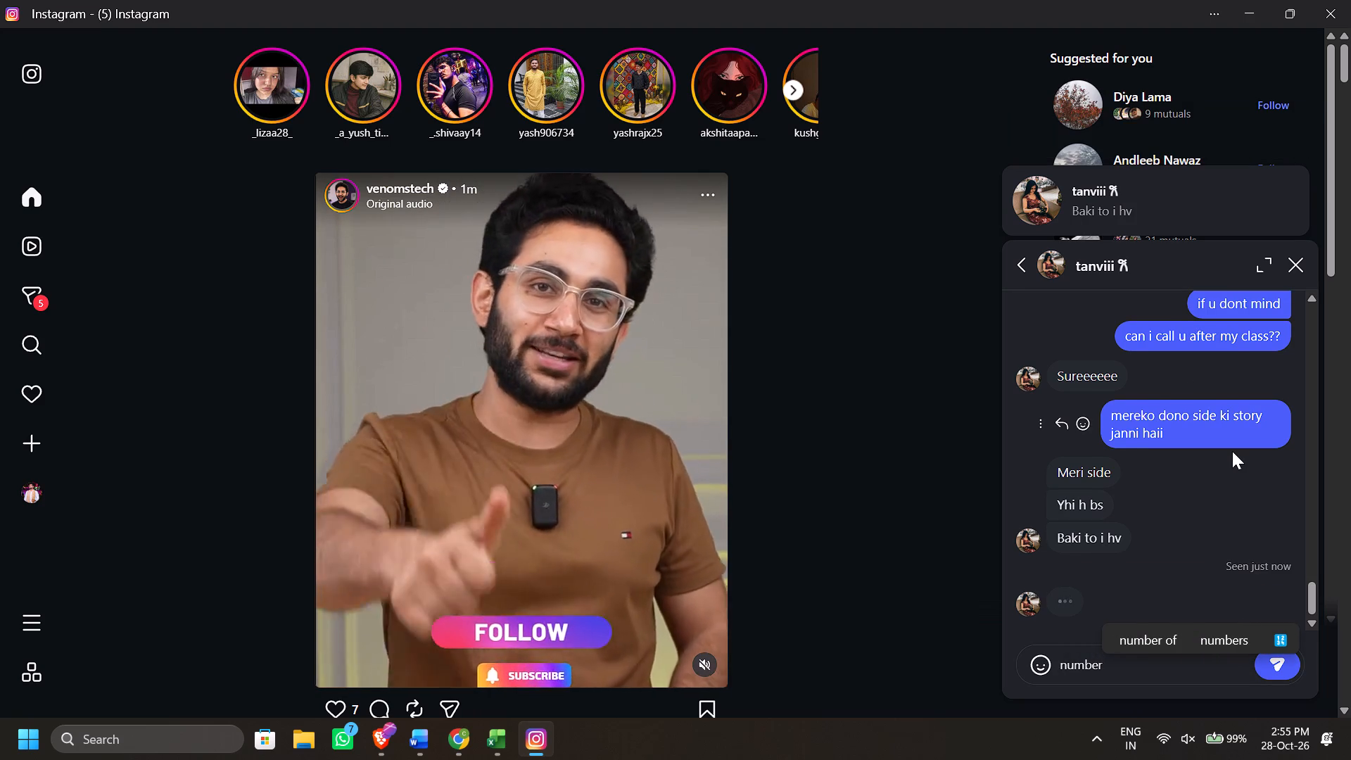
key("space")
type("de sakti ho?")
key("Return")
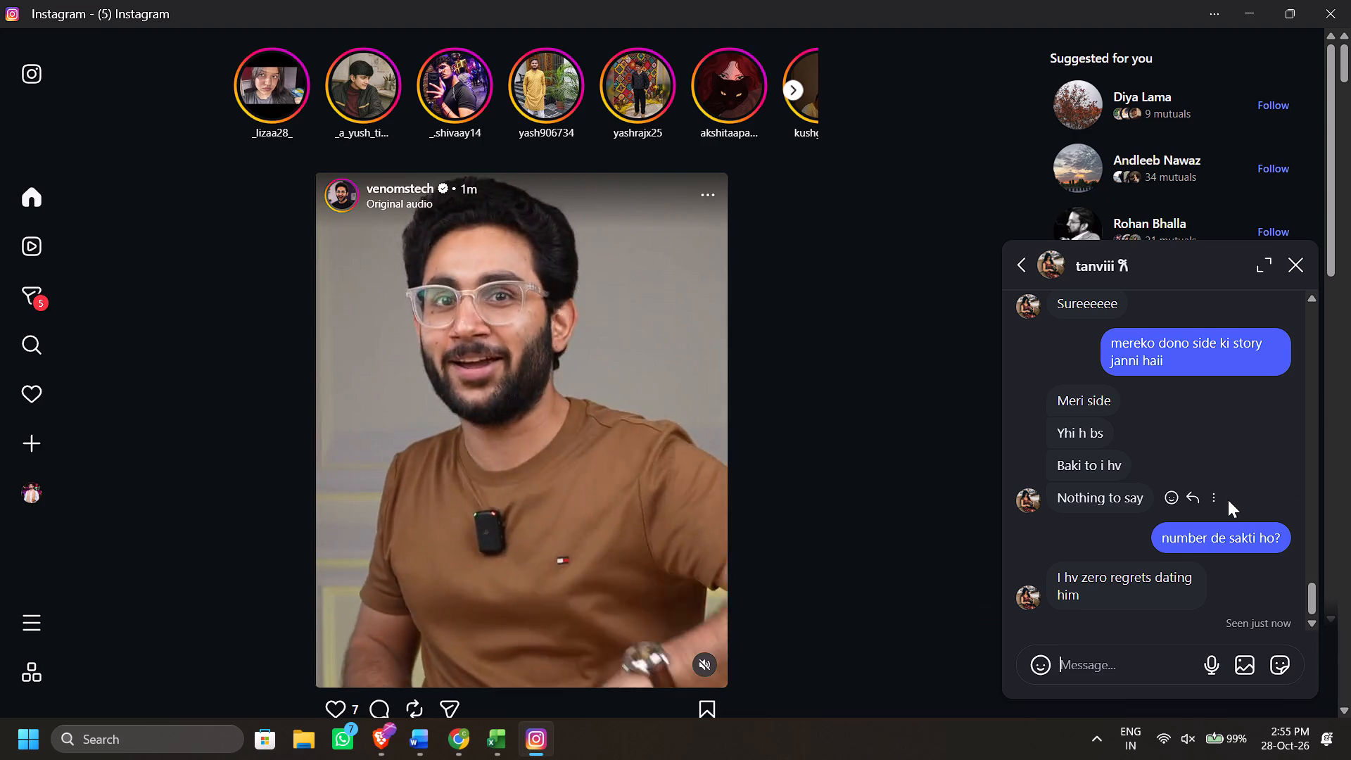
Close the chat and the Instagram window to return to the What-if Analysis workbook in Excel.
scroll(1183, 590, "down", 1)
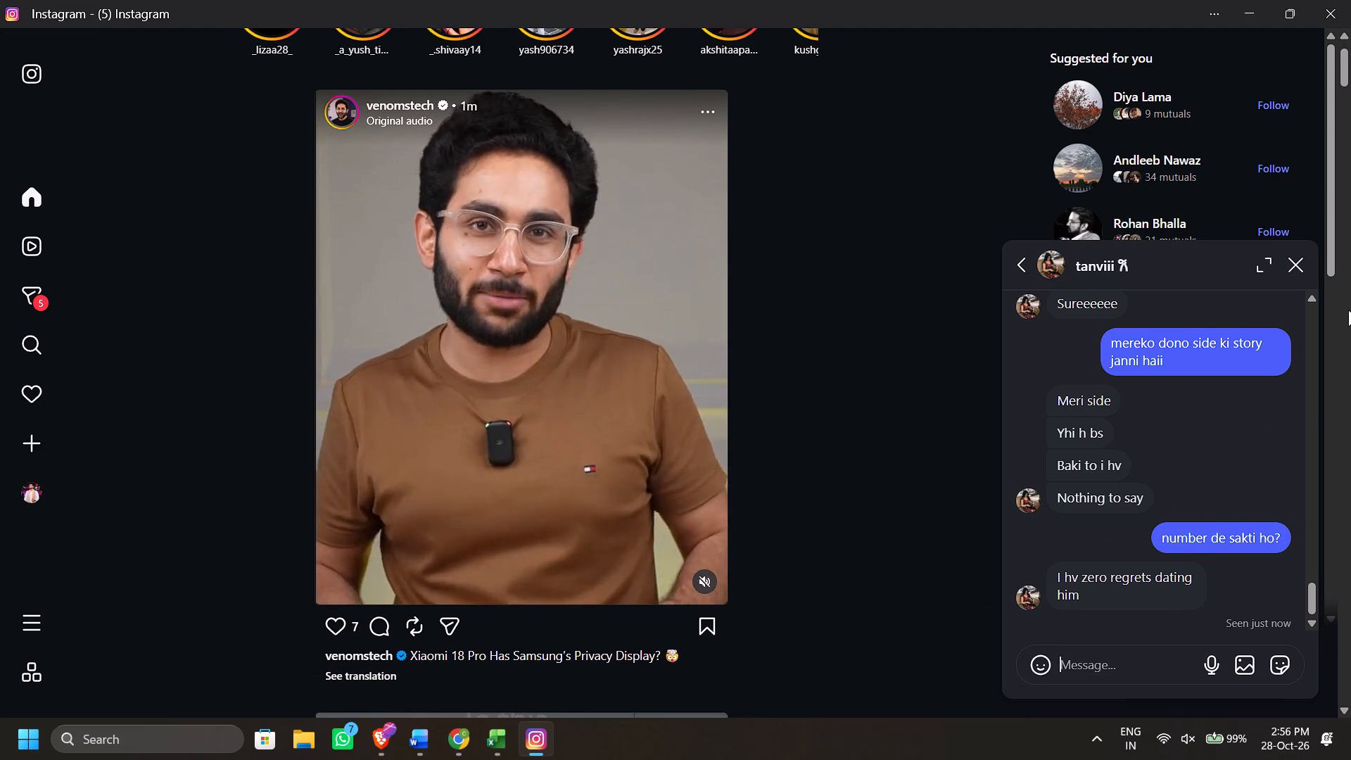
left_click(1298, 273)
left_click(1350, 0)
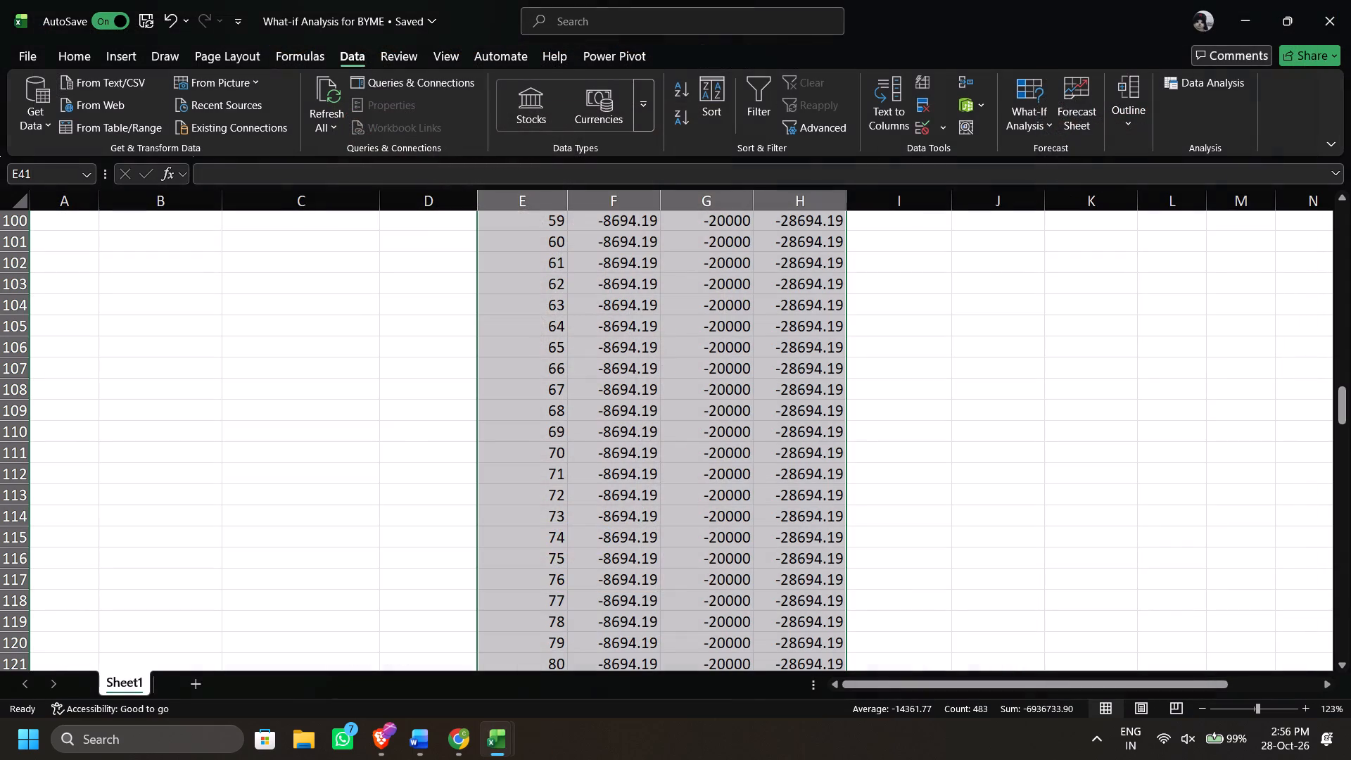
Raise the screen brightness to maximum.
scroll(631, 516, "up", 3)
left_click(1237, 756)
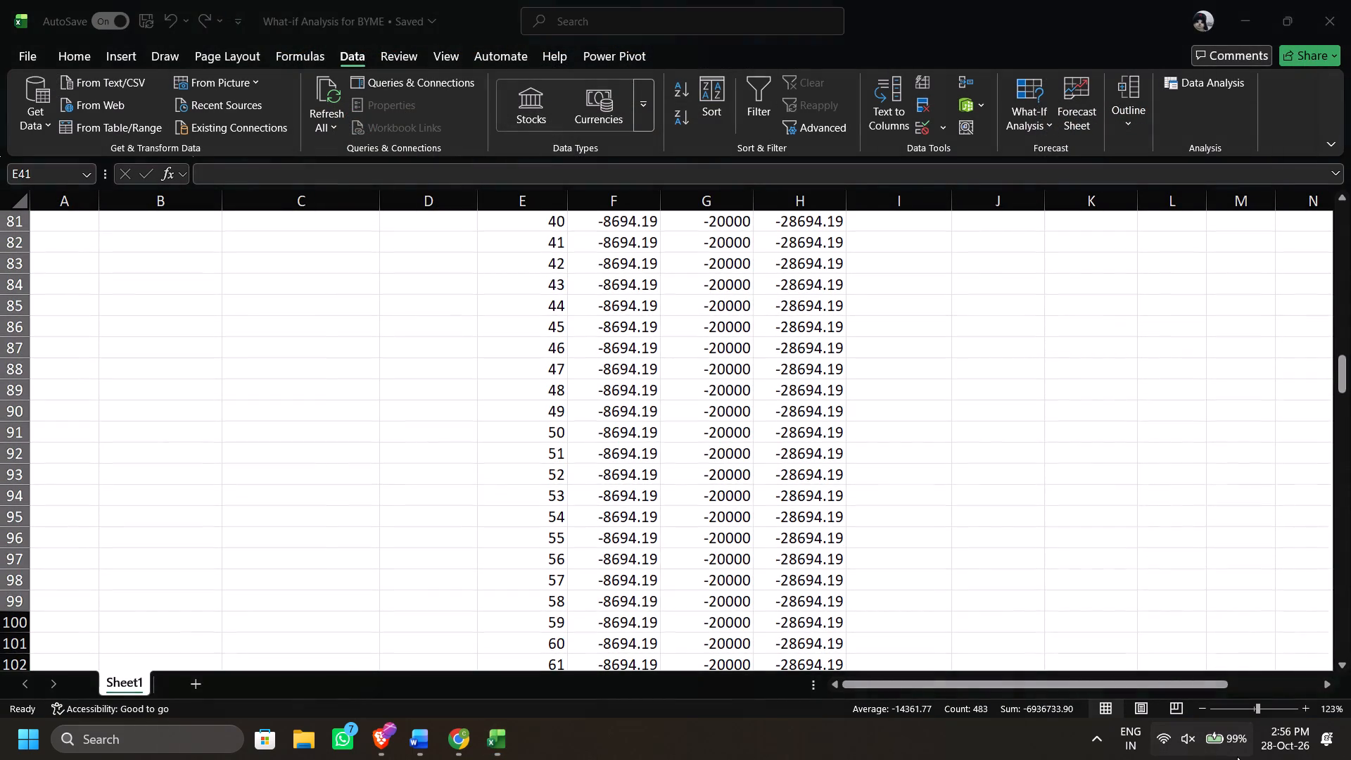
left_click_drag(1254, 587, 1350, 604)
Return to the top of the Qs4 table and select the EMI heading in H40.
scroll(809, 328, "up", 3)
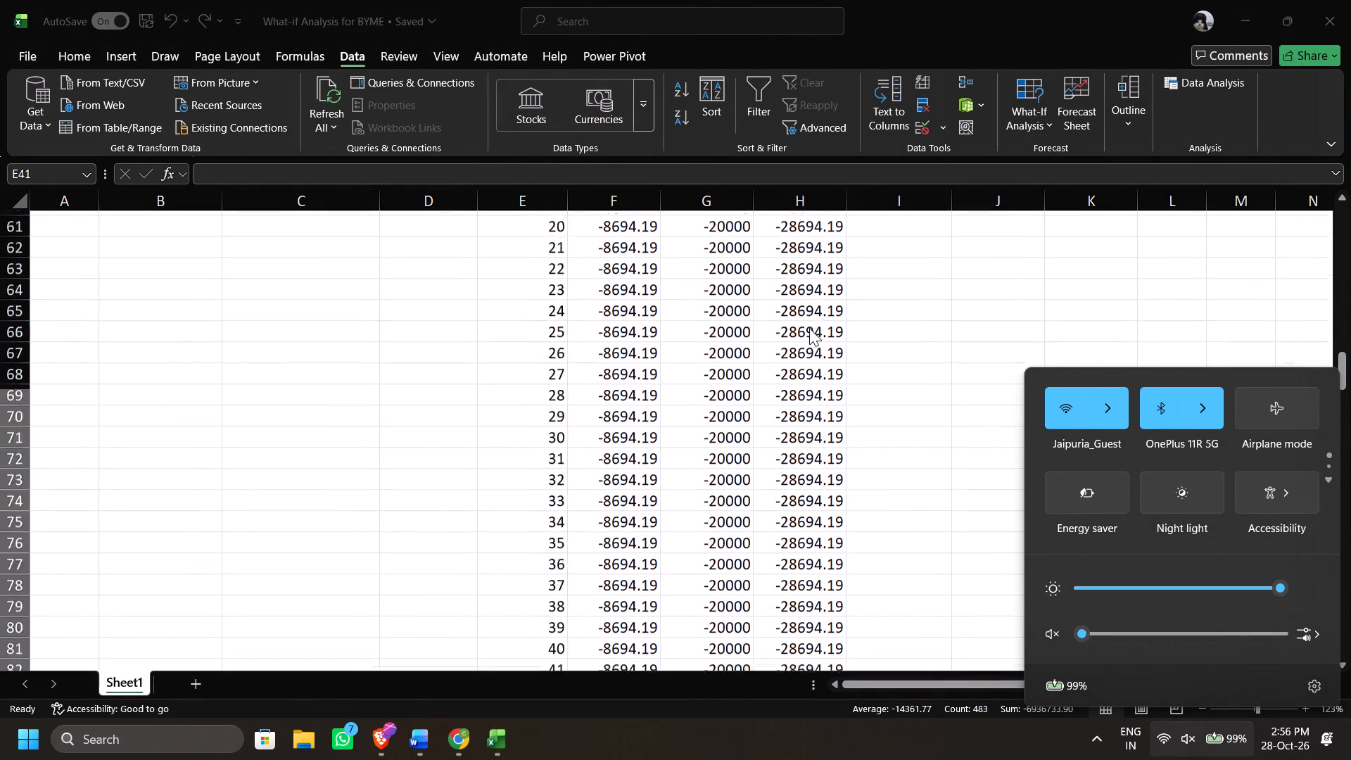
scroll(809, 328, "up", 4)
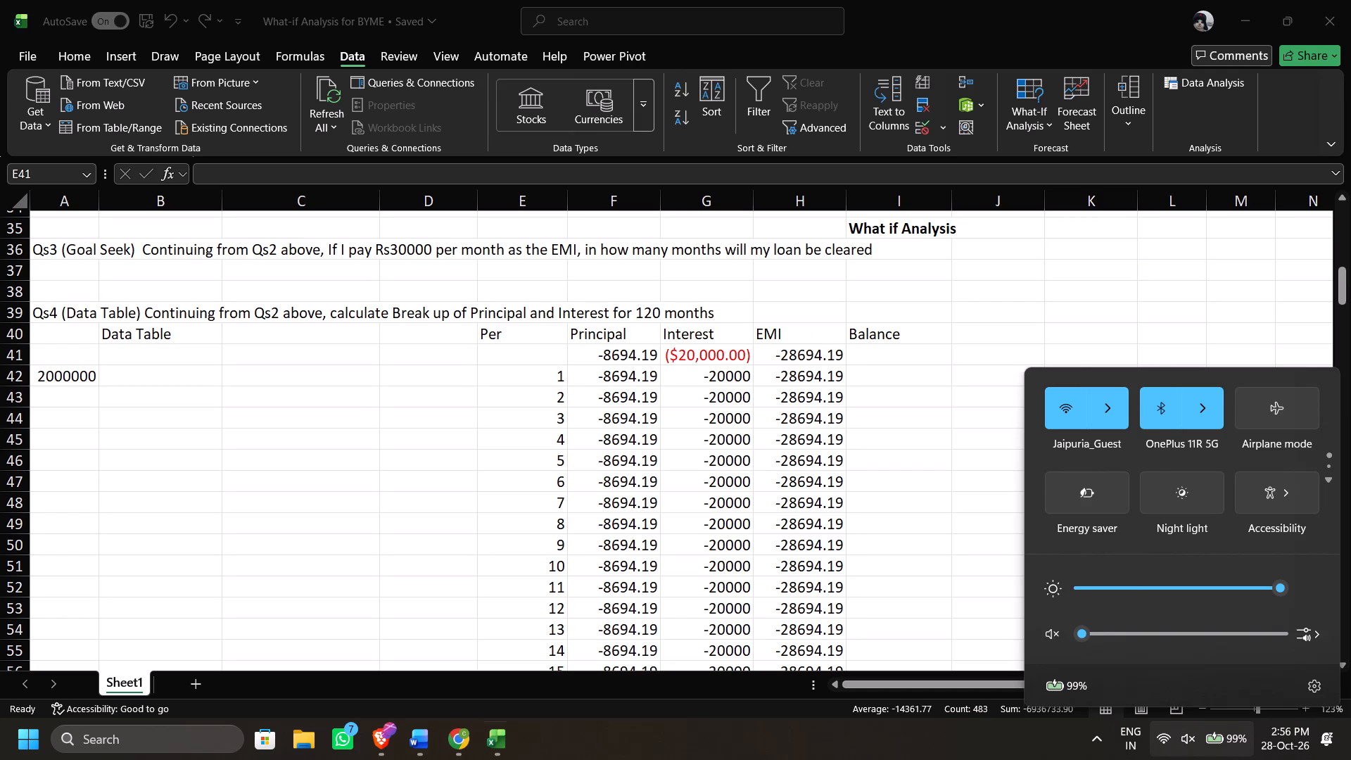
left_click(809, 328)
left_click(809, 328)
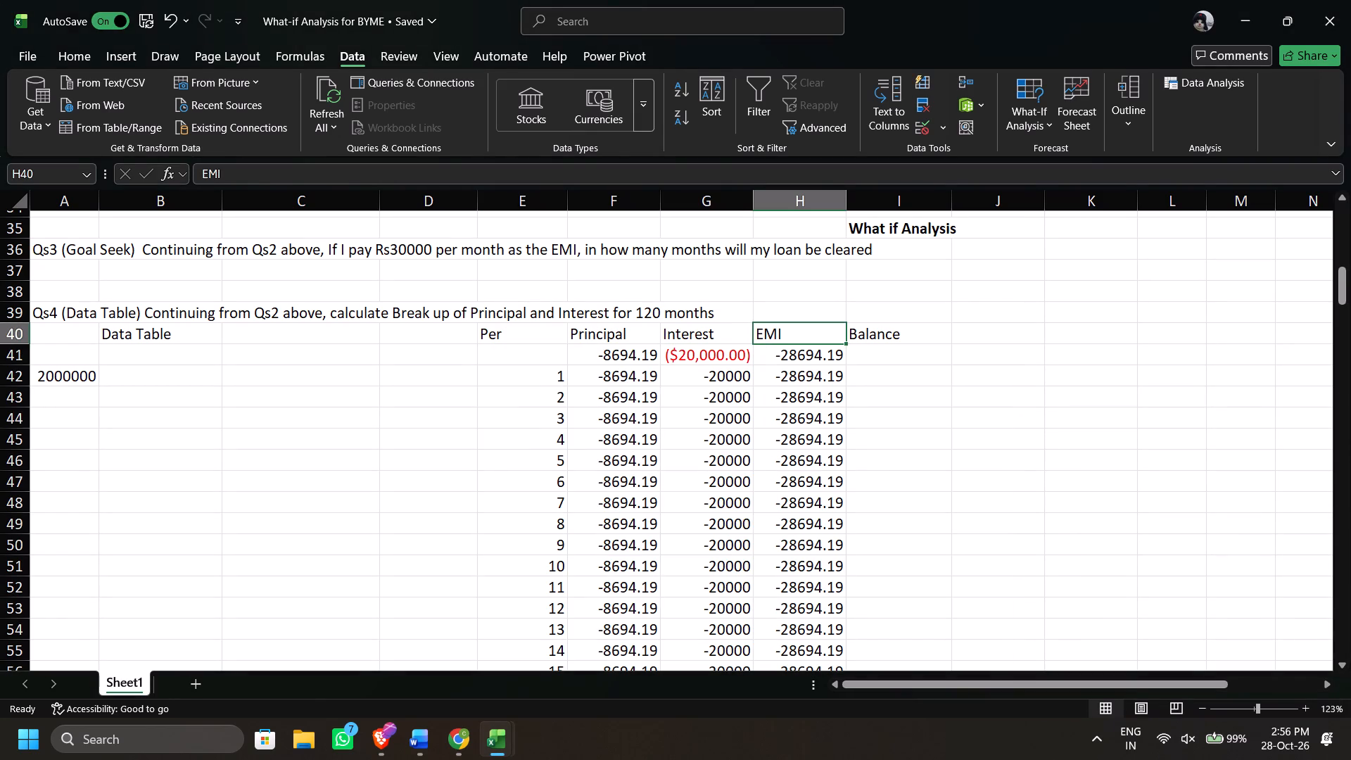
left_click(809, 328)
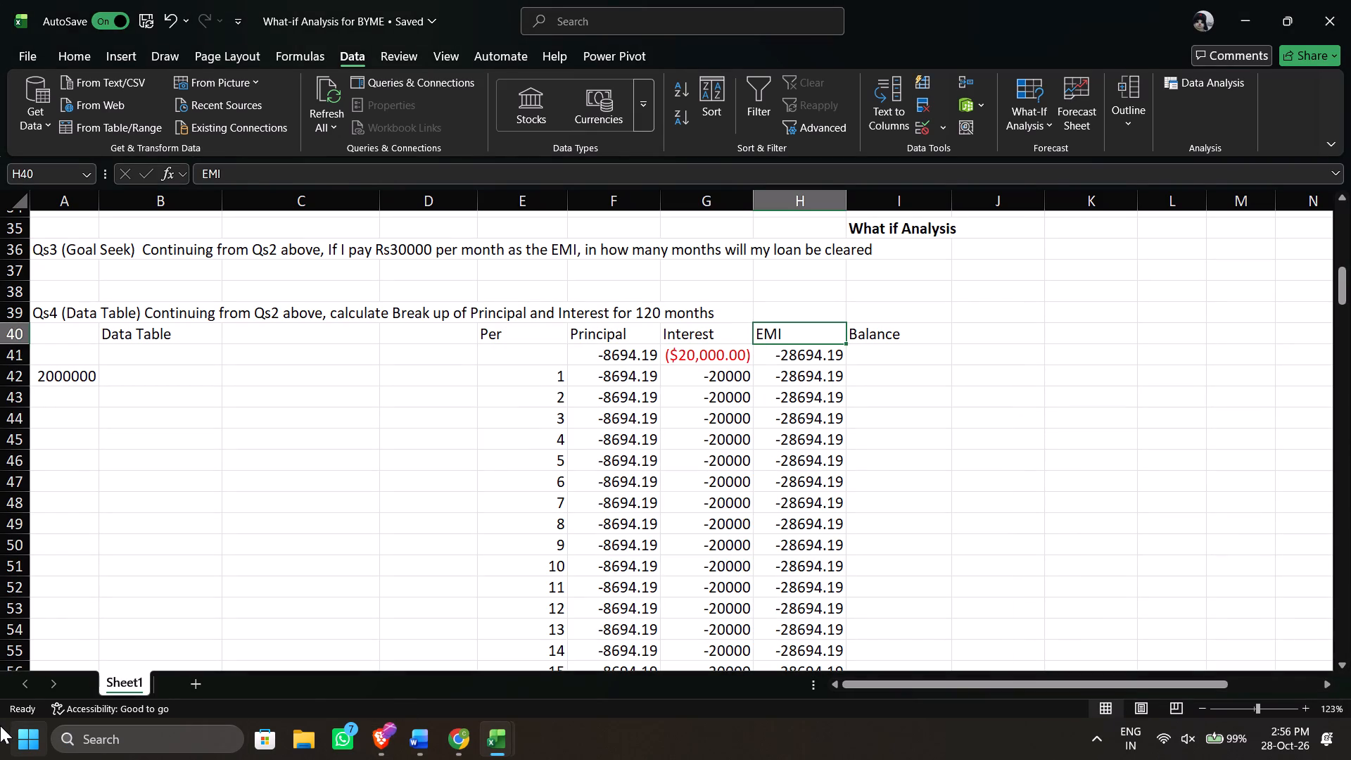
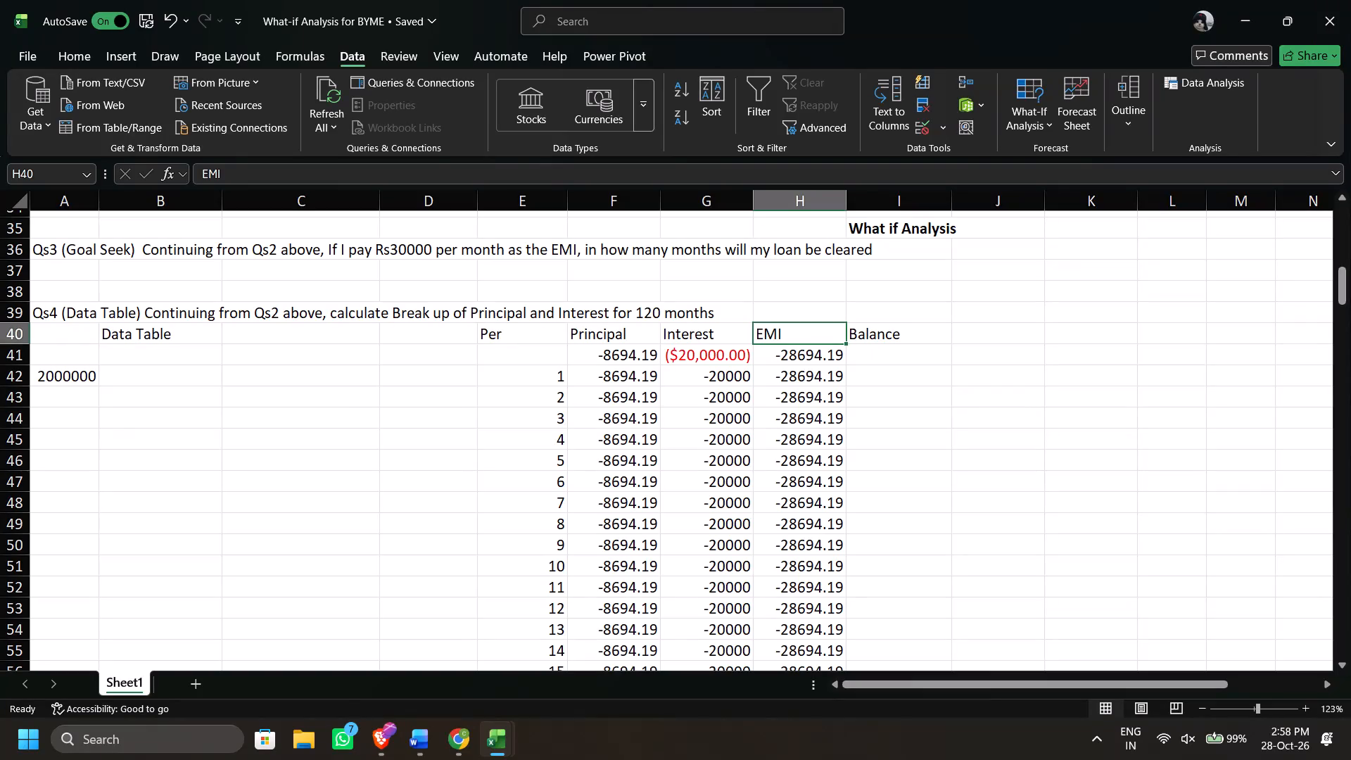
Raise the screen brightness in the Windows quick settings.
left_click(1068, 452)
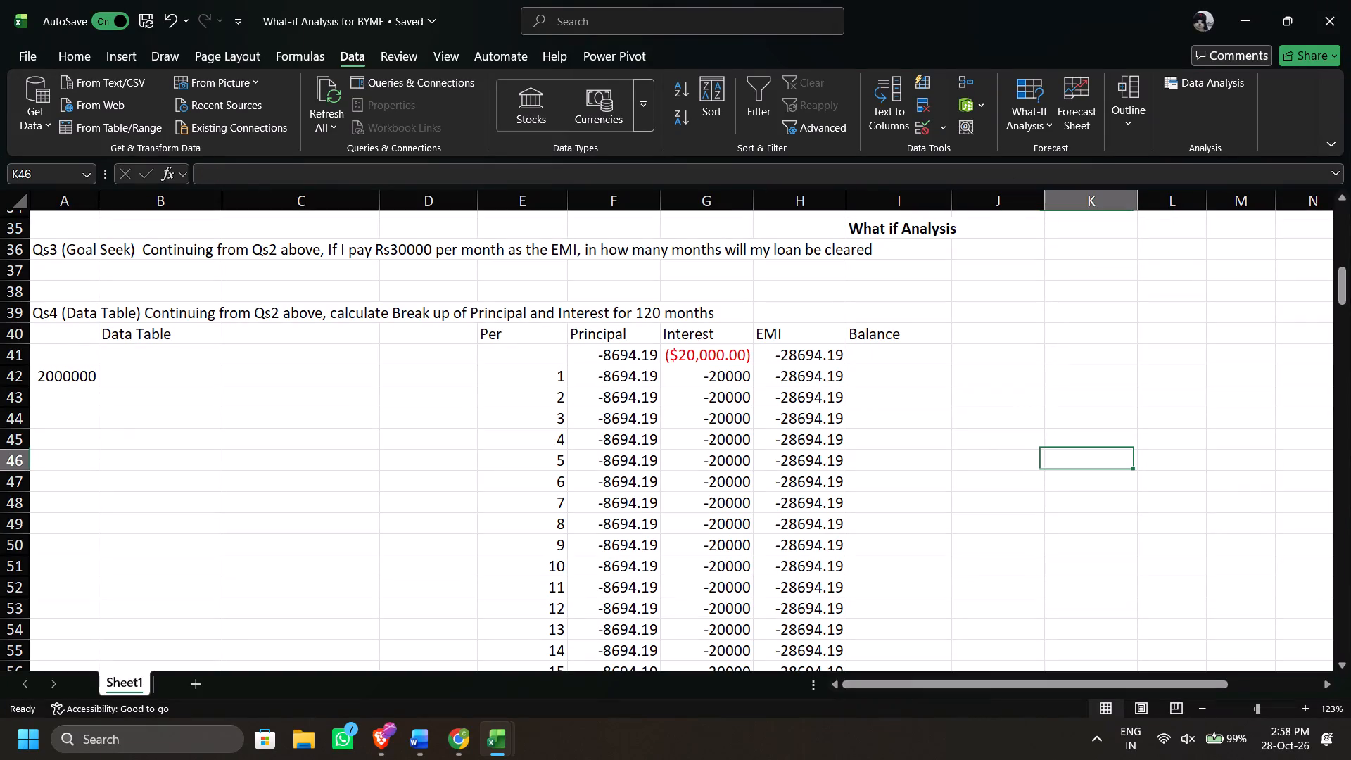
left_click(1214, 737)
left_click_drag(1225, 580, 1297, 583)
Open the Windows notification centre and calendar to view the notifications and date.
left_click(1312, 759)
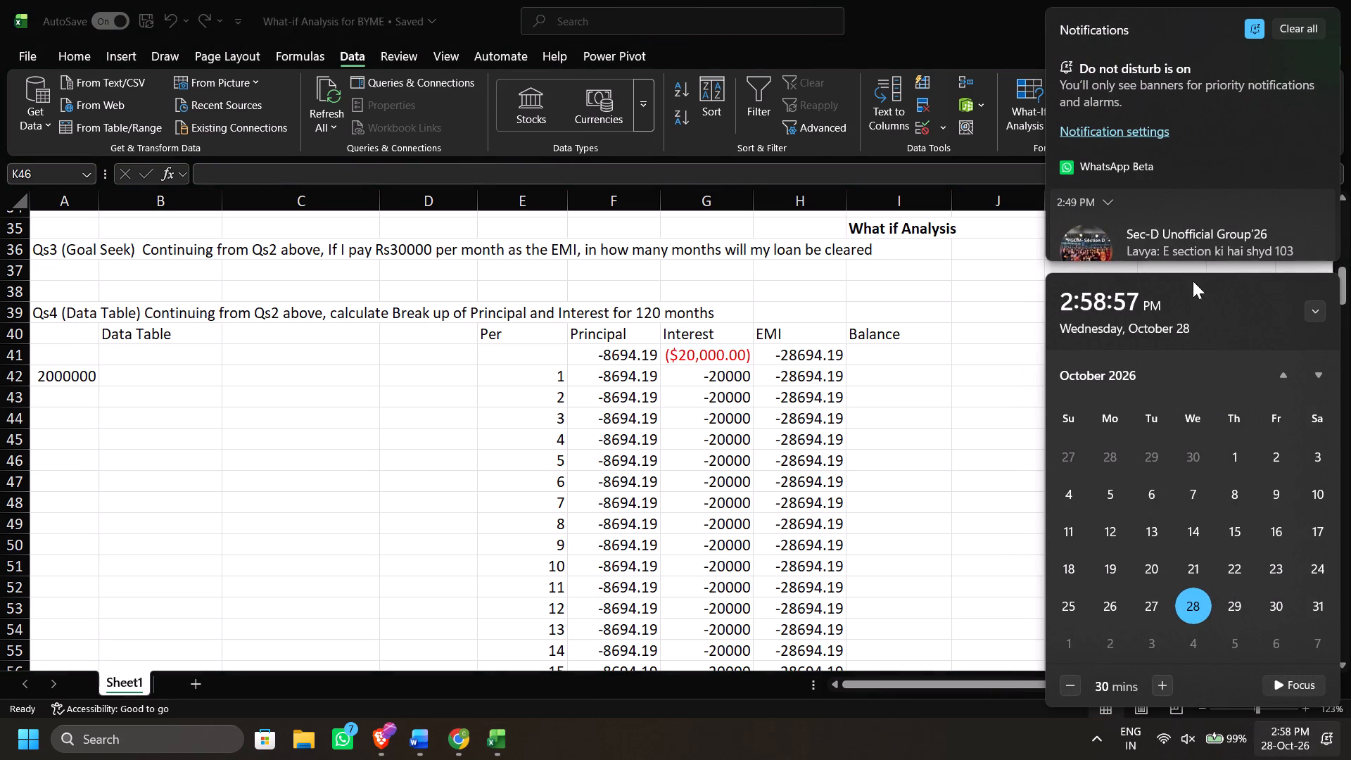